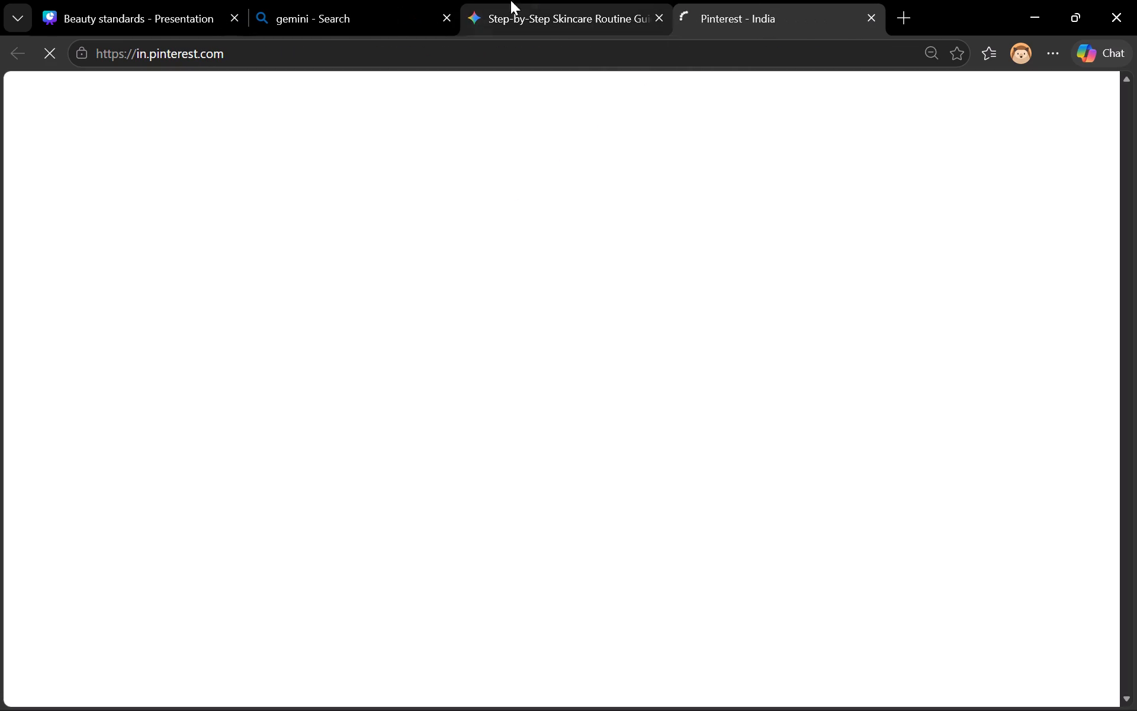
{"action": "left_click", "coordinate": [538, 0]}
{"action": "left_click", "coordinate": [766, 0]}
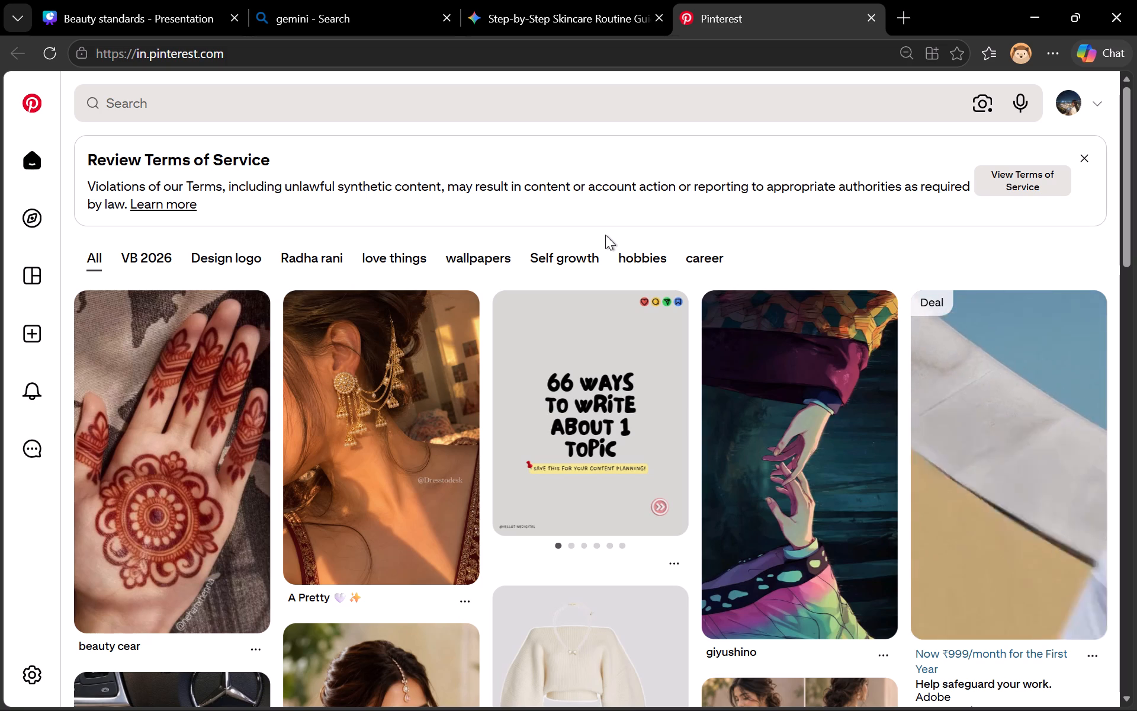
Browse the pins in the Pinterest home feed.
{"action": "scroll", "coordinate": [605, 235], "scroll_direction": "down", "scroll_amount": 6}
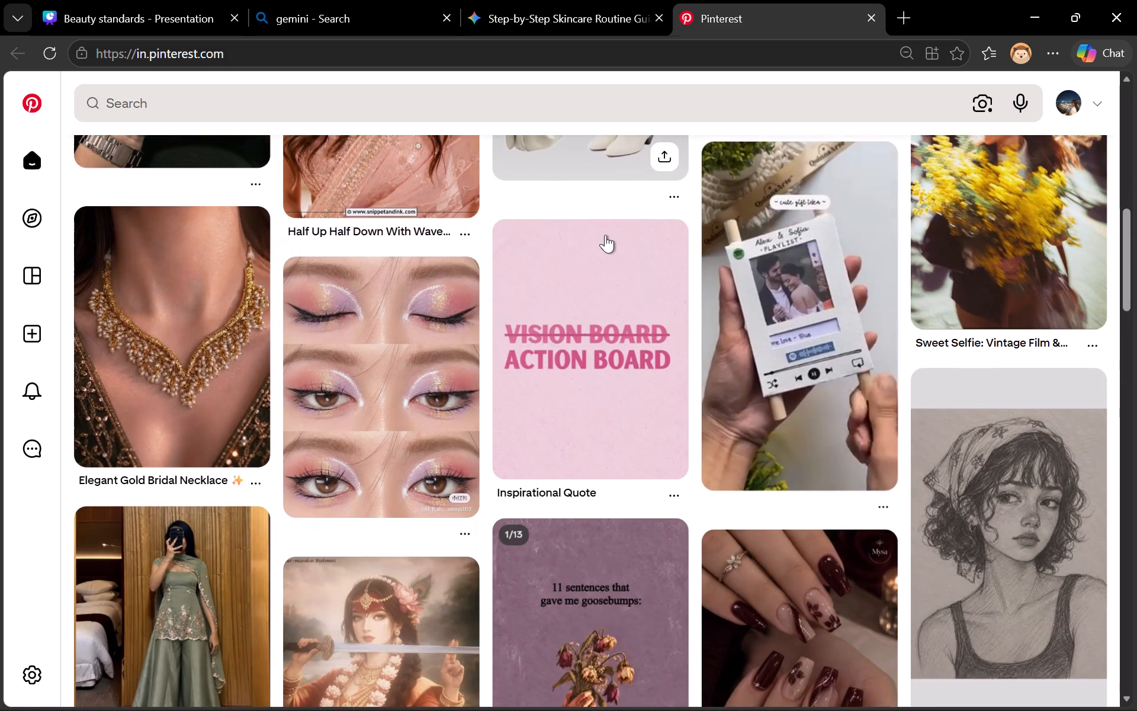
{"action": "scroll", "coordinate": [605, 235], "scroll_direction": "down", "scroll_amount": 2}
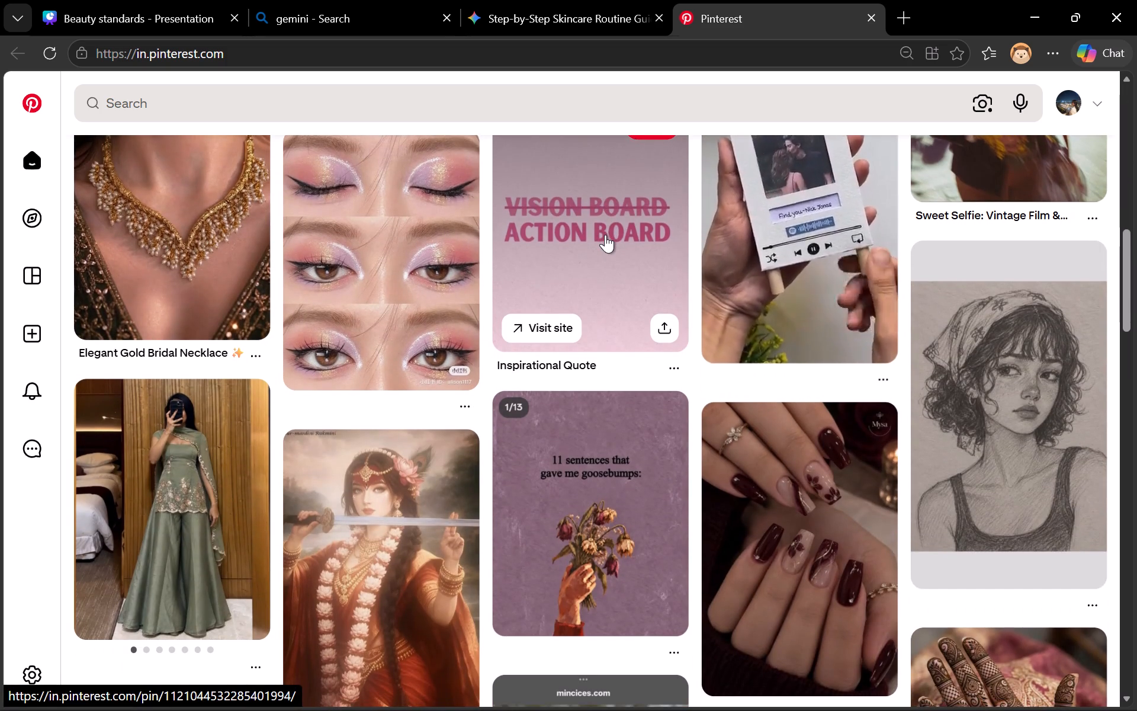
{"action": "scroll", "coordinate": [605, 235], "scroll_direction": "down", "scroll_amount": 4}
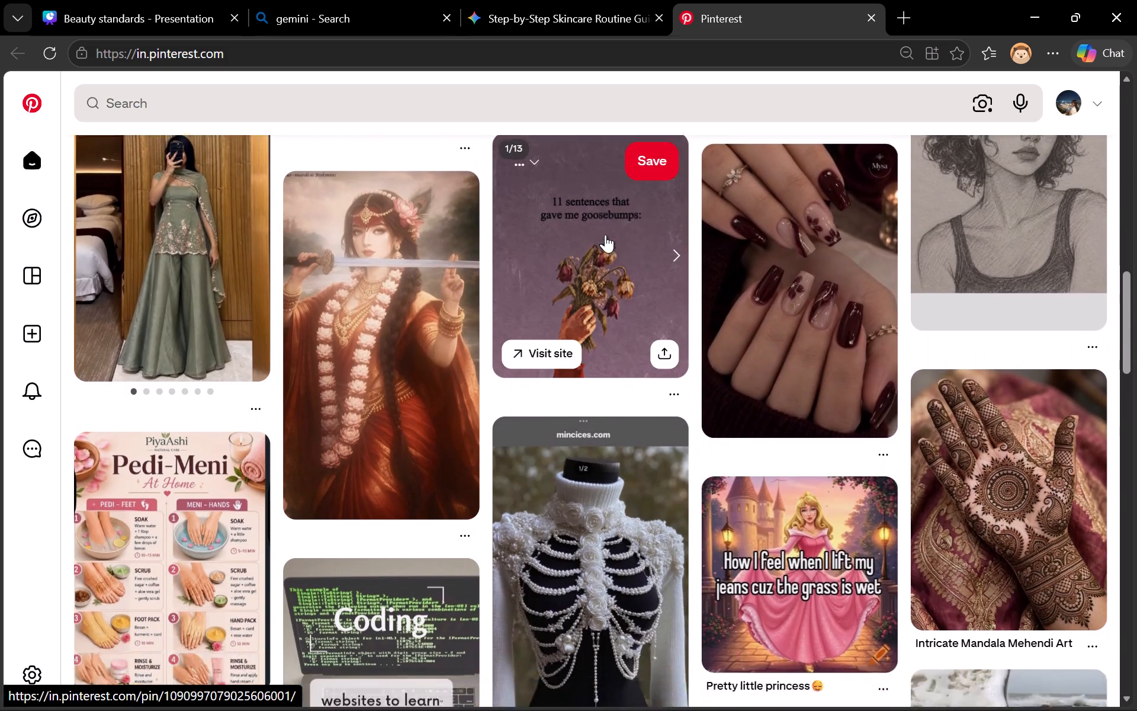
{"action": "scroll", "coordinate": [605, 235], "scroll_direction": "down", "scroll_amount": 7}
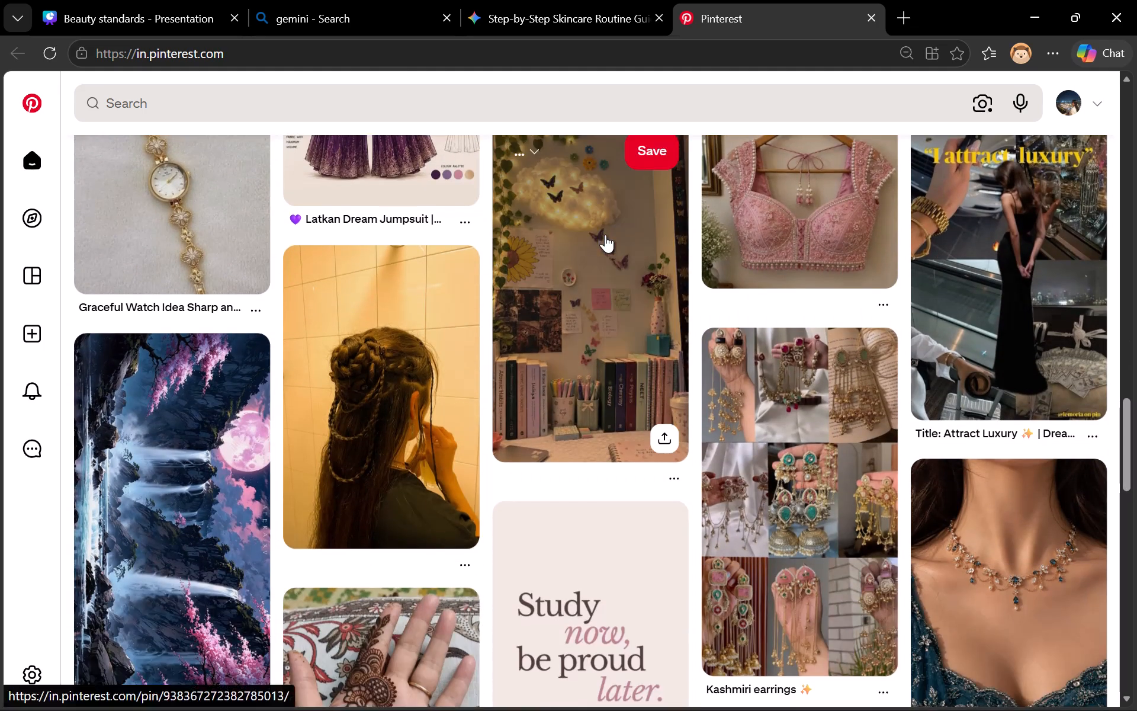
{"action": "scroll", "coordinate": [605, 235], "scroll_direction": "down", "scroll_amount": 5}
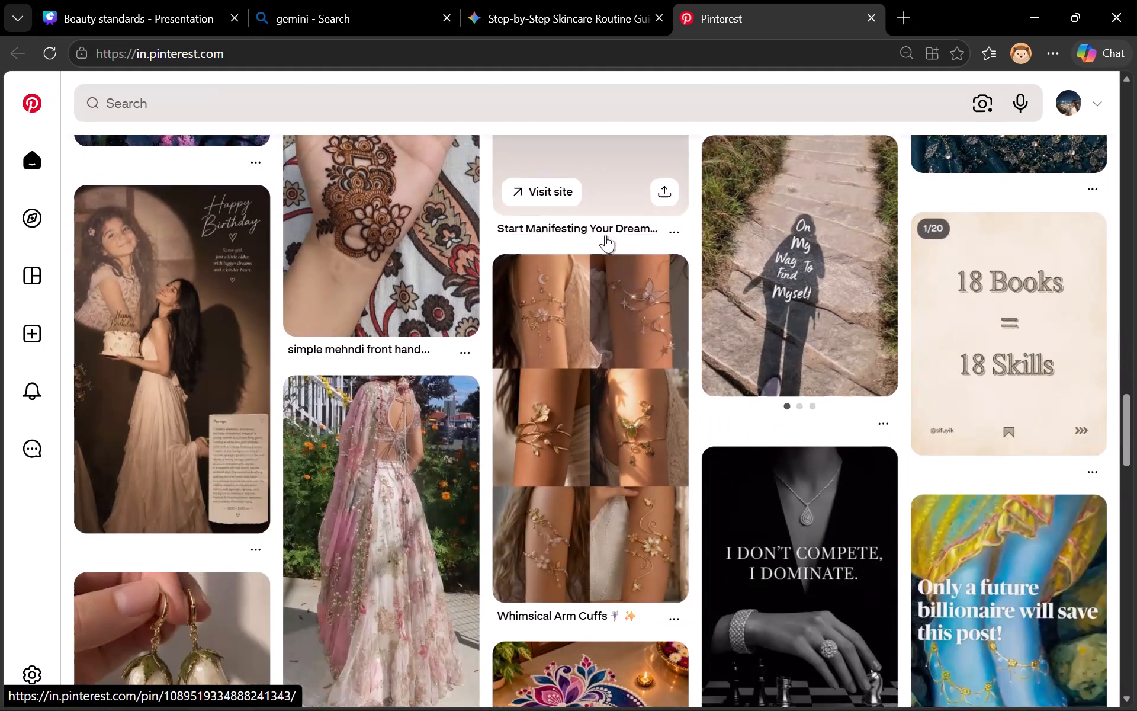
{"action": "scroll", "coordinate": [605, 235], "scroll_direction": "down", "scroll_amount": 3}
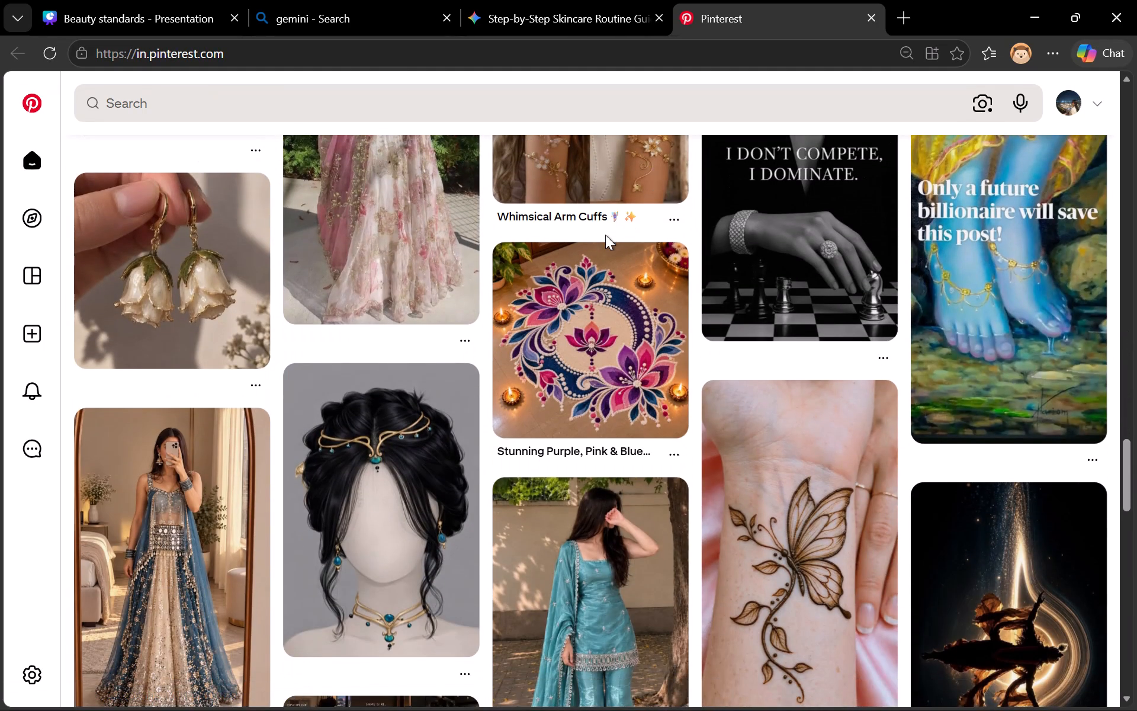
{"action": "scroll", "coordinate": [605, 235], "scroll_direction": "down", "scroll_amount": 1}
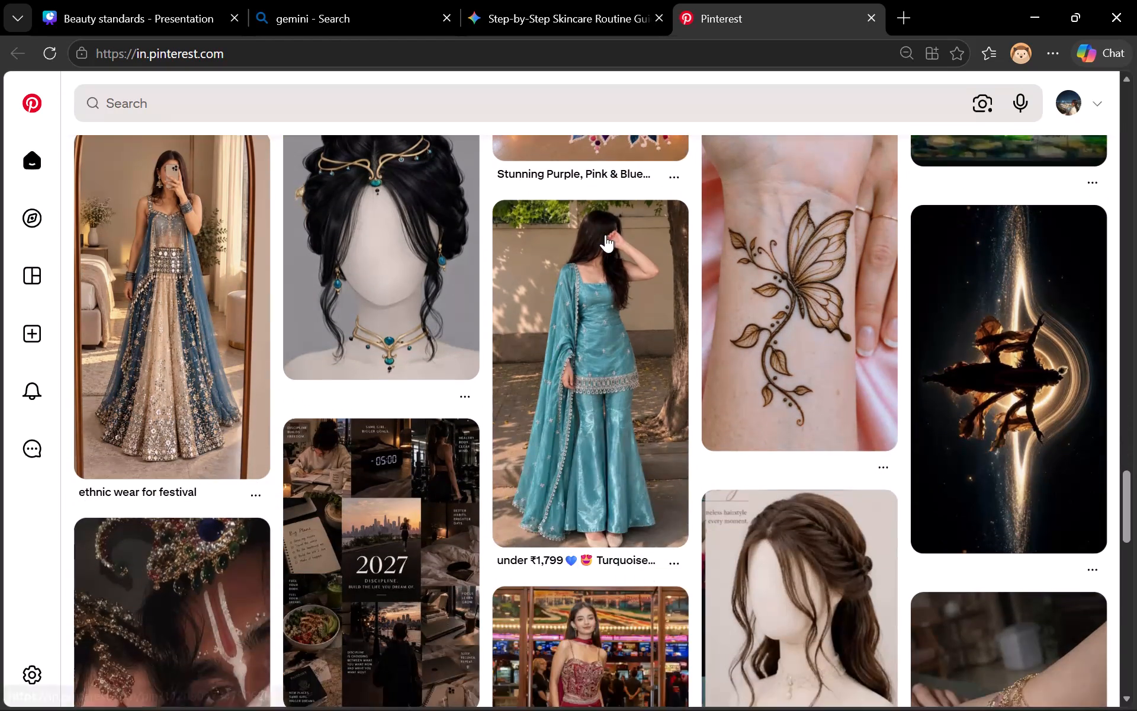
{"action": "scroll", "coordinate": [605, 235], "scroll_direction": "down", "scroll_amount": 3}
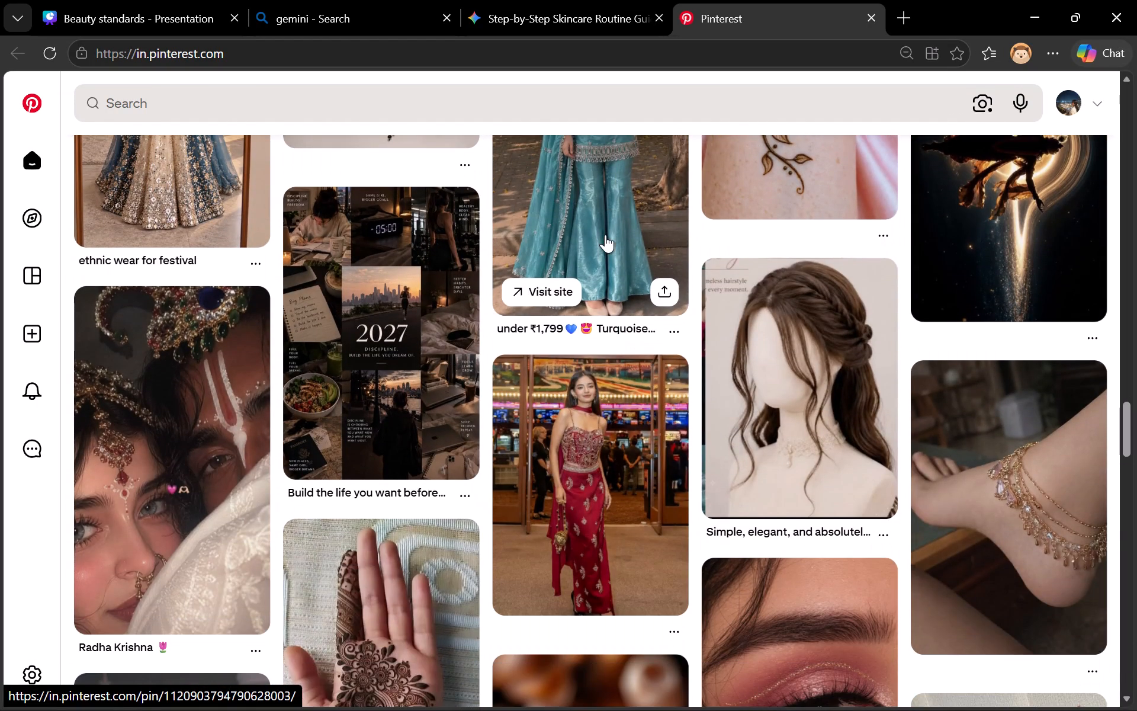
{"action": "scroll", "coordinate": [605, 235], "scroll_direction": "down", "scroll_amount": 3}
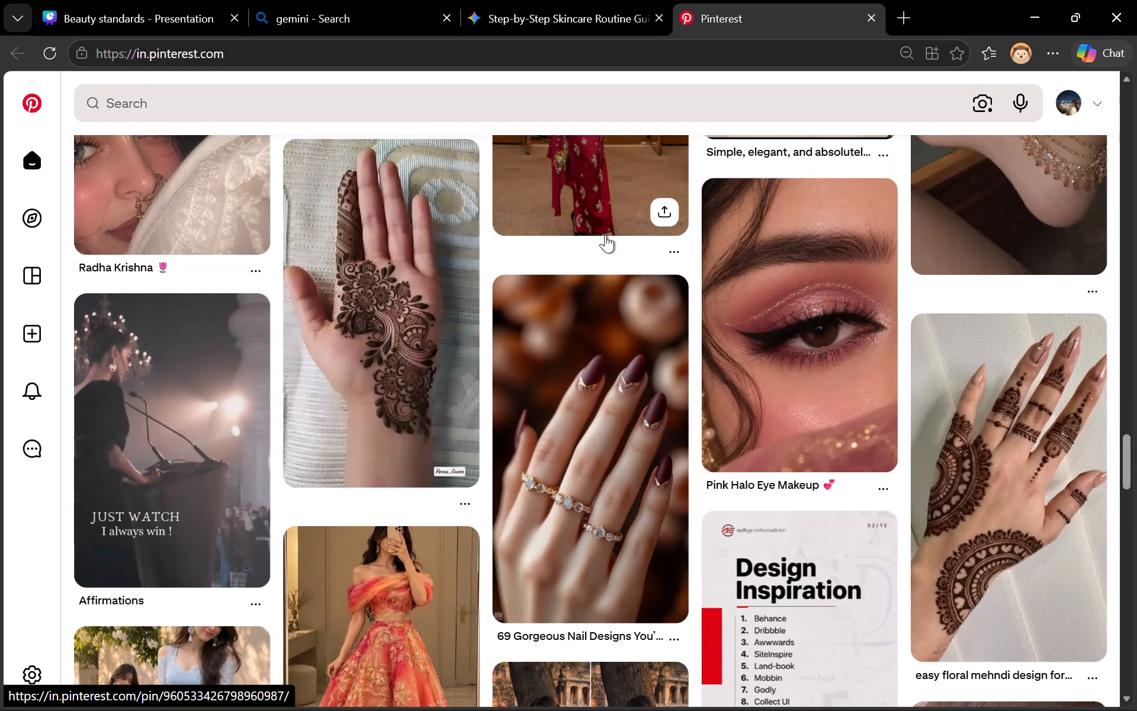
{"action": "scroll", "coordinate": [605, 235], "scroll_direction": "down", "scroll_amount": 1}
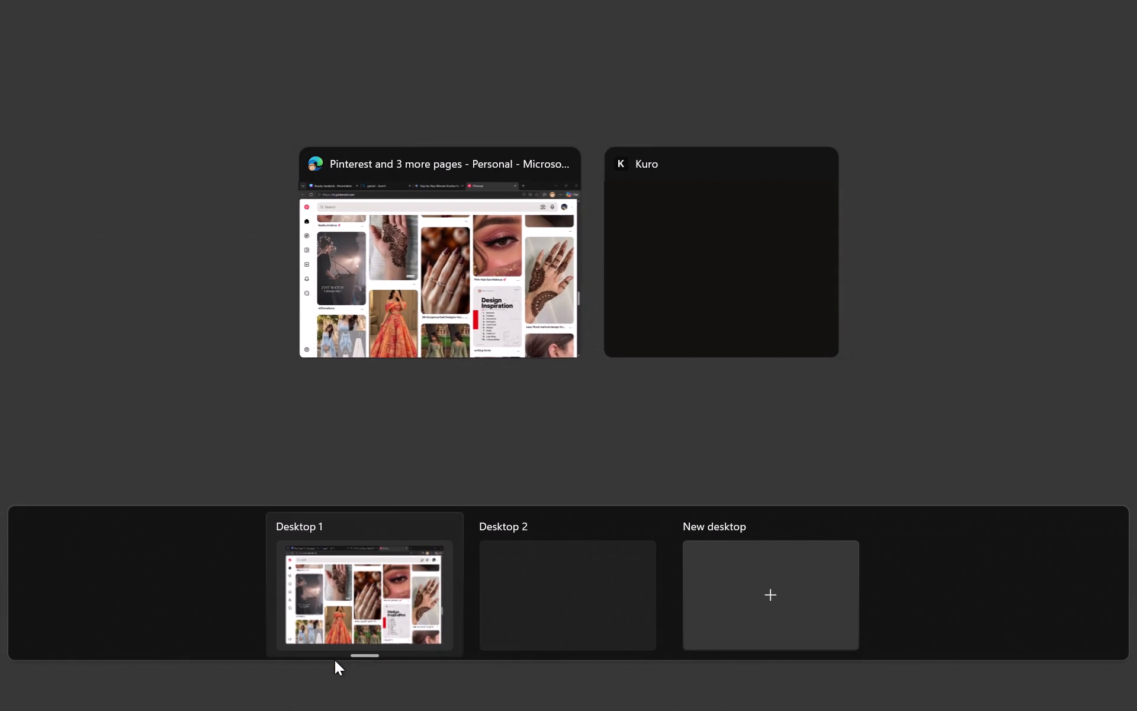
Switch to Desktop 2, apply the Captured Motion theme in the Windows personalization settings, and close Settings.
{"action": "left_click", "coordinate": [530, 600]}
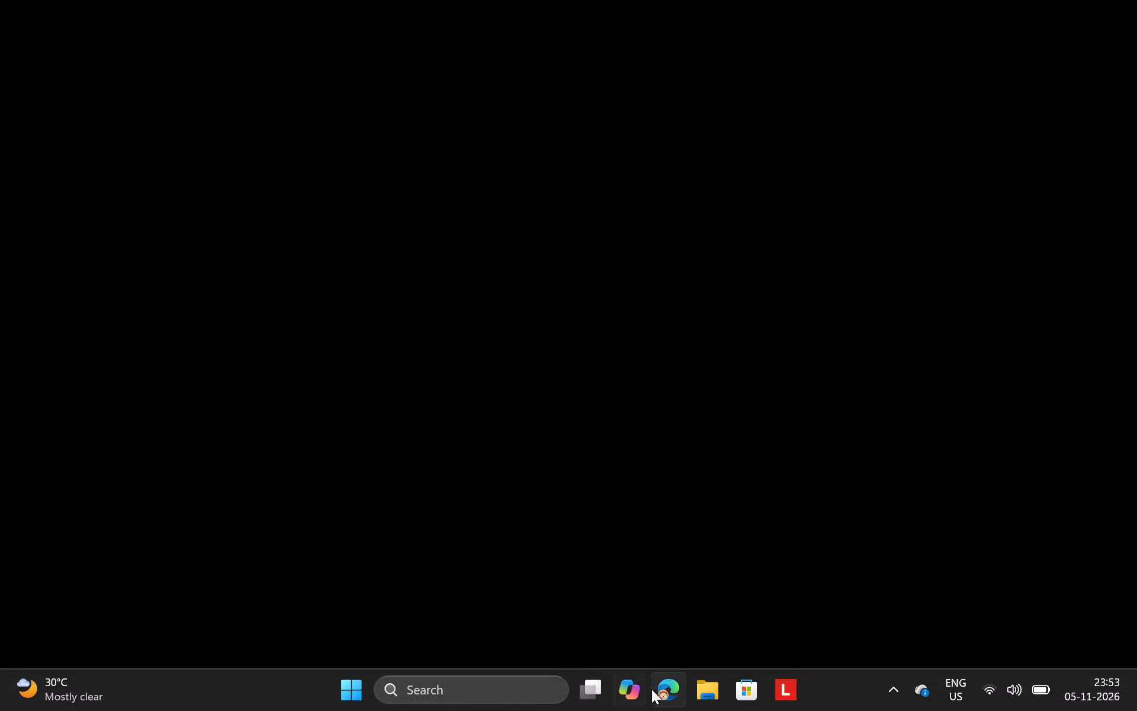
{"action": "left_click", "coordinate": [624, 530]}
{"action": "right_click", "coordinate": [624, 530]}
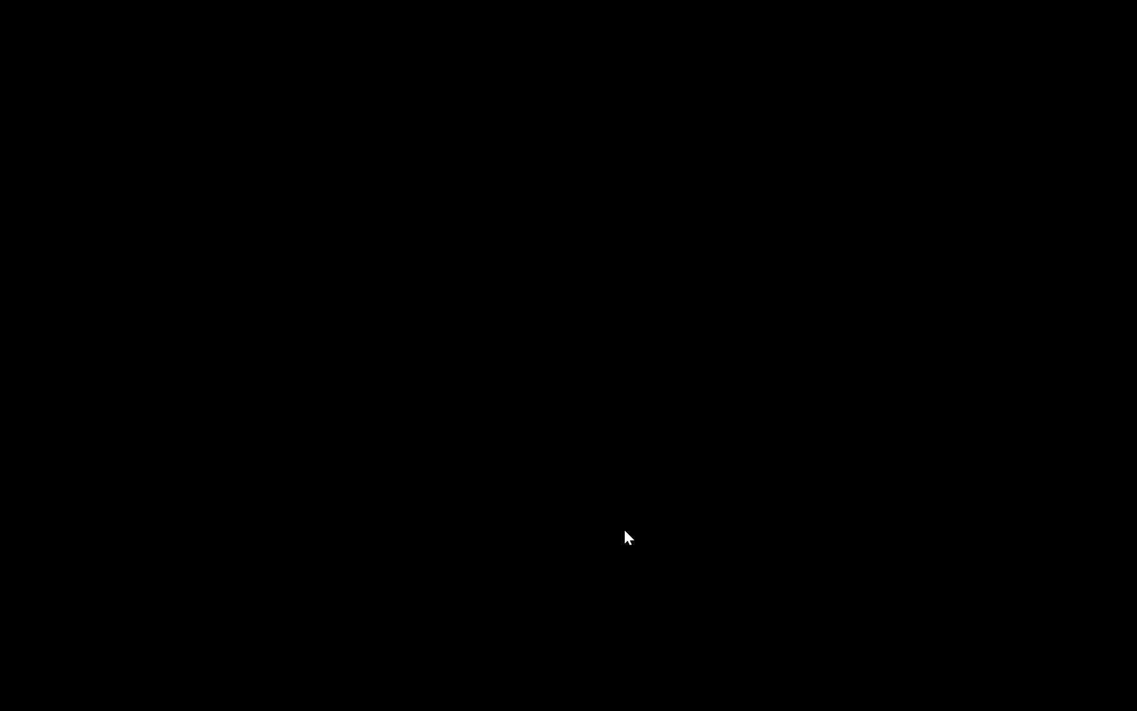
{"action": "right_click", "coordinate": [624, 530]}
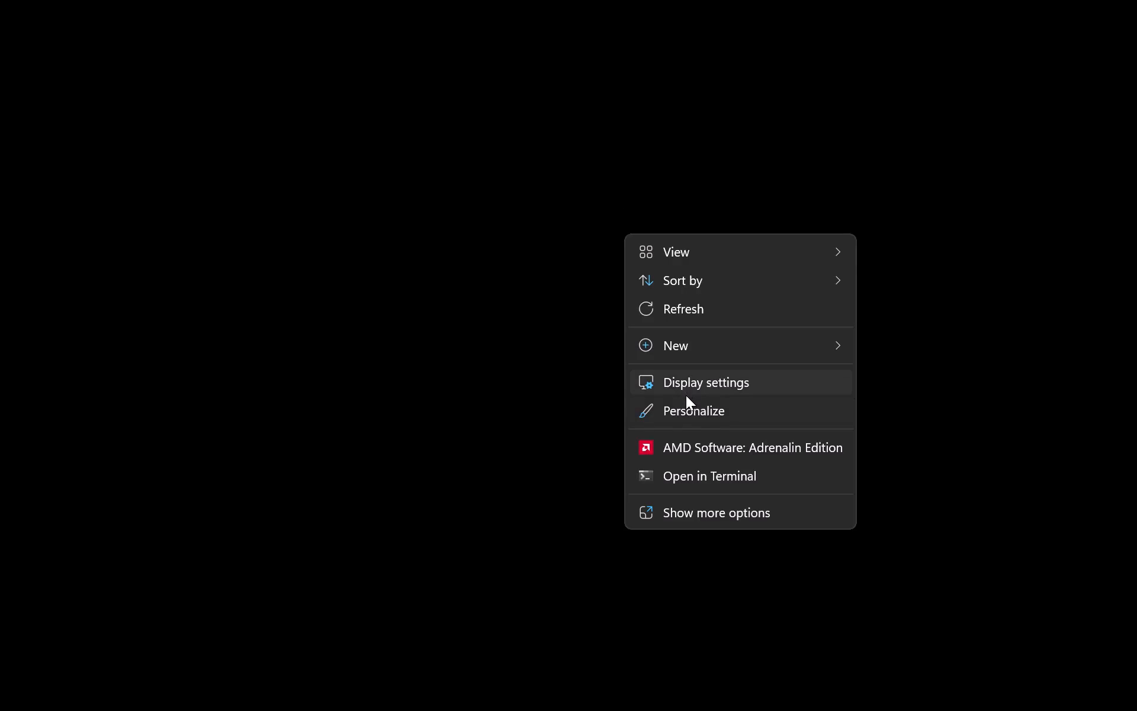
{"action": "left_click", "coordinate": [683, 398]}
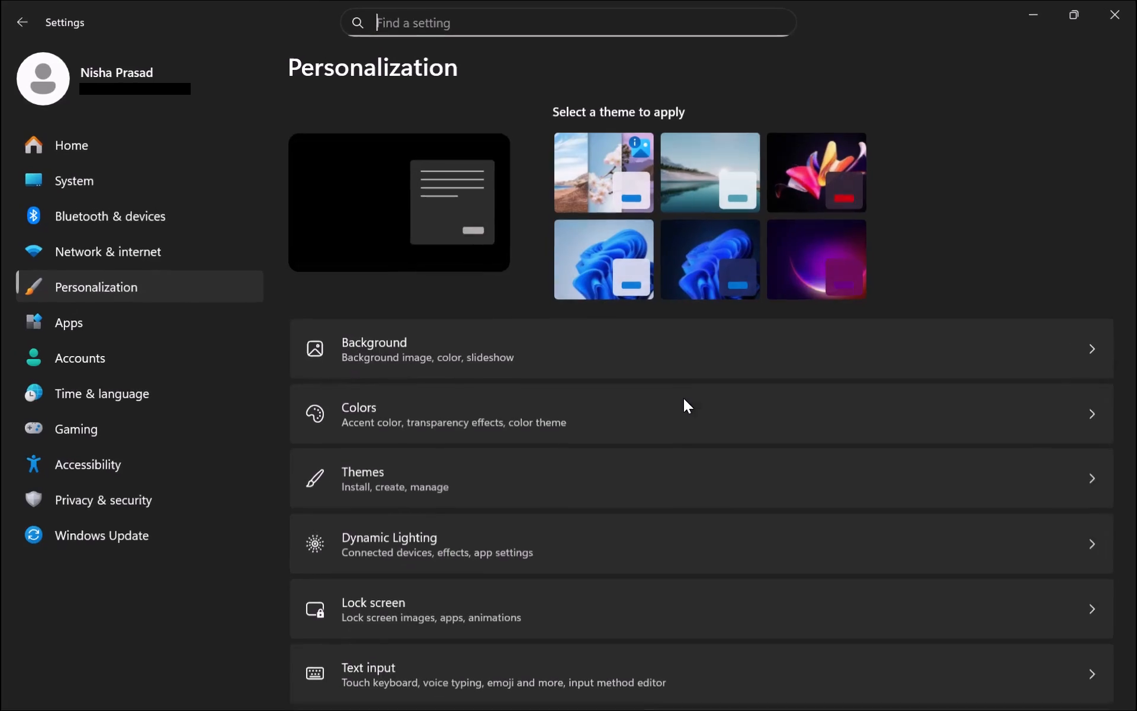
{"action": "left_click", "coordinate": [627, 203]}
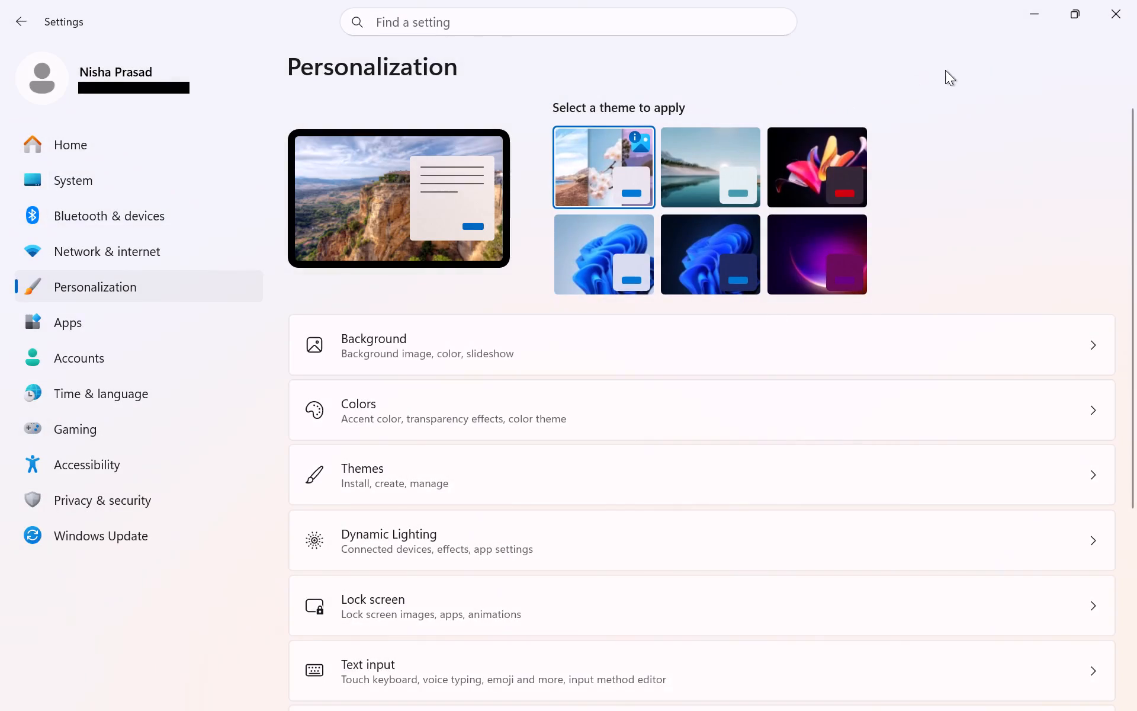
{"action": "left_click", "coordinate": [788, 181]}
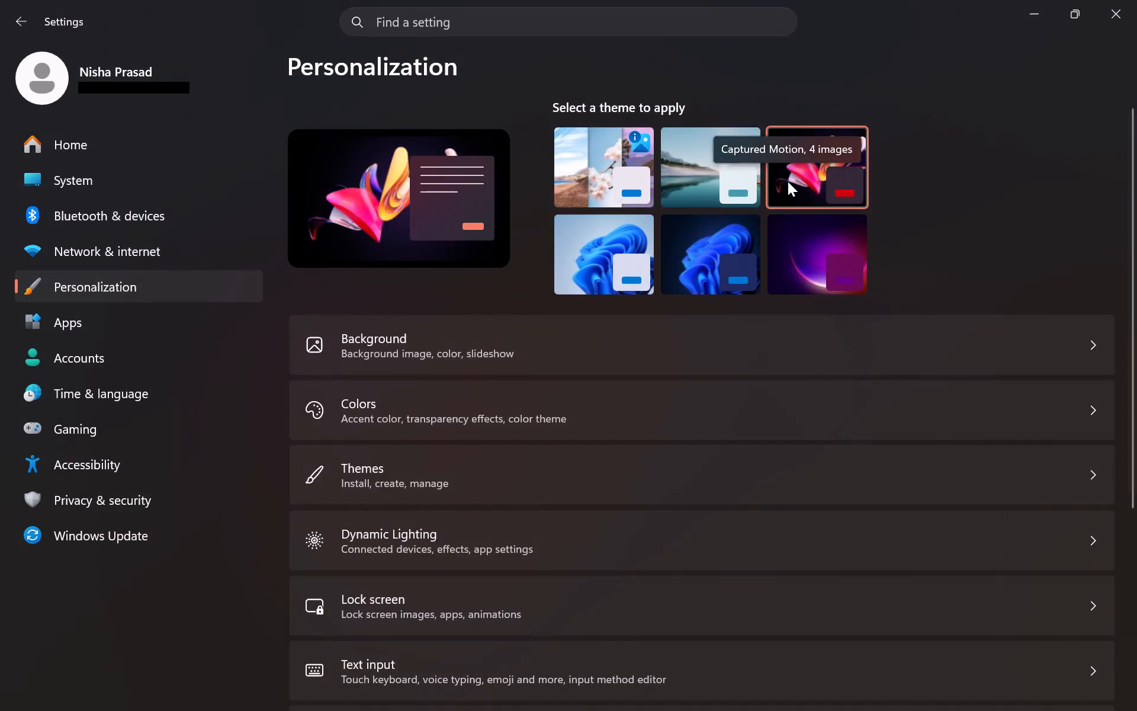
{"action": "left_click", "coordinate": [1136, 0]}
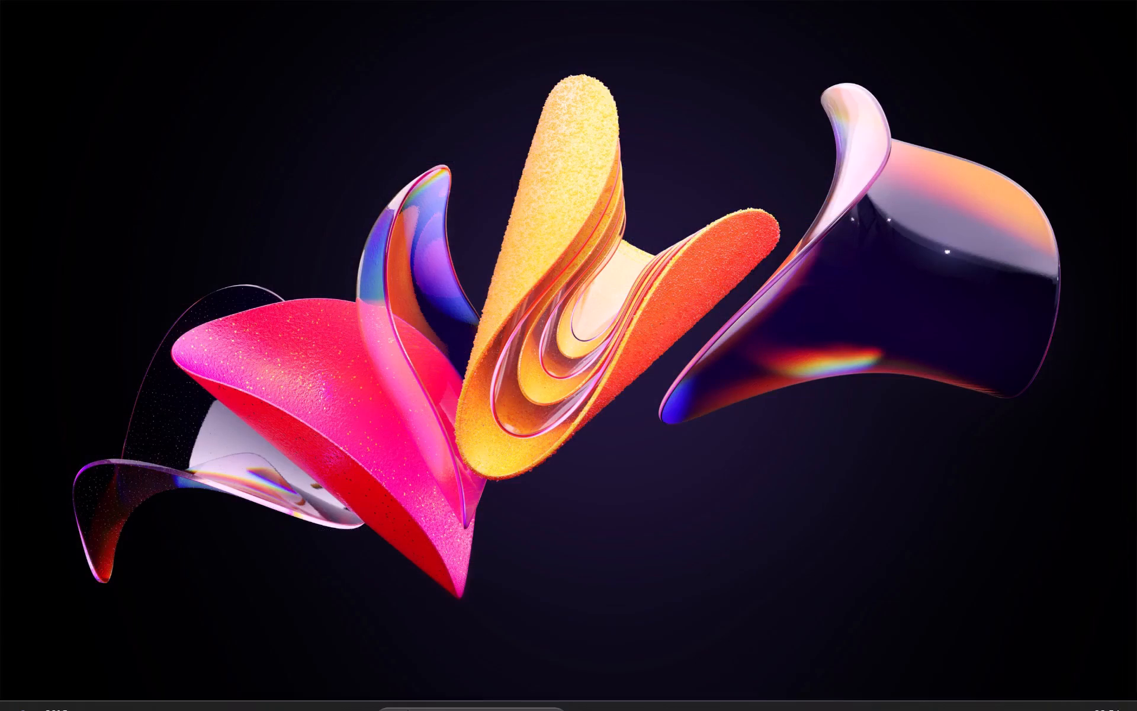
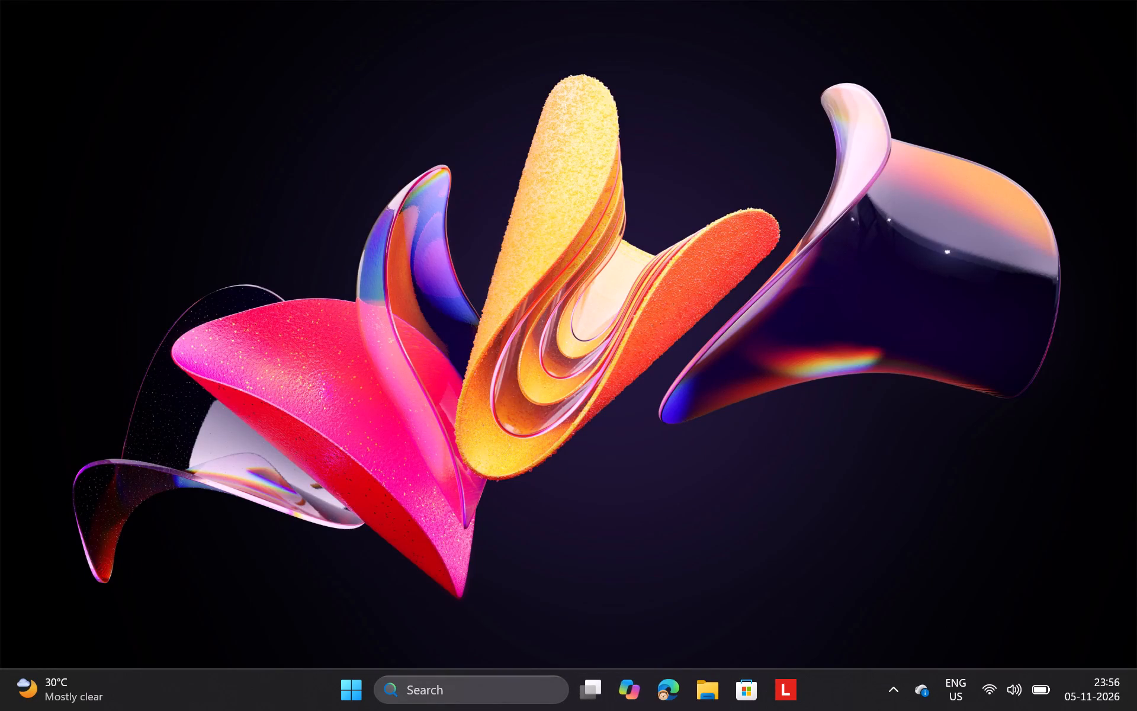
Open Microsoft Edge on Desktop 2, go to YouTube, and browse the recommendations in the home feed.
{"action": "left_click", "coordinate": [677, 689]}
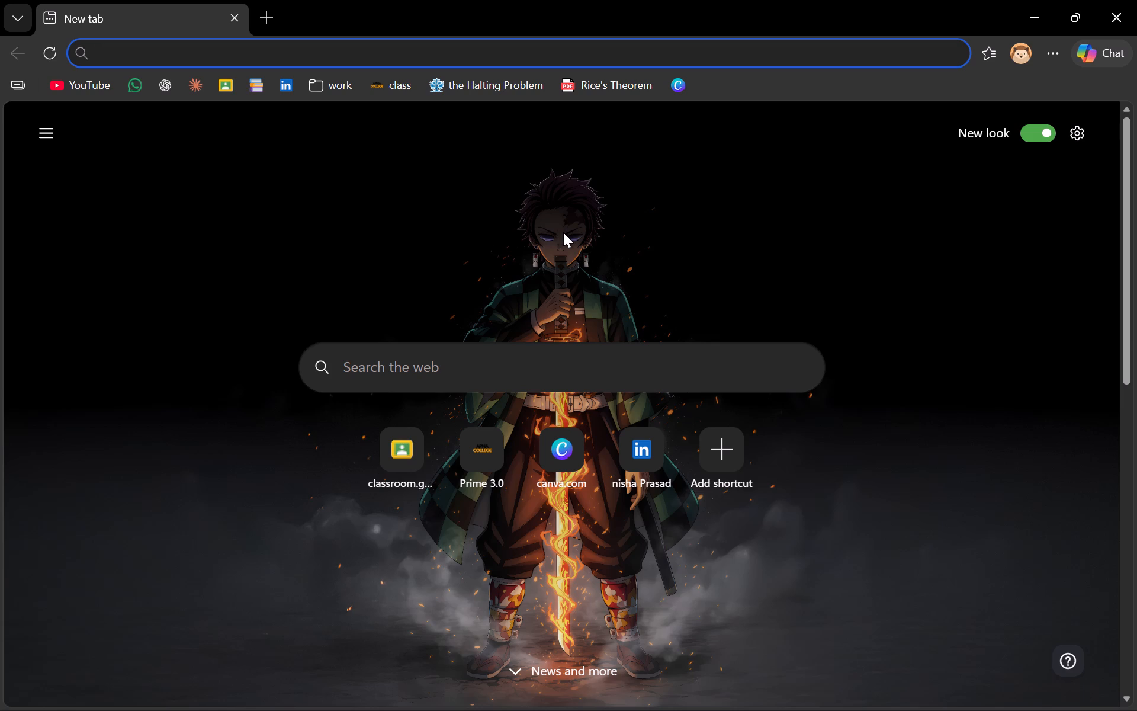
{"action": "left_click", "coordinate": [75, 82]}
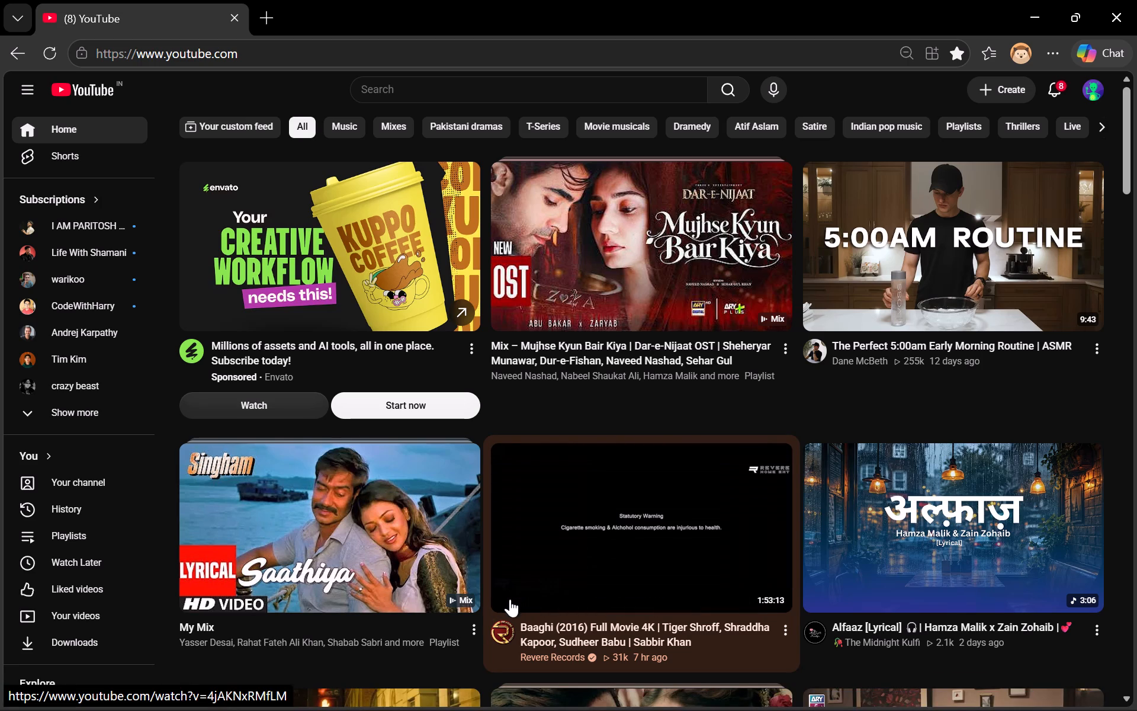
{"action": "scroll", "coordinate": [530, 579], "scroll_direction": "down", "scroll_amount": 3}
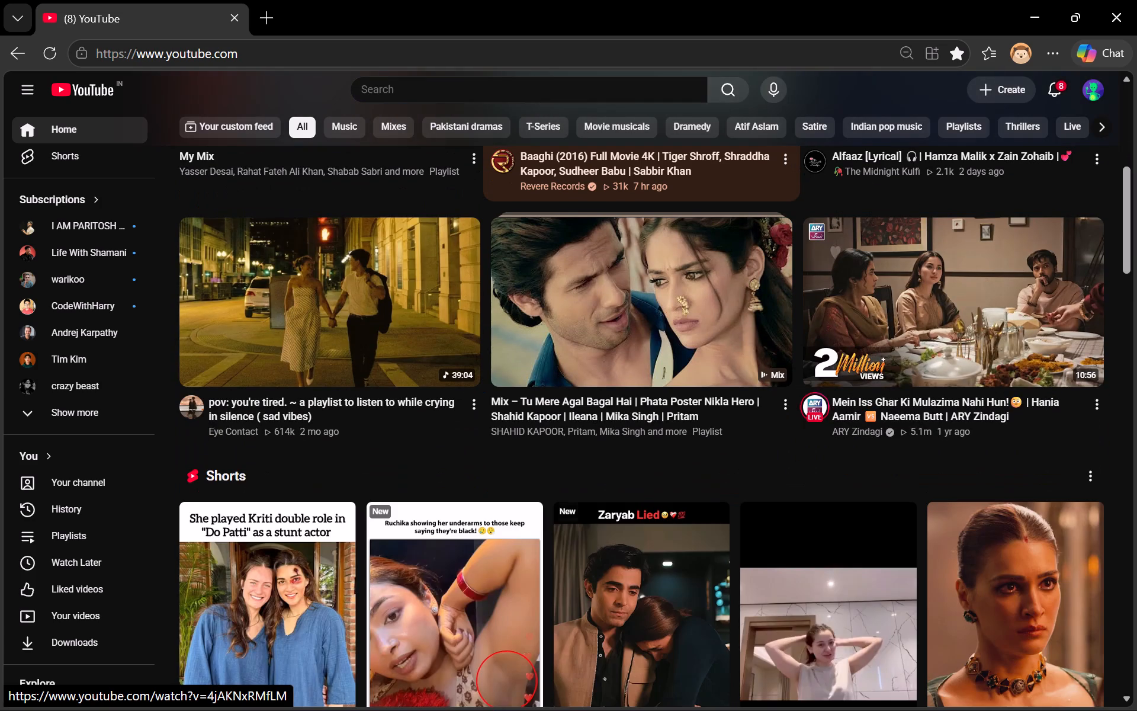
{"action": "scroll", "coordinate": [530, 579], "scroll_direction": "down", "scroll_amount": 1}
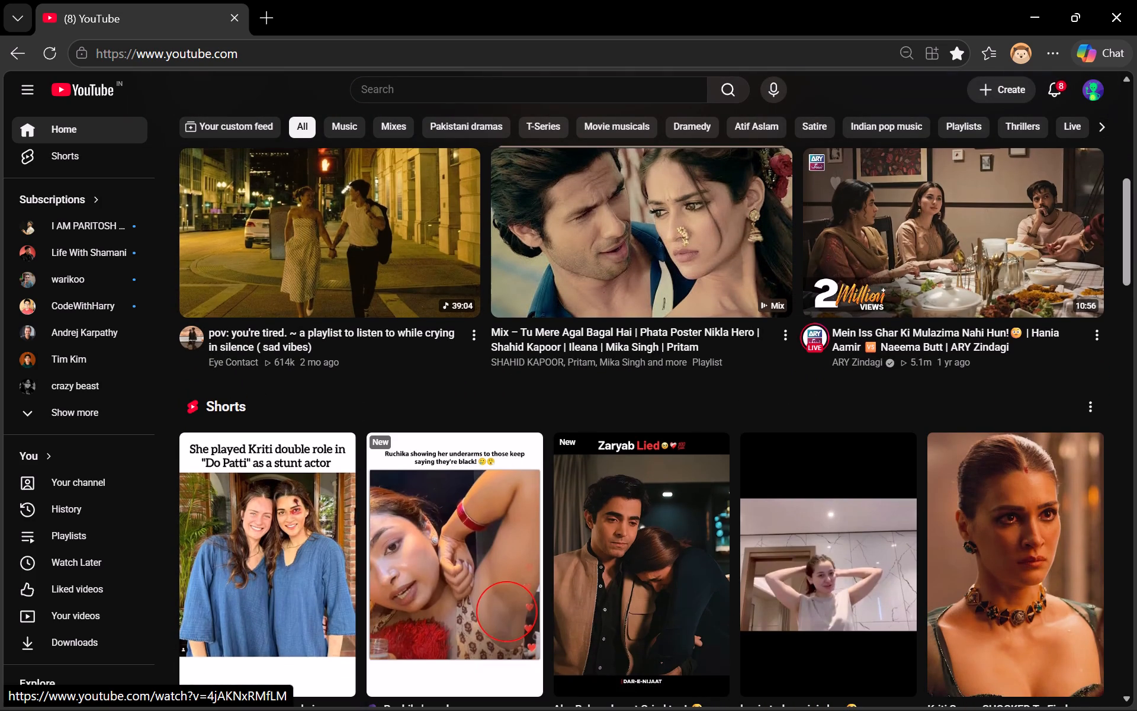
{"action": "scroll", "coordinate": [530, 579], "scroll_direction": "down", "scroll_amount": 2}
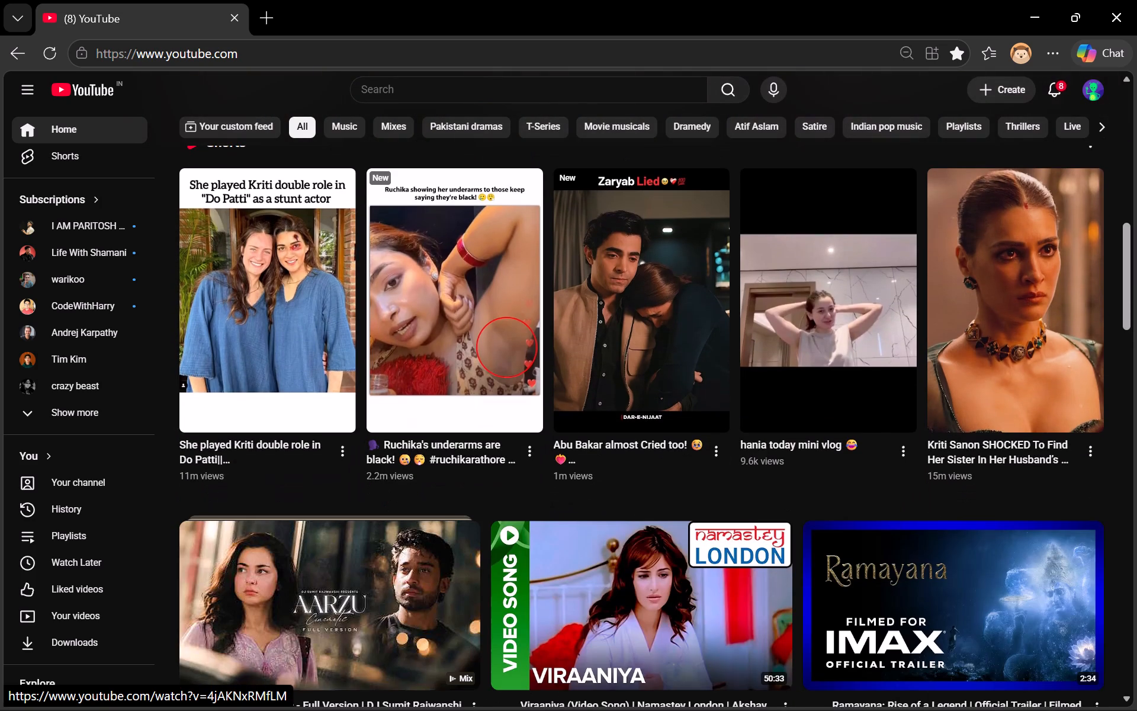
{"action": "scroll", "coordinate": [530, 579], "scroll_direction": "down", "scroll_amount": 4}
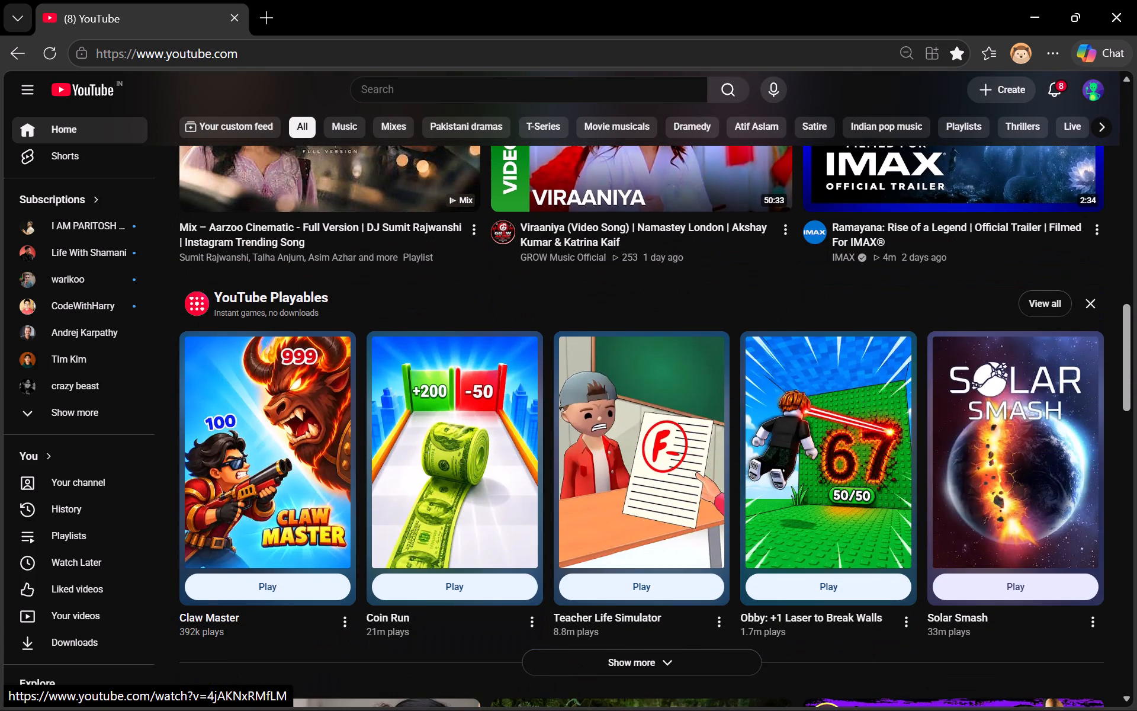
{"action": "scroll", "coordinate": [530, 579], "scroll_direction": "down", "scroll_amount": 3}
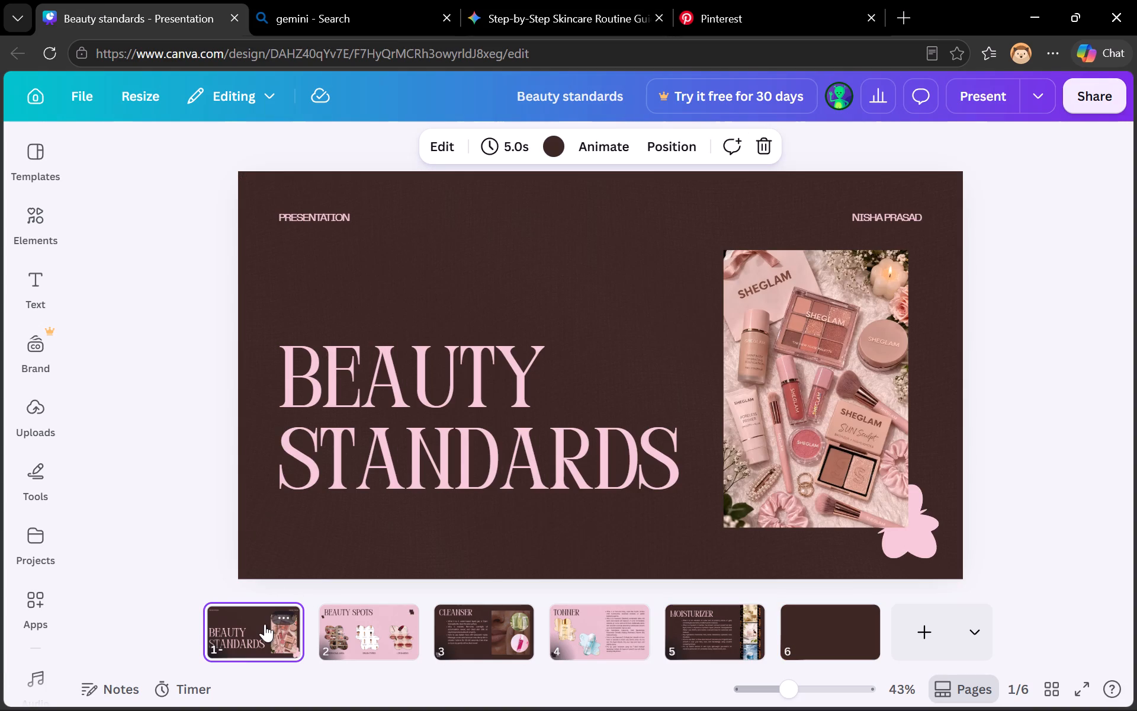
{"action": "key", "text": "Right"}
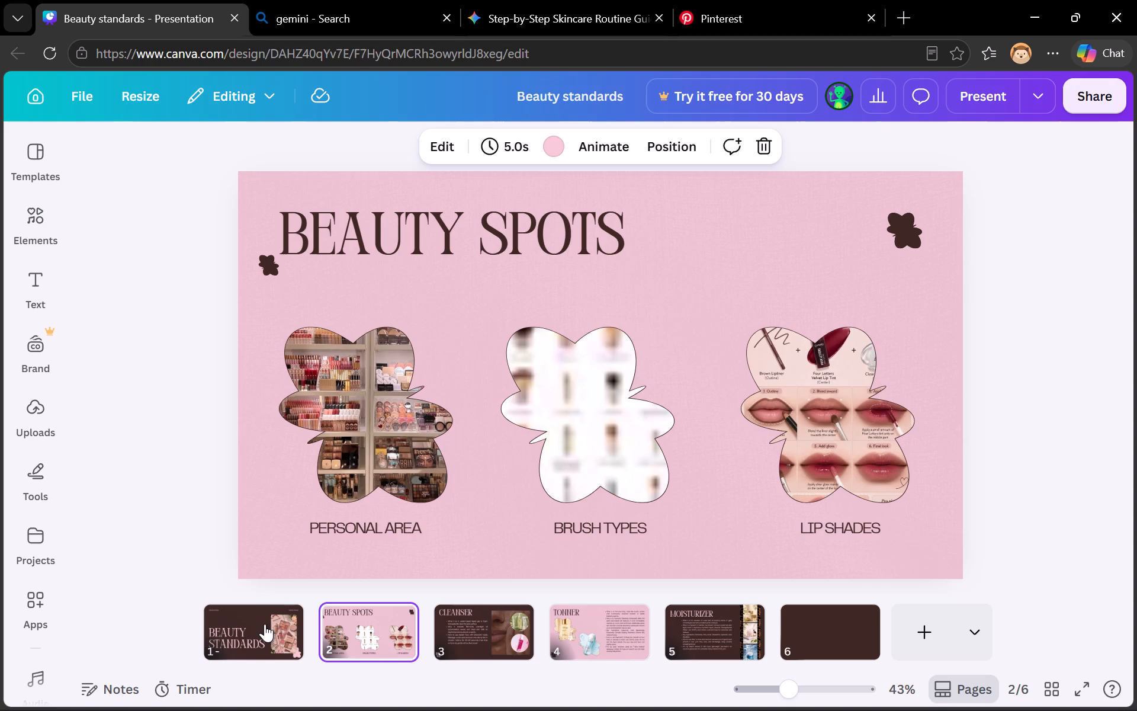
{"action": "key", "text": "Right"}
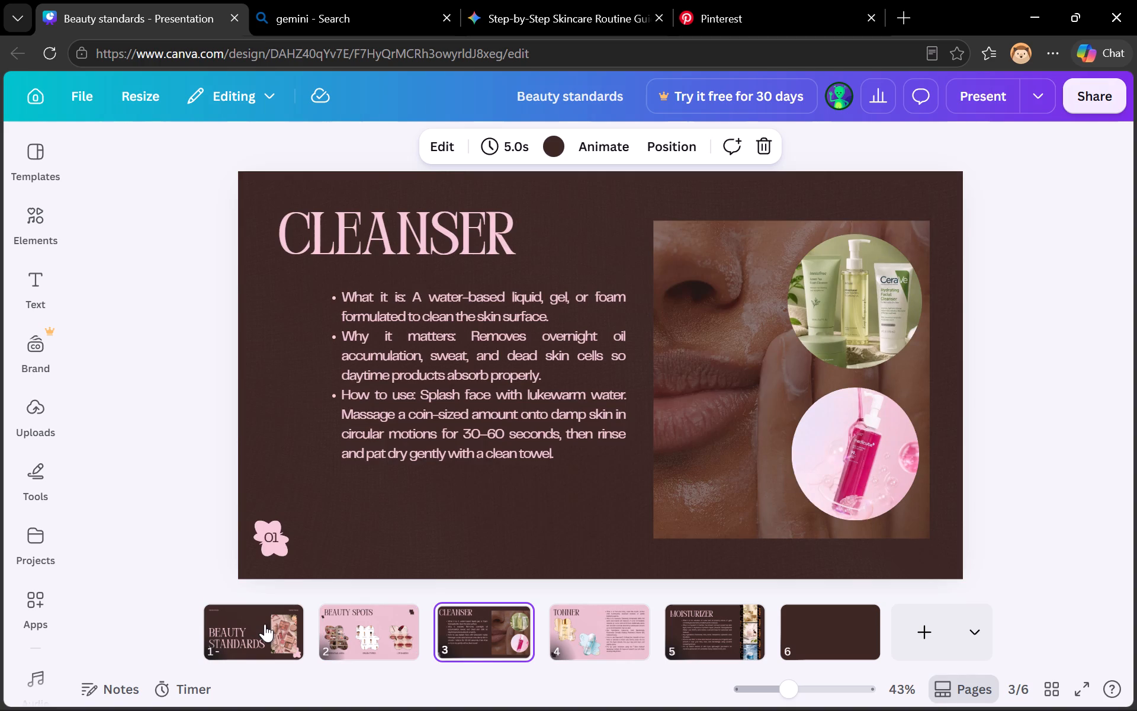
{"action": "key", "text": "Right"}
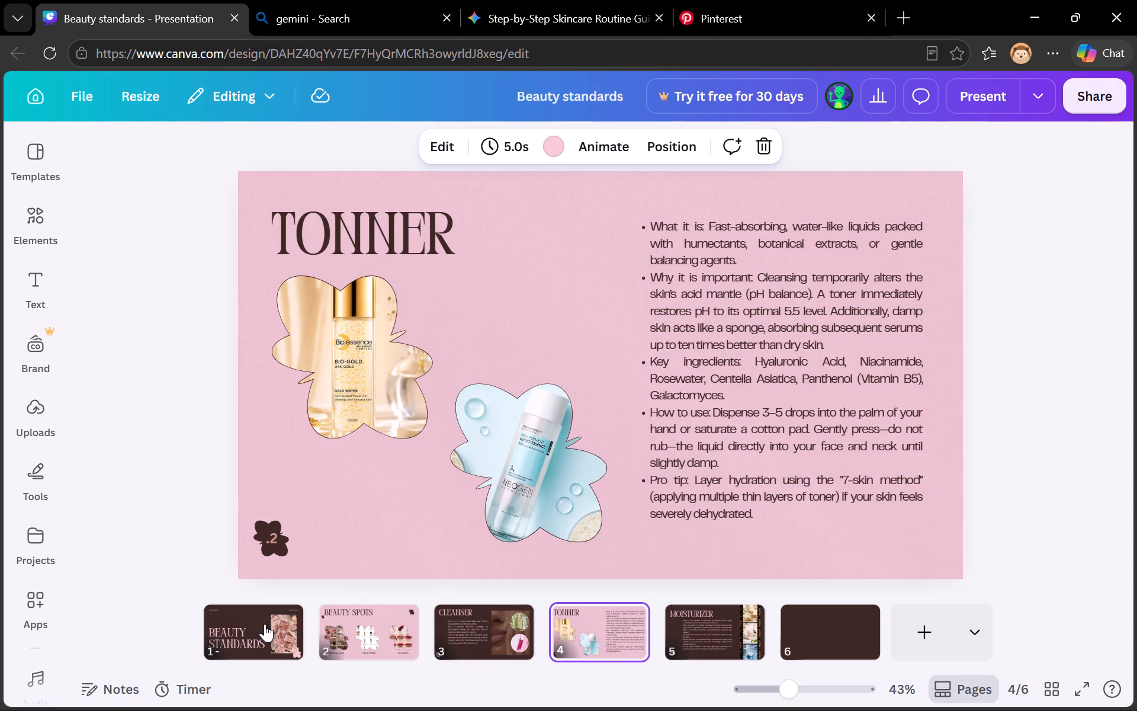
{"action": "key", "text": "Right"}
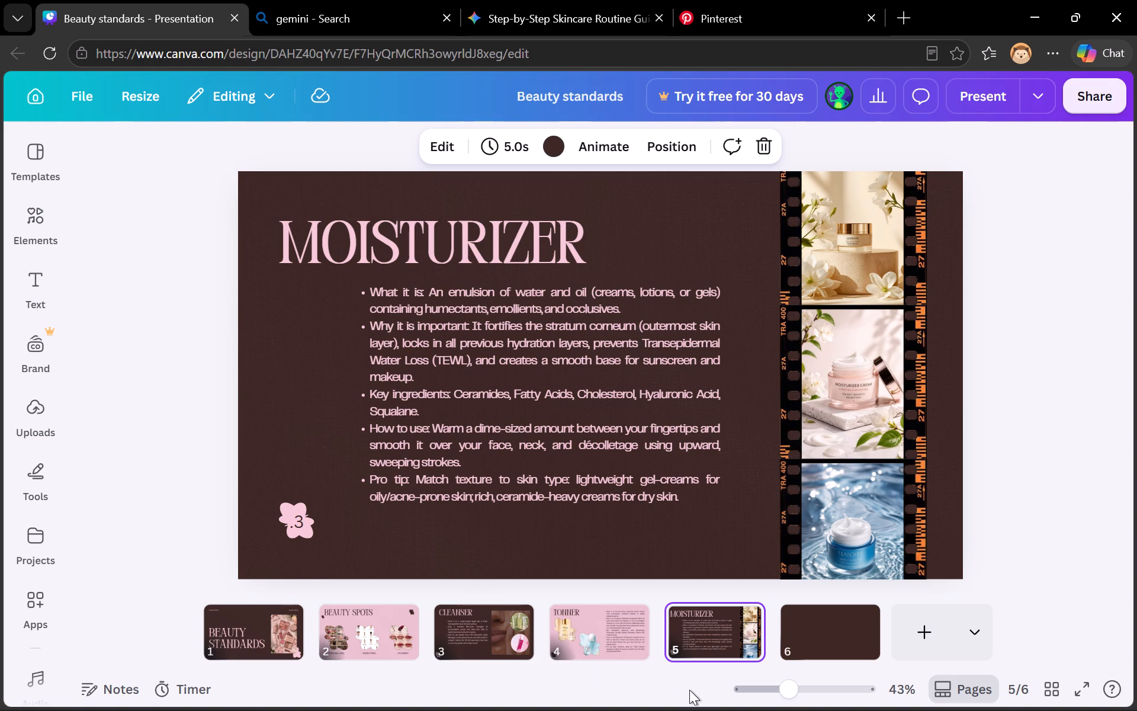
{"action": "left_click", "coordinate": [814, 608]}
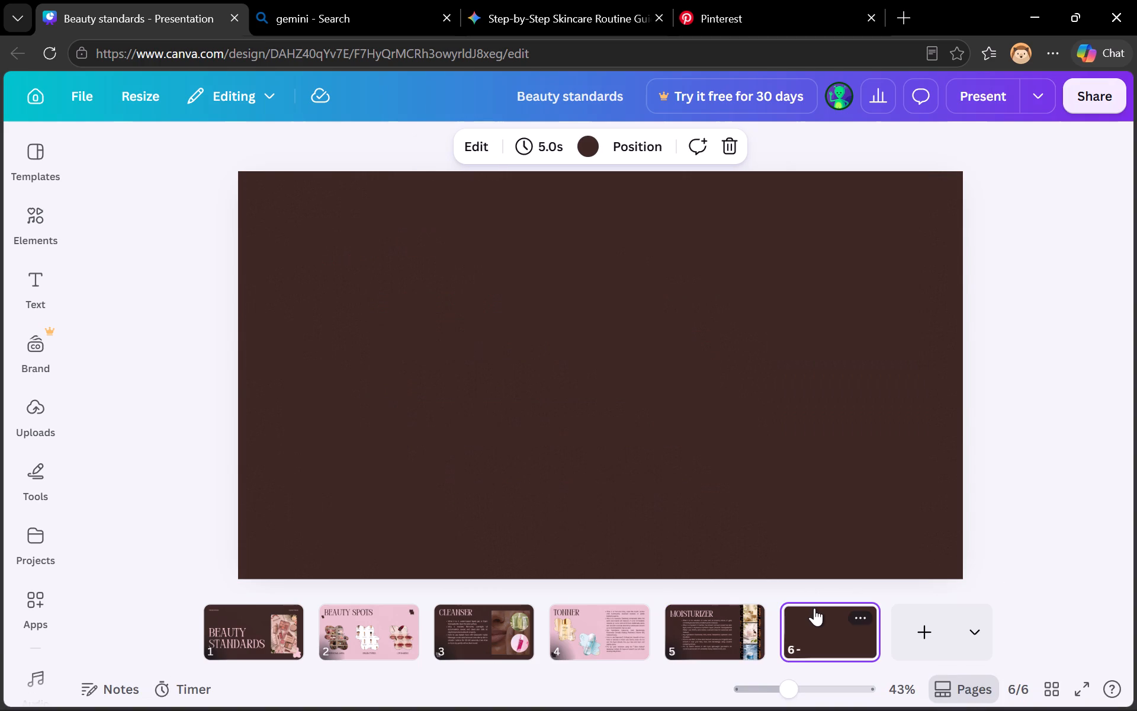
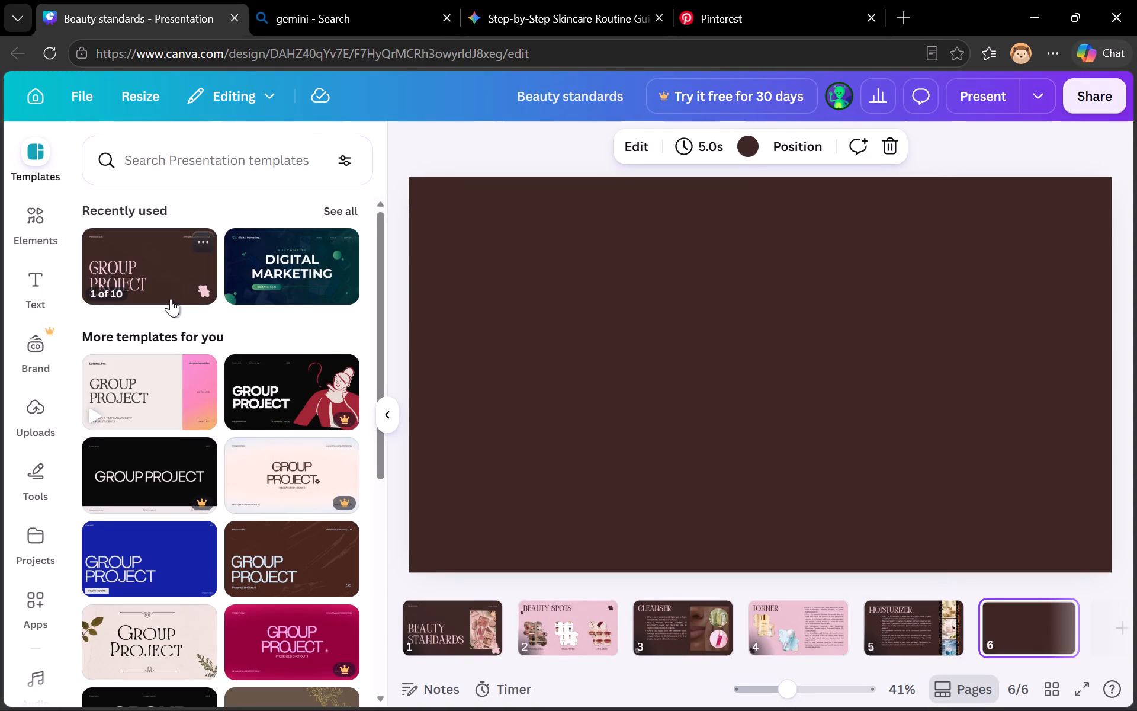
Apply the pink Background layout from the Brown Pink Modern Group Project template to blank page 6, after trying its Problems layout.
{"action": "left_click", "coordinate": [178, 276]}
{"action": "scroll", "coordinate": [261, 546], "scroll_direction": "down", "scroll_amount": 2}
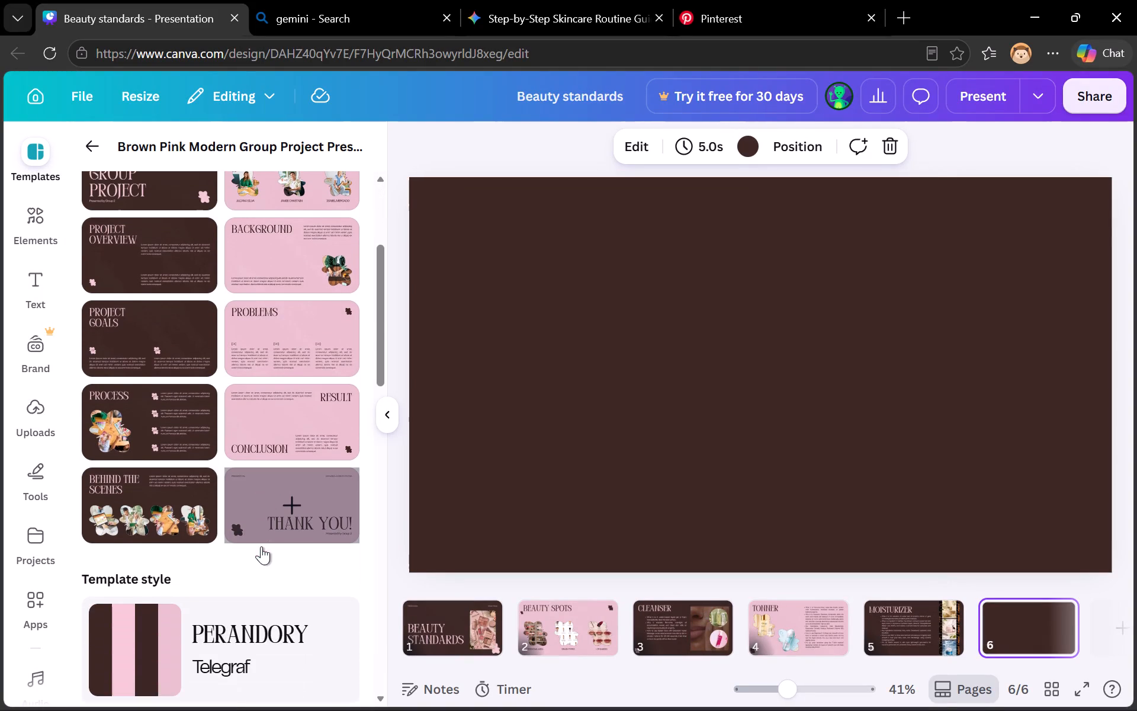
{"action": "scroll", "coordinate": [261, 546], "scroll_direction": "down", "scroll_amount": 1}
{"action": "left_click", "coordinate": [291, 326]}
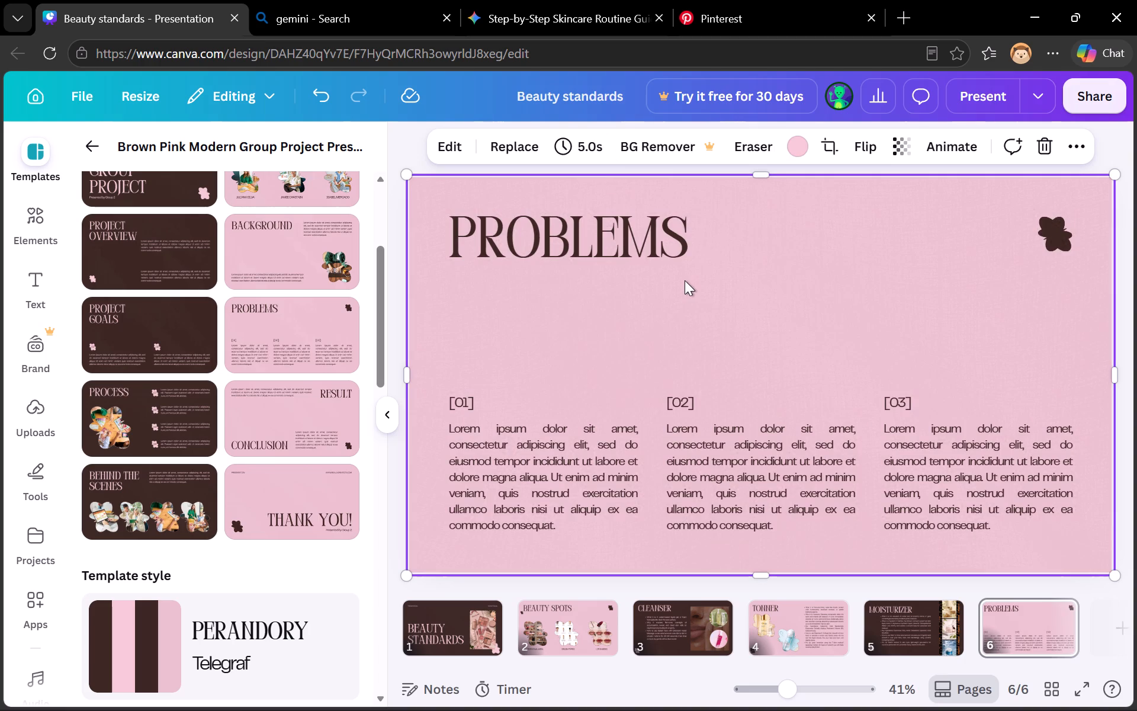
{"action": "left_click", "coordinate": [341, 239]}
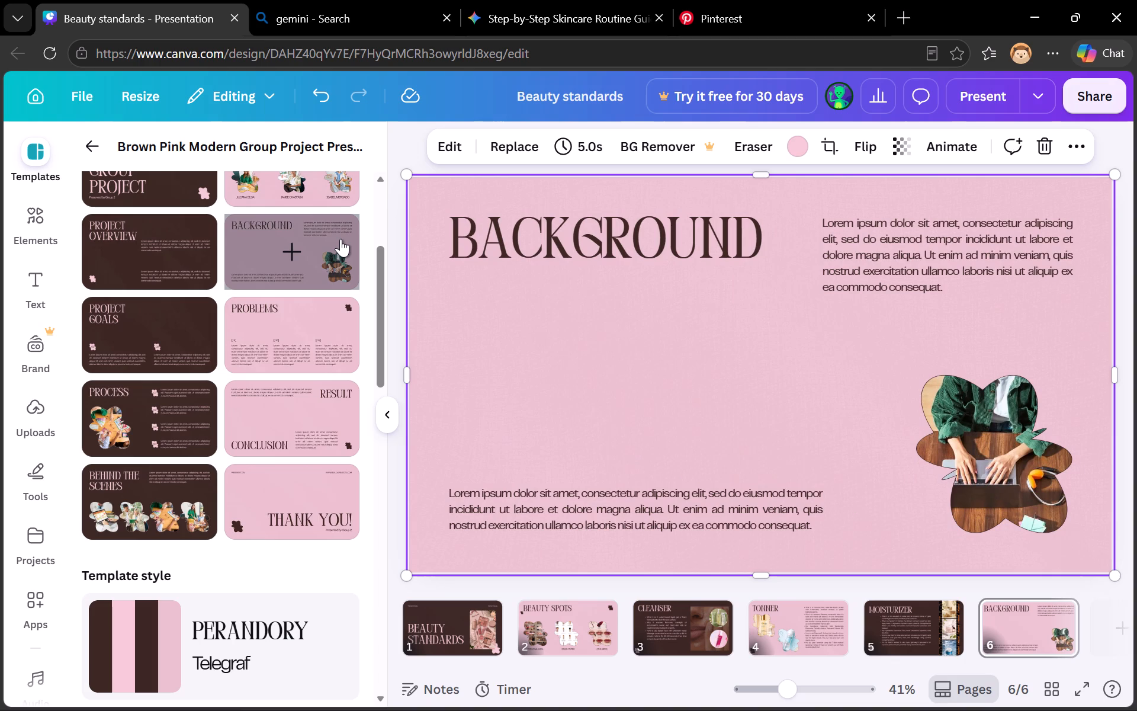
{"action": "left_click_drag", "start_coordinate": [341, 239], "coordinate": [537, 0]}
{"action": "left_click", "coordinate": [537, 0]}
{"action": "scroll", "coordinate": [537, 289], "scroll_direction": "down", "scroll_amount": 1}
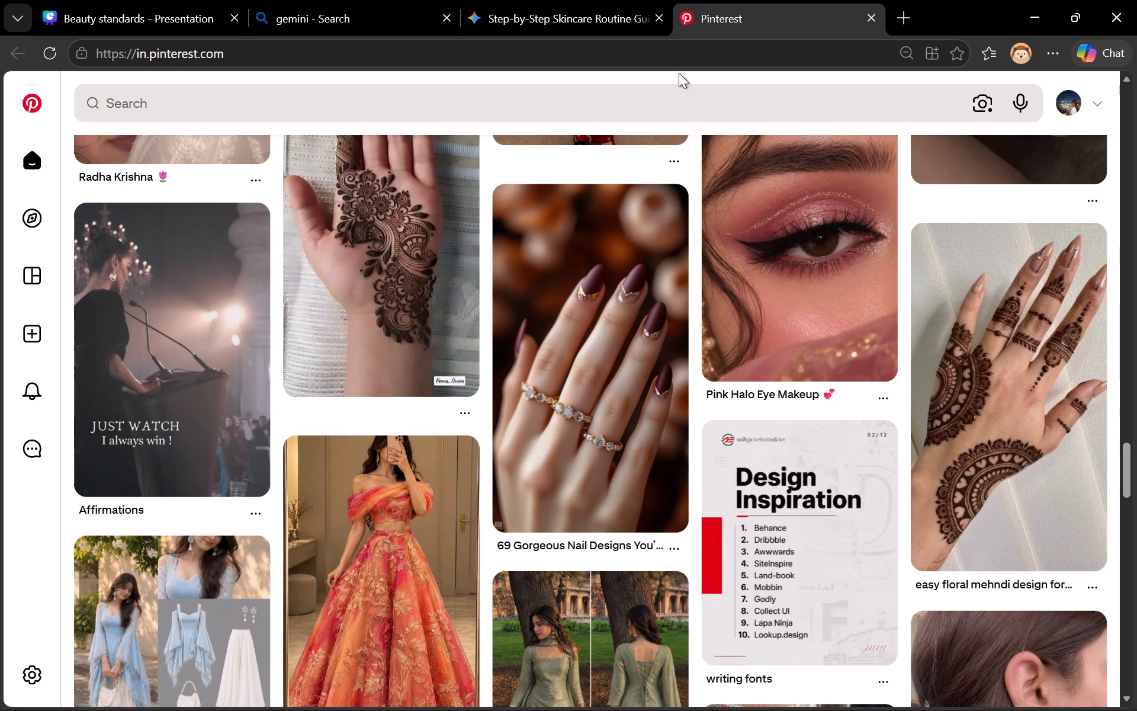
{"action": "left_click", "coordinate": [609, 120]}
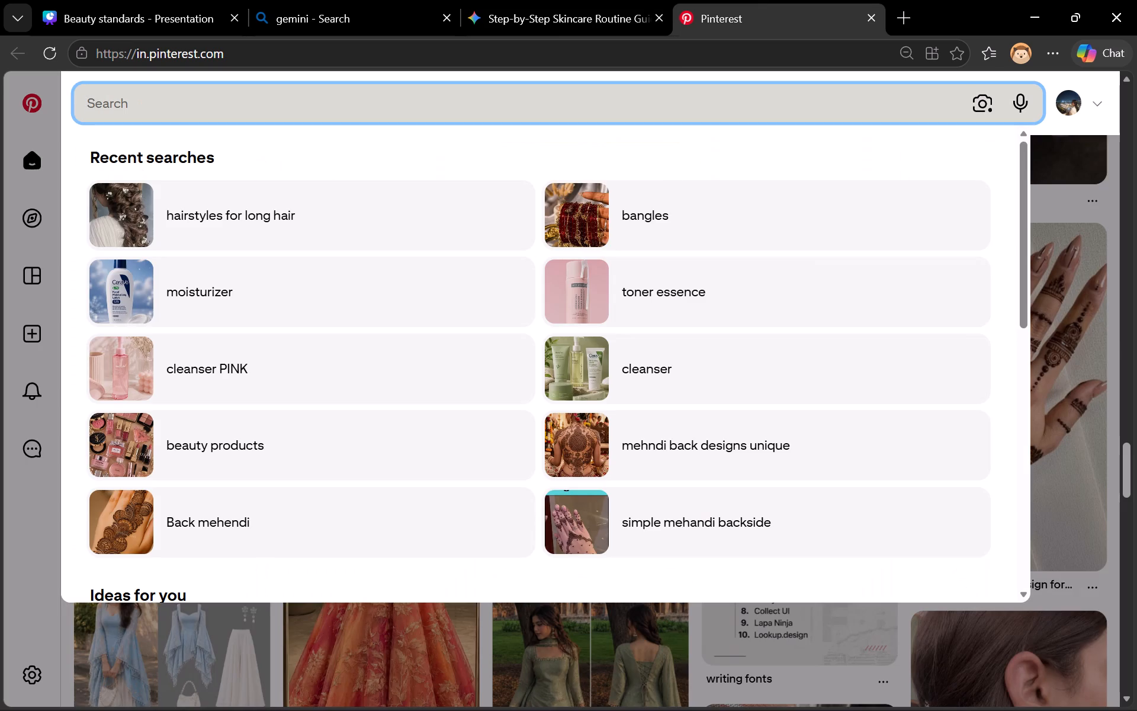
{"action": "type", "text": "sunscreen"}
{"action": "key", "text": "Return"}
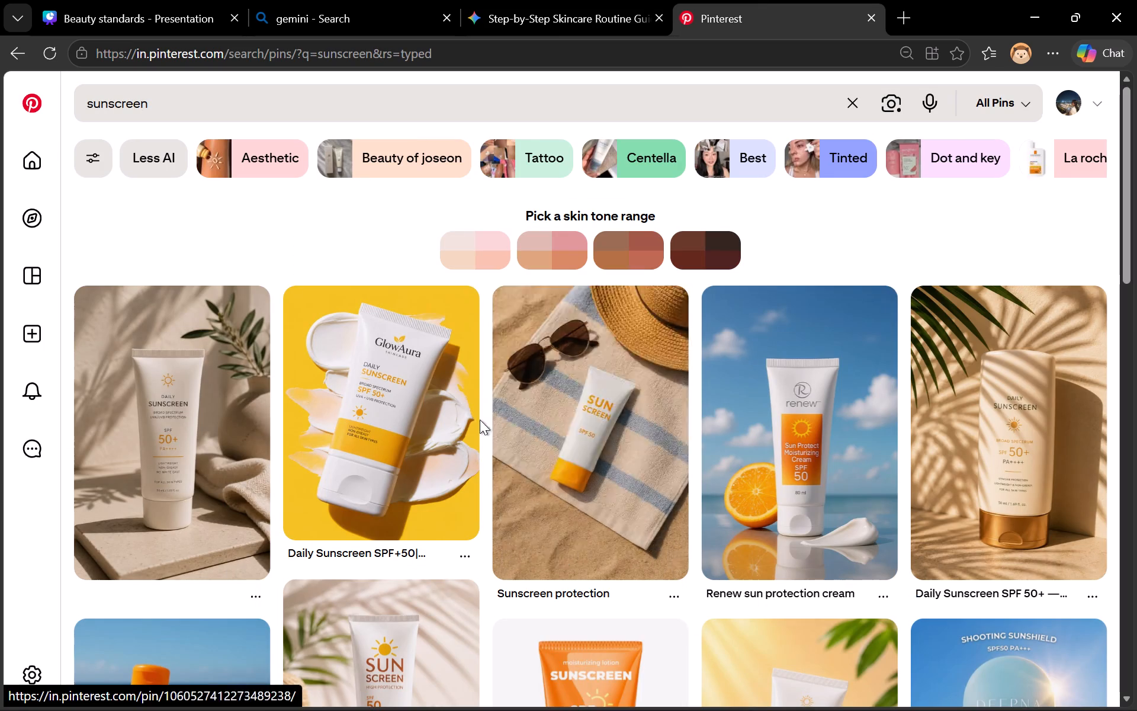
{"action": "left_click", "coordinate": [458, 423]}
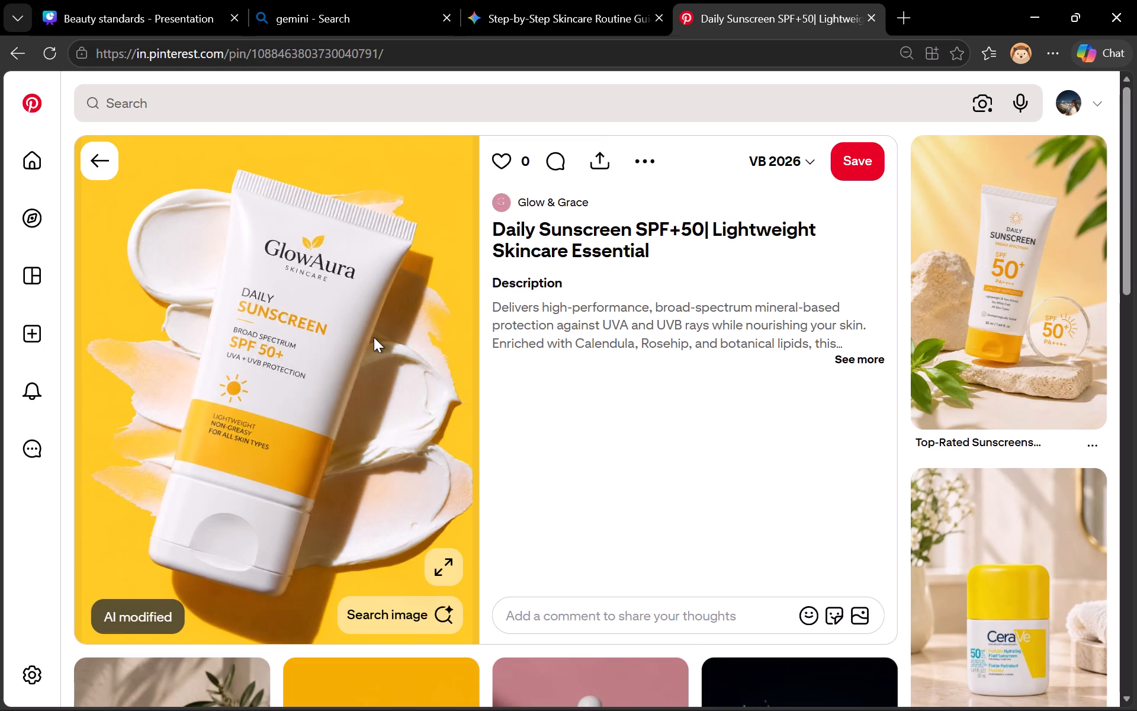
{"action": "right_click", "coordinate": [374, 337]}
{"action": "left_click", "coordinate": [432, 406]}
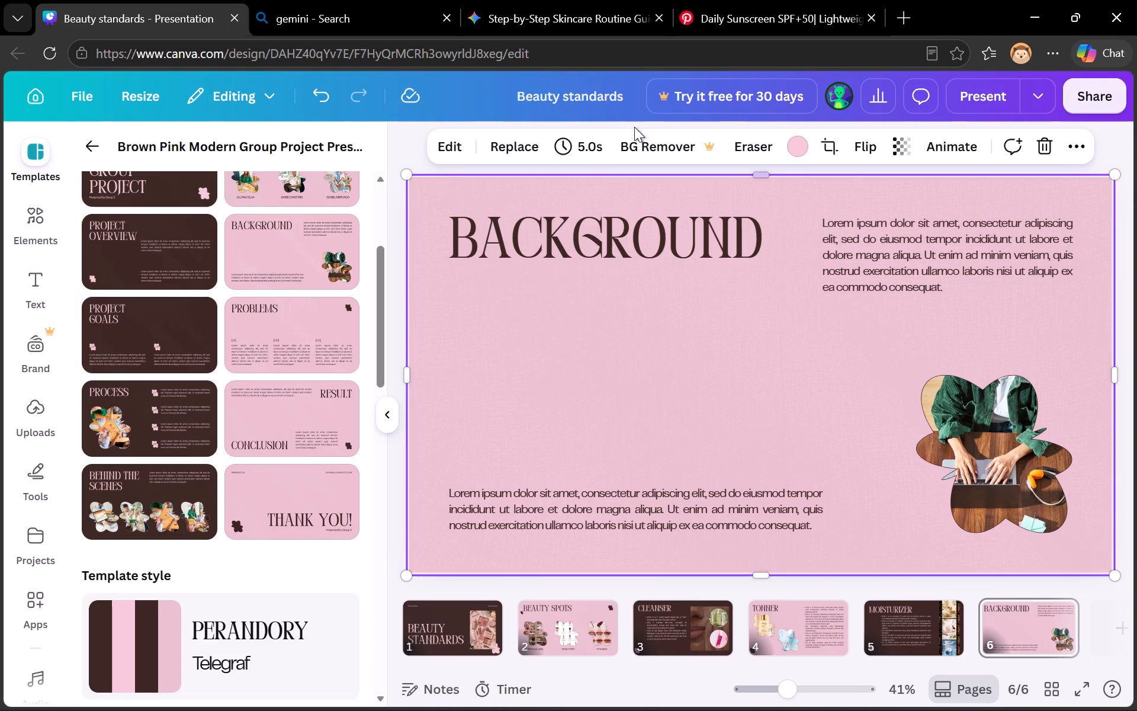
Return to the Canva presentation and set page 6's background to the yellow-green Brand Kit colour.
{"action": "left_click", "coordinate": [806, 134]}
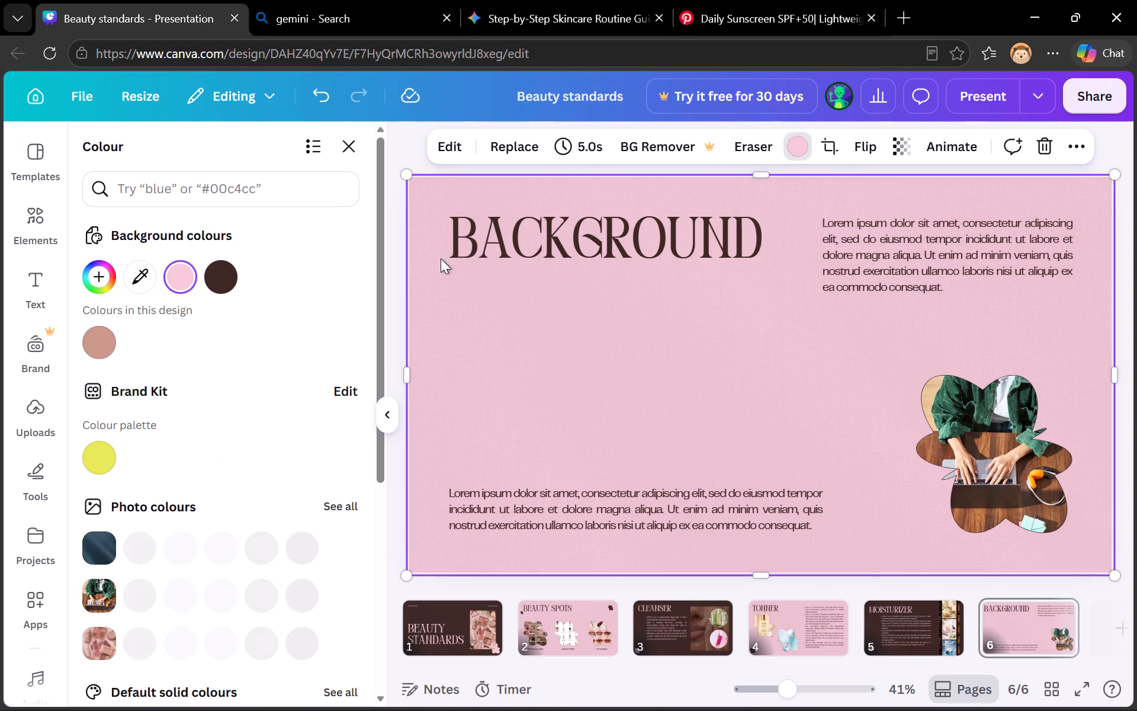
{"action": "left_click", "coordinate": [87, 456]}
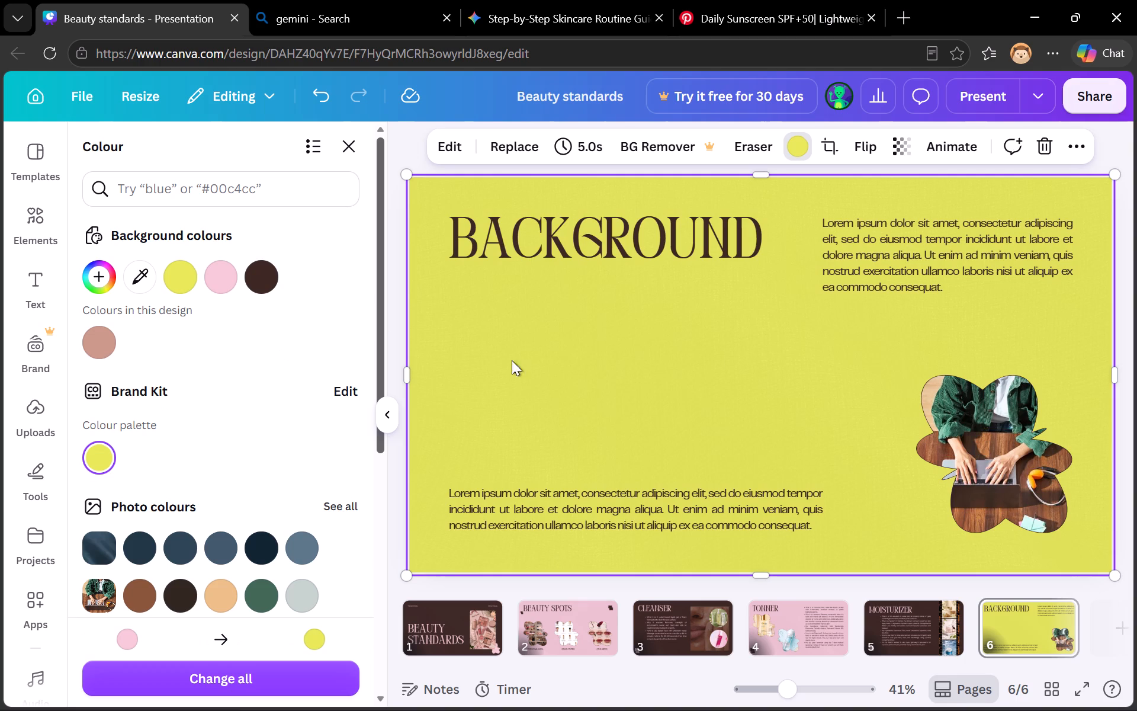
Paste the copied sunscreen image onto page 6 and shrink it proportionally from its upper corner.
{"action": "left_click", "coordinate": [535, 381]}
{"action": "key", "text": "ctrl+v"}
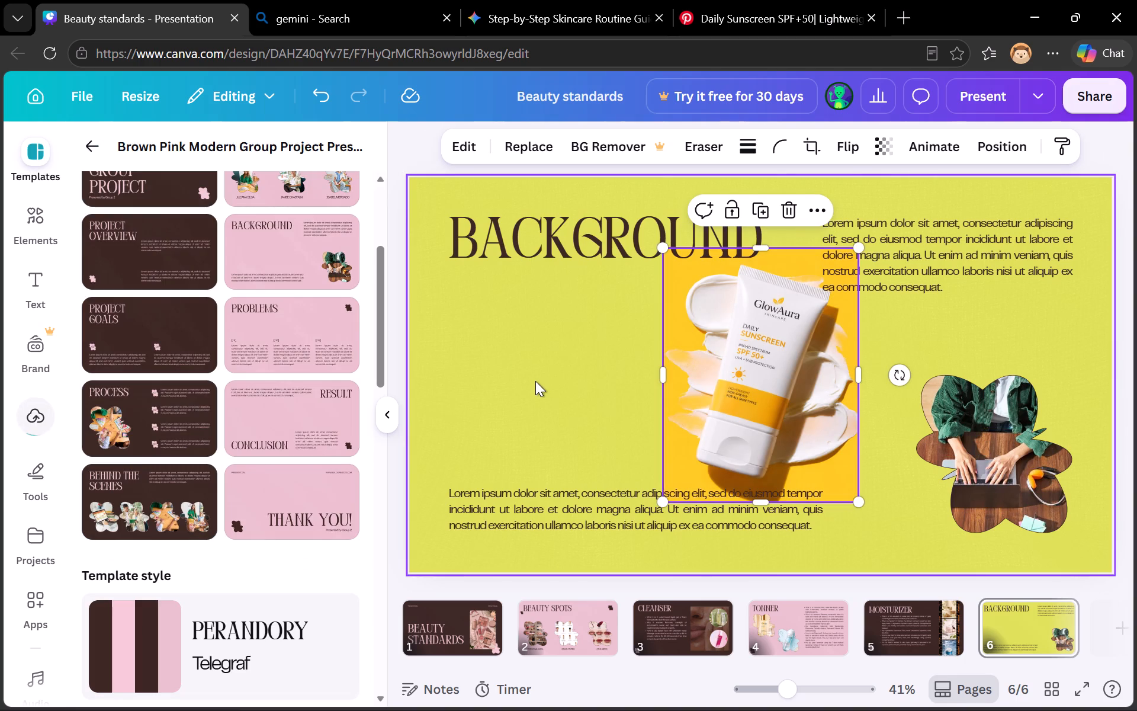
{"action": "left_click_drag", "start_coordinate": [858, 242], "coordinate": [795, 350]}
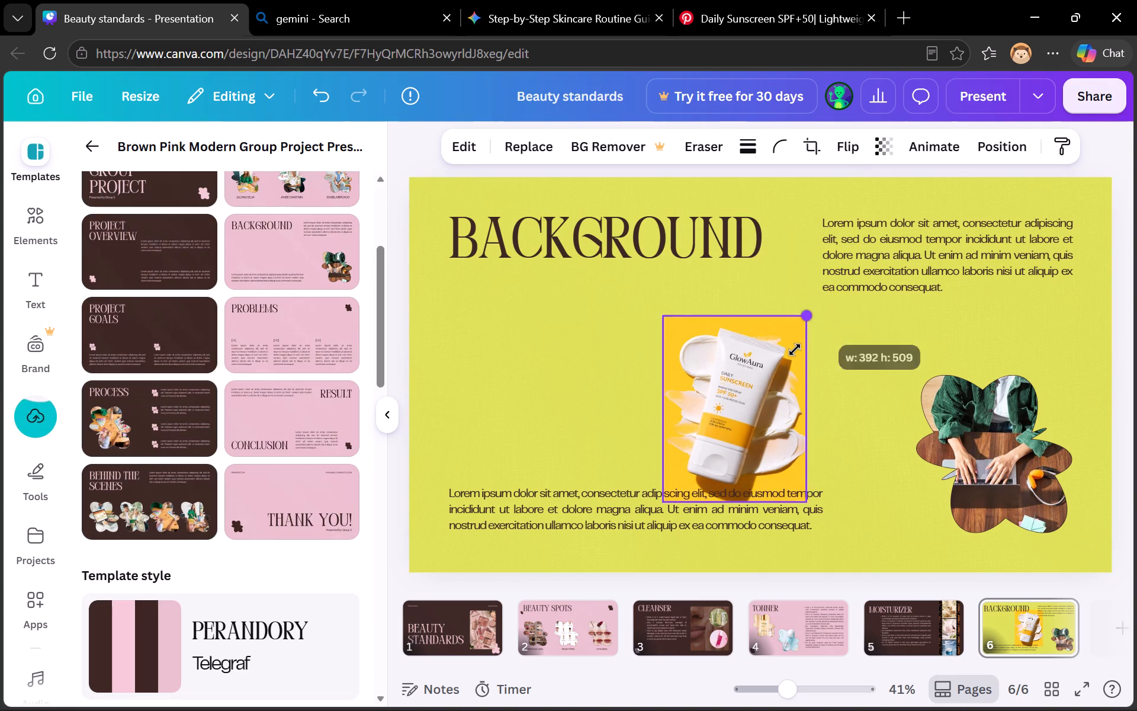
{"action": "left_click_drag", "start_coordinate": [795, 350], "coordinate": [792, 353]}
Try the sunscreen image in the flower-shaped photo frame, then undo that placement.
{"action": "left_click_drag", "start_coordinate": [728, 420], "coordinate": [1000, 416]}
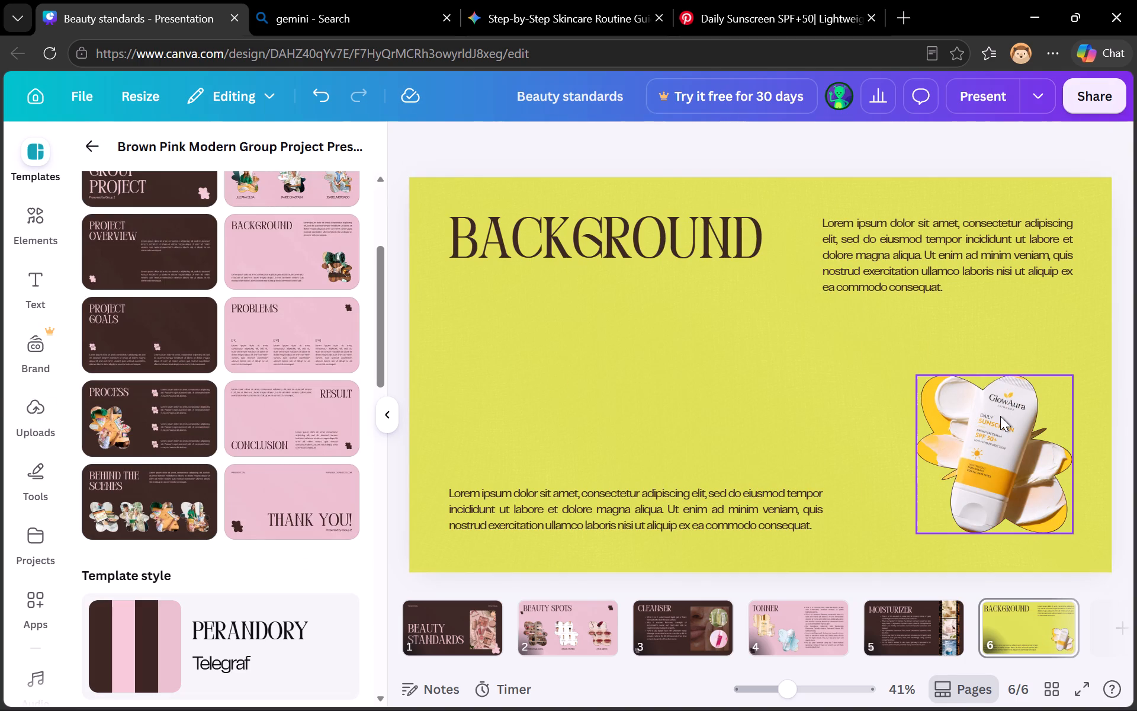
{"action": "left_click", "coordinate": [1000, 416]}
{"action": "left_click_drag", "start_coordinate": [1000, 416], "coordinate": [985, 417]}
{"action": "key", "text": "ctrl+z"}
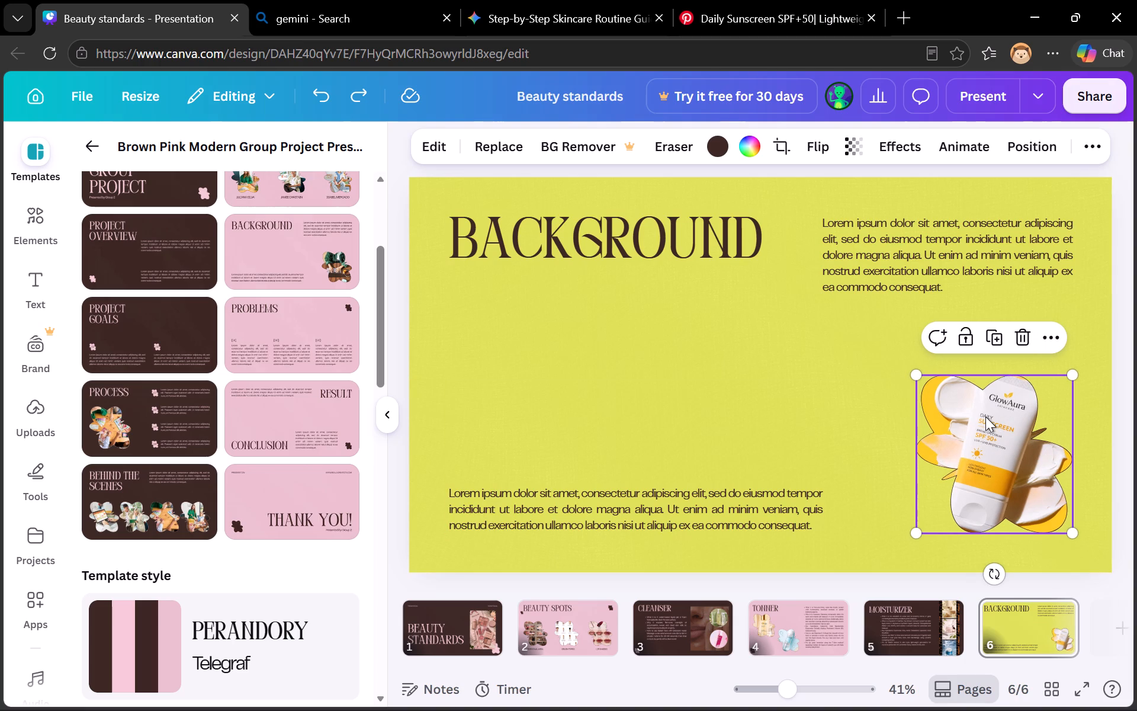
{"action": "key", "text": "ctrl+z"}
Shrink the sunscreen image further and place it in the flower-shaped frame, replacing the laptop photo.
{"action": "left_click", "coordinate": [694, 442]}
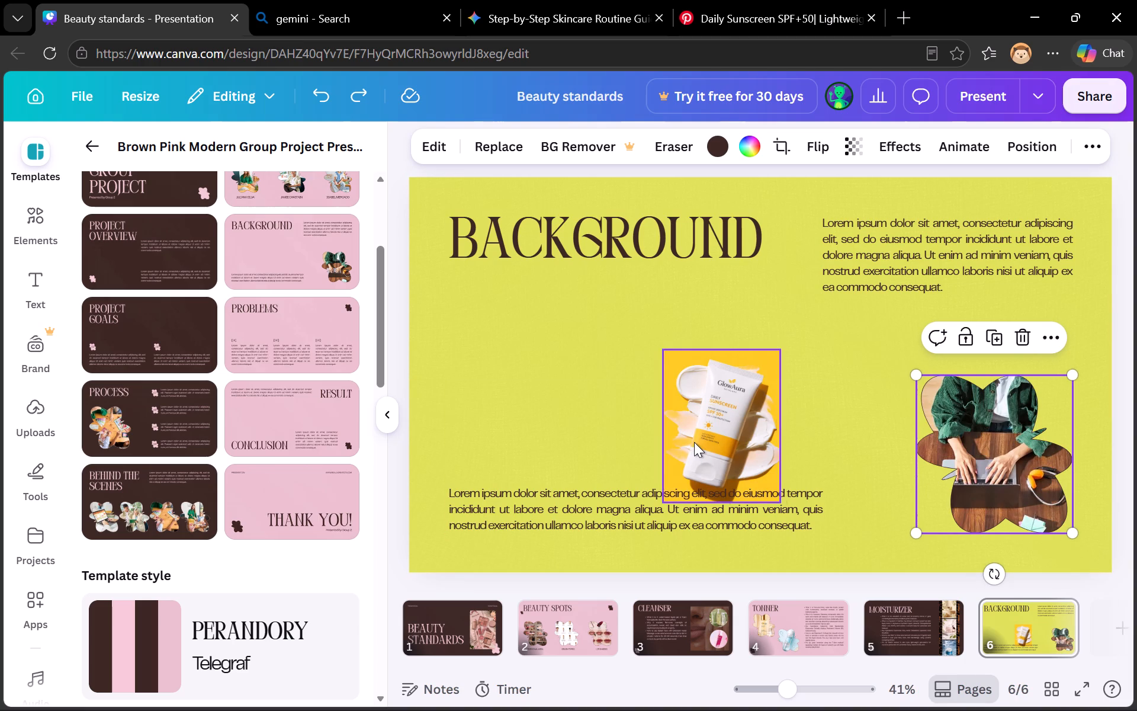
{"action": "left_click_drag", "start_coordinate": [780, 350], "coordinate": [746, 417]}
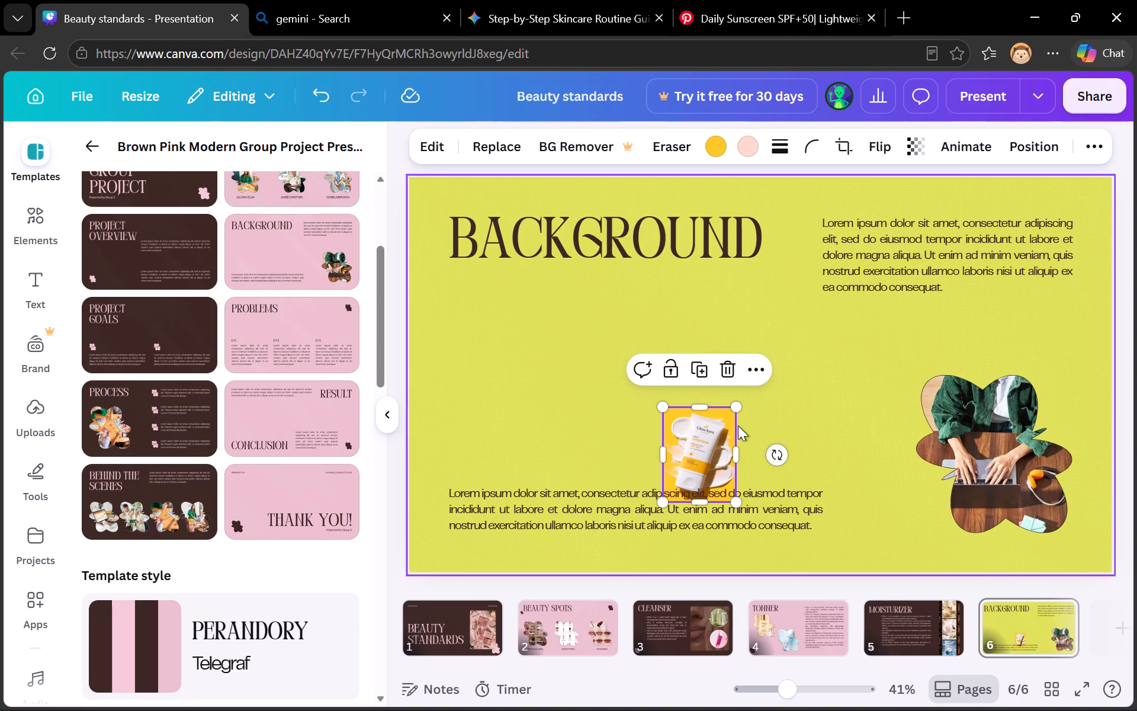
{"action": "left_click_drag", "start_coordinate": [714, 449], "coordinate": [993, 431]}
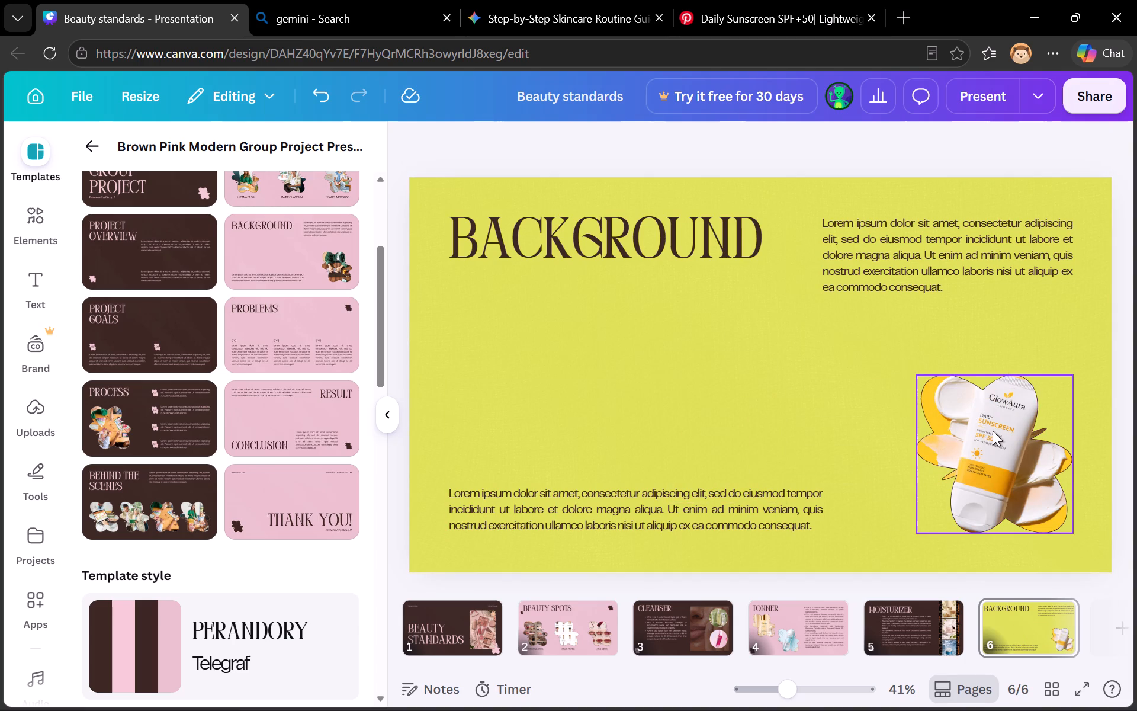
{"action": "left_click", "coordinate": [993, 431]}
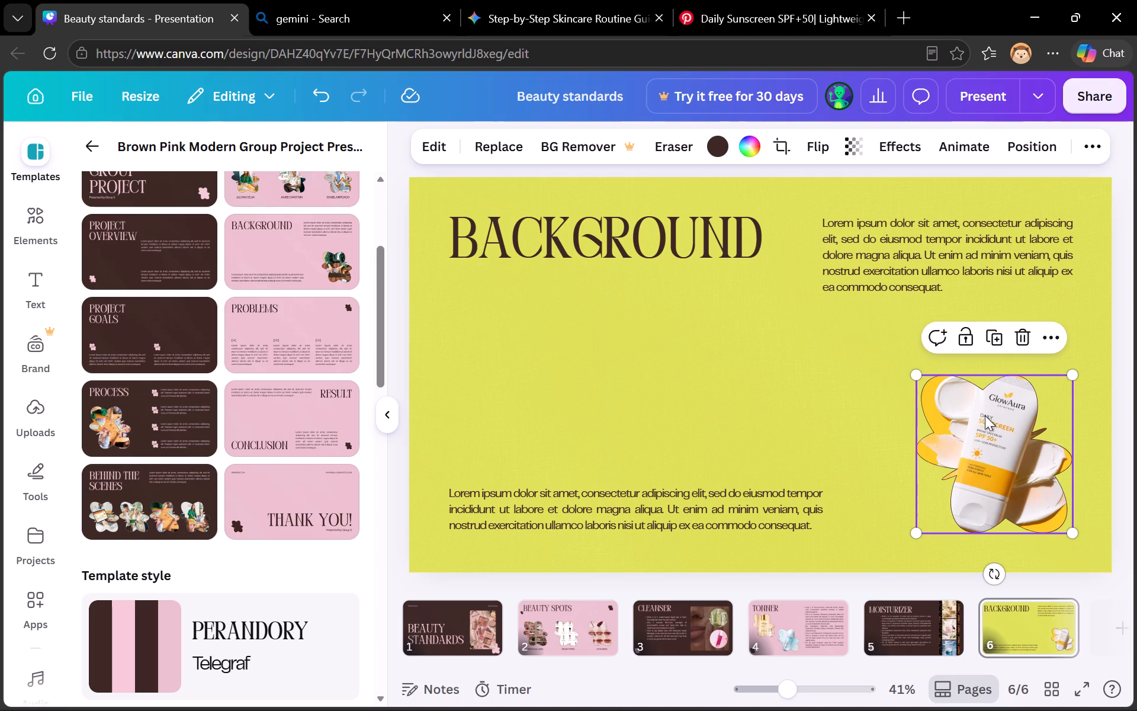
Try pink, dark brown and golden yellow backgrounds on page 6, settling on the light grey from the sunscreen photo's colours.
{"action": "left_click", "coordinate": [782, 403]}
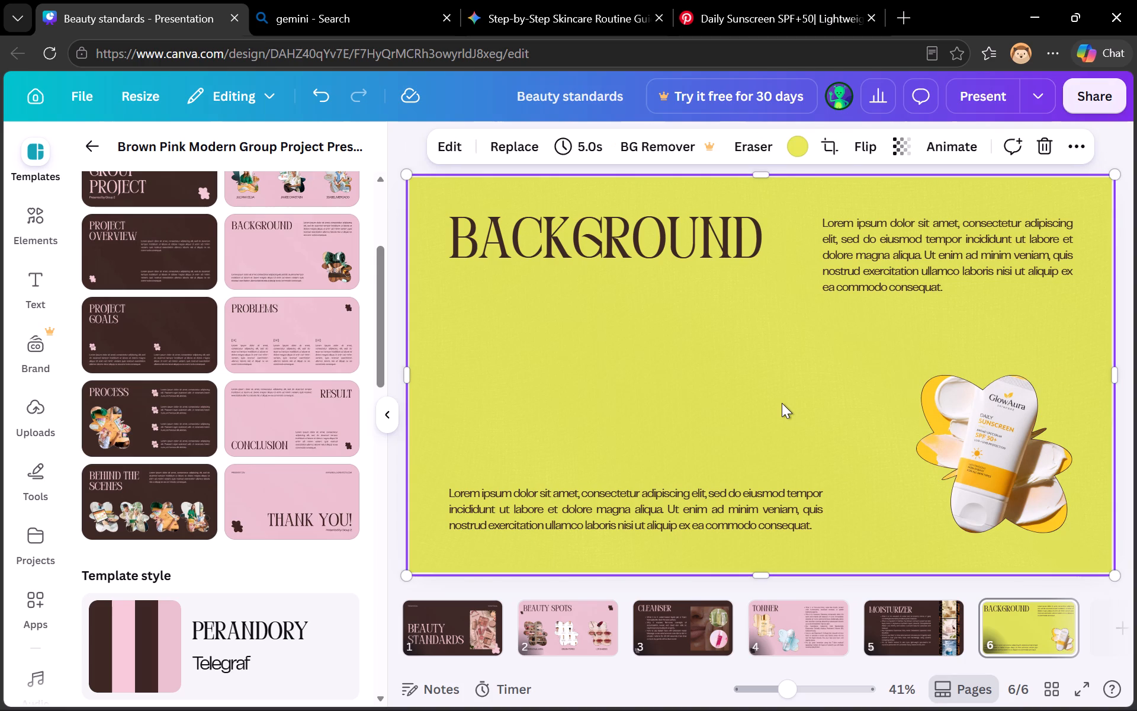
{"action": "left_click", "coordinate": [782, 140]}
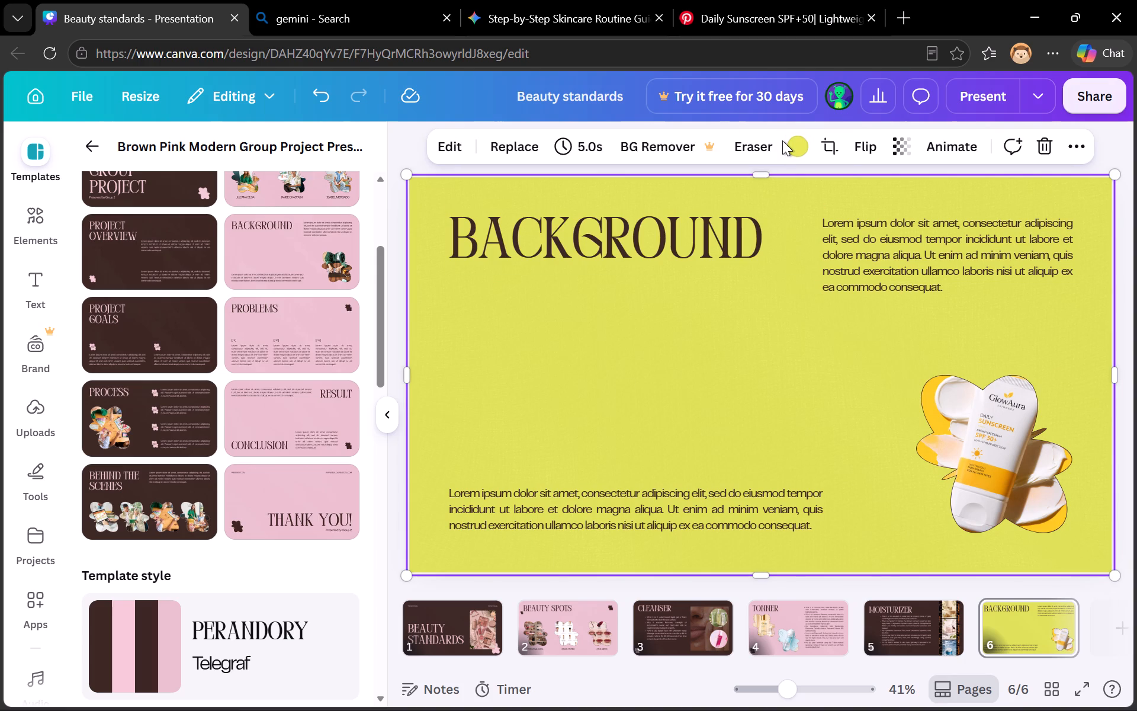
{"action": "left_click", "coordinate": [794, 143]}
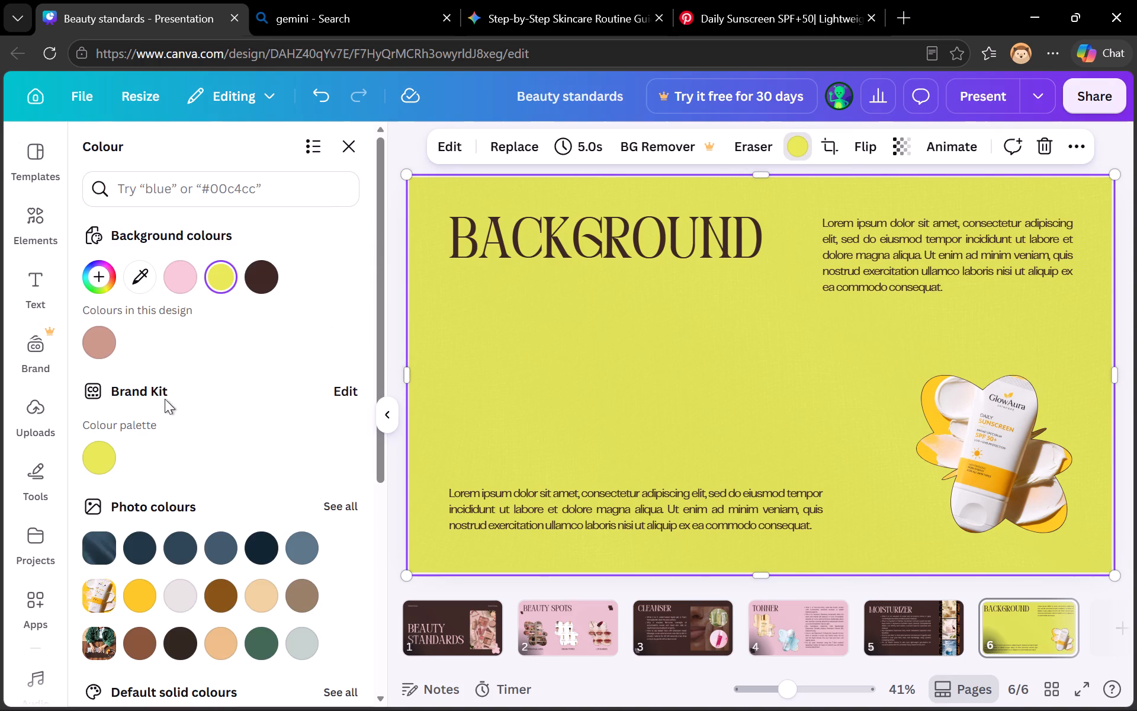
{"action": "left_click", "coordinate": [169, 353]}
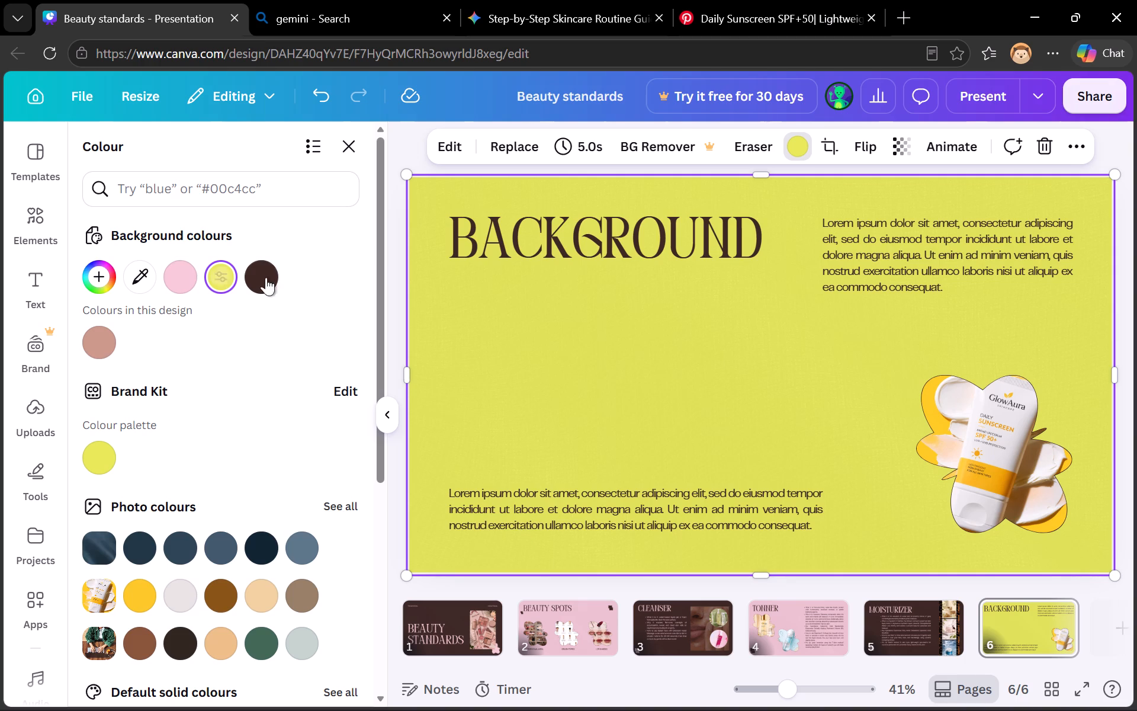
{"action": "left_click", "coordinate": [188, 270]}
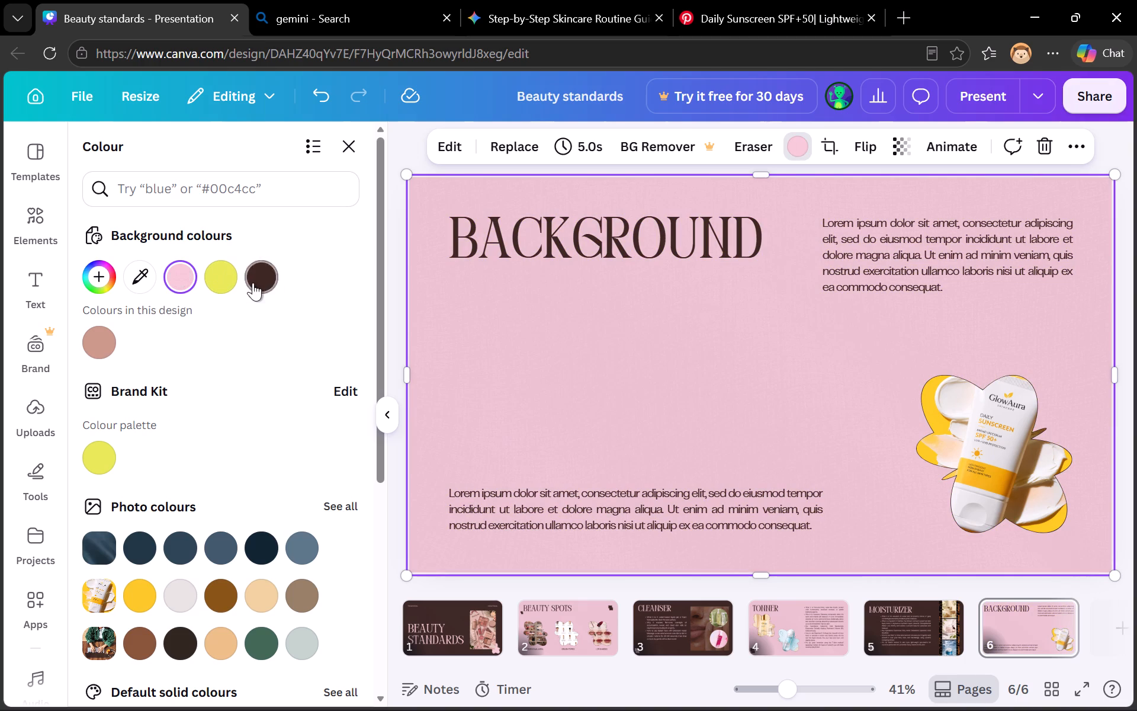
{"action": "left_click", "coordinate": [258, 268]}
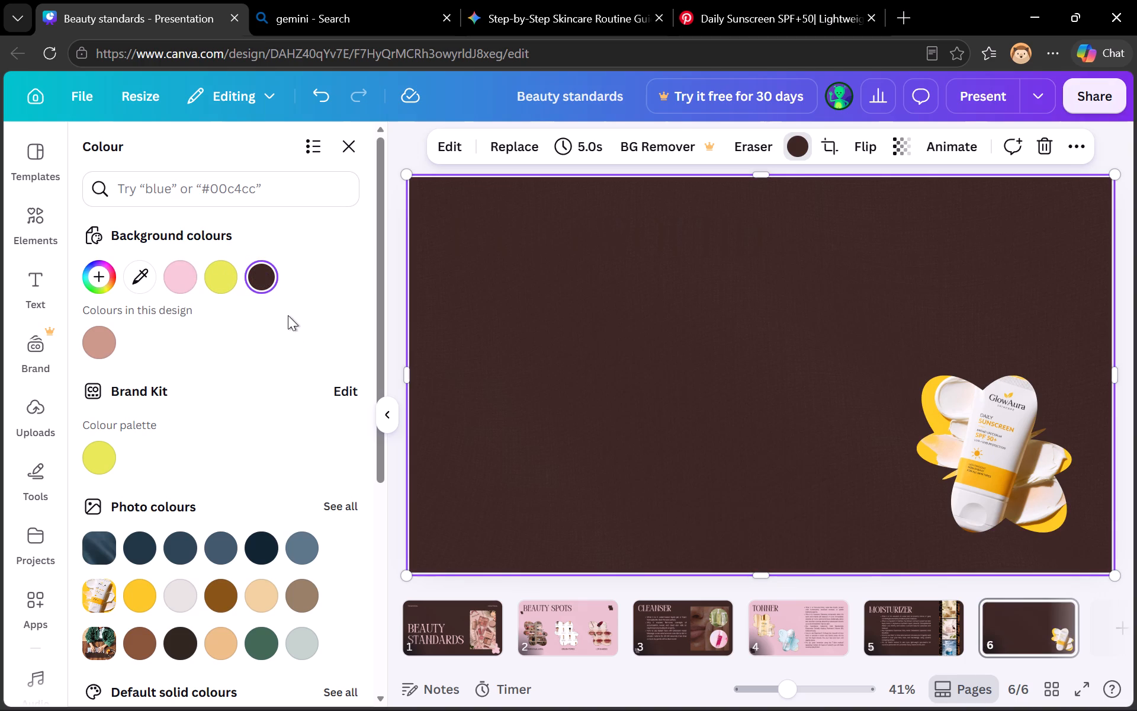
{"action": "left_click", "coordinate": [153, 591]}
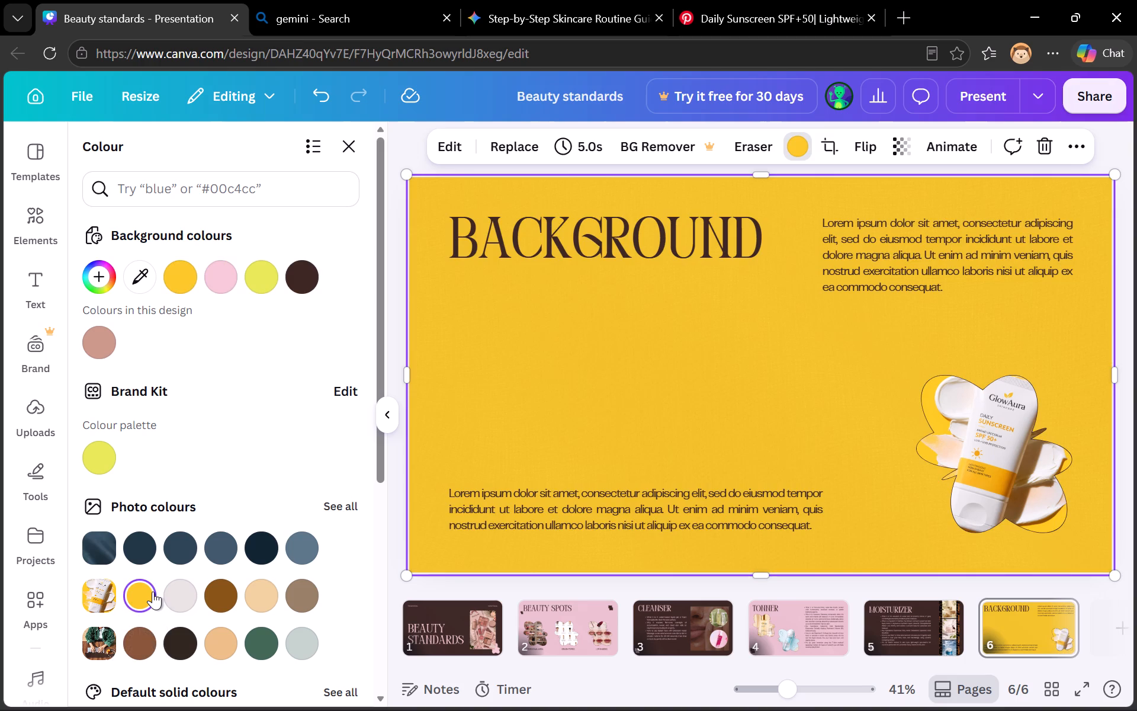
{"action": "left_click", "coordinate": [184, 602]}
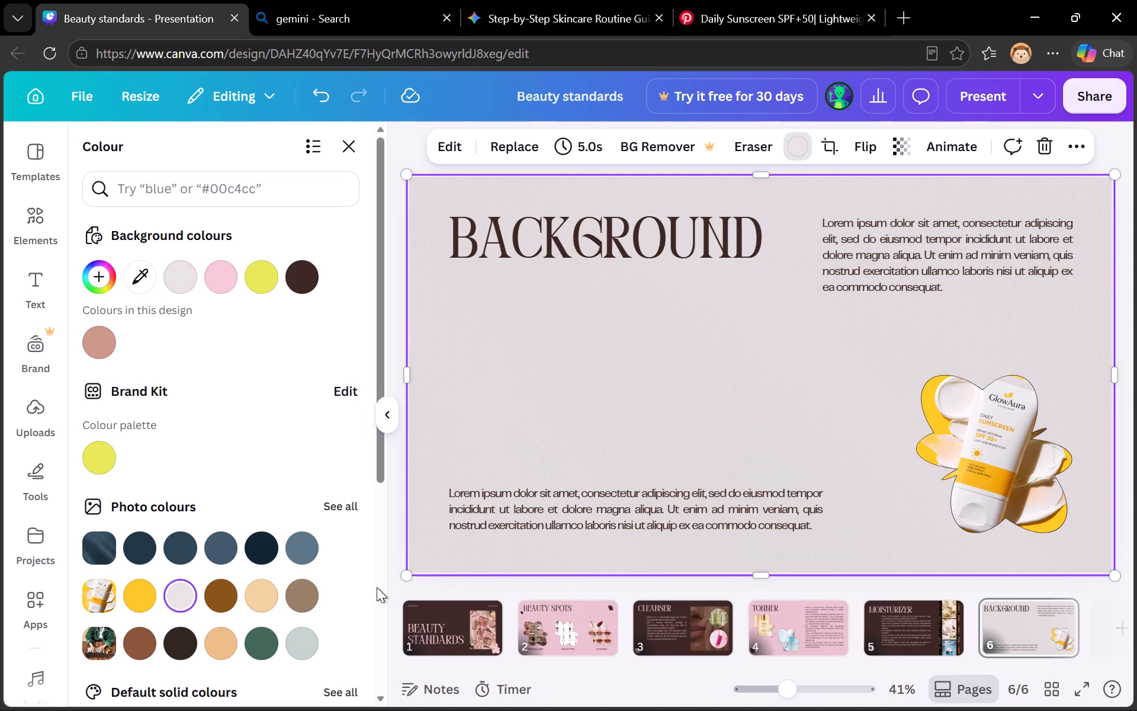
Replace the "BACKGROUND" heading on page 6 with "SUNSCREEN".
{"action": "double_click", "coordinate": [606, 273]}
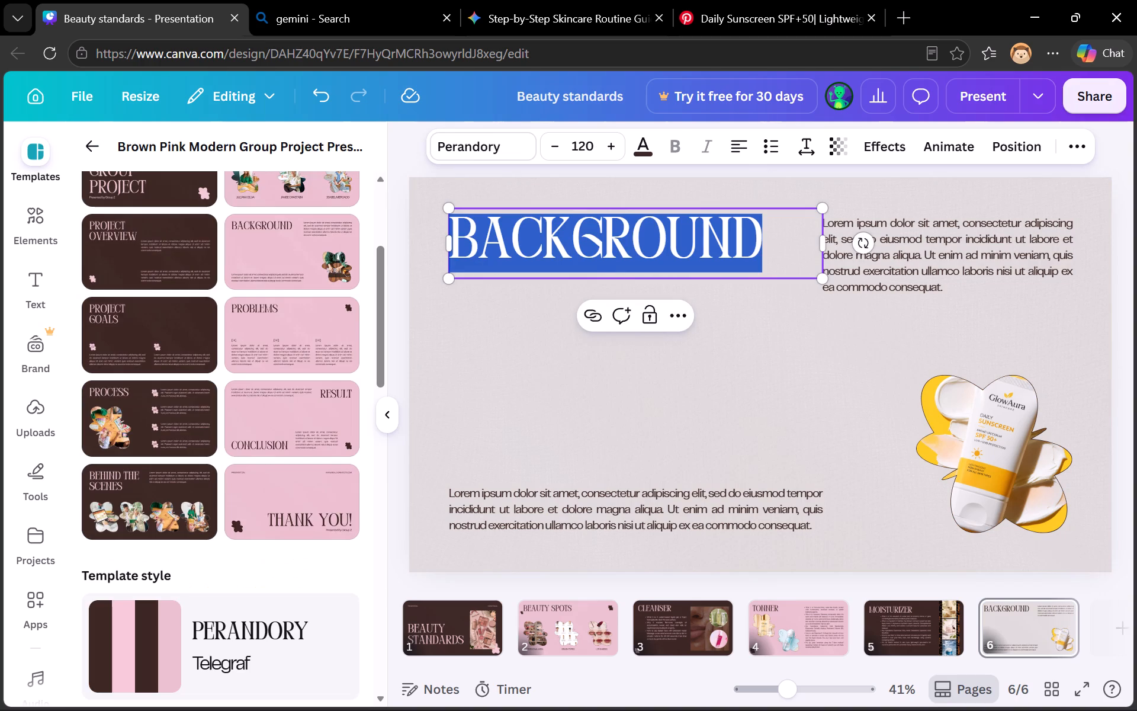
{"action": "key", "text": "s"}
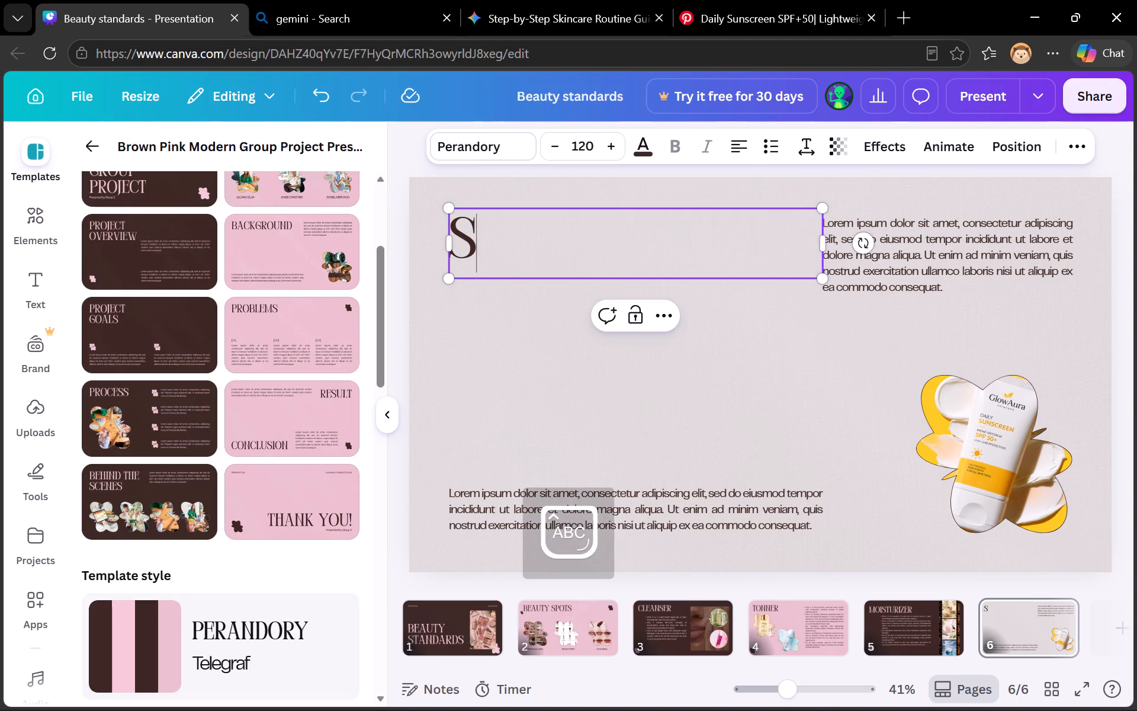
{"action": "key", "text": "u"}
{"action": "type", "text": "NSCREE"}
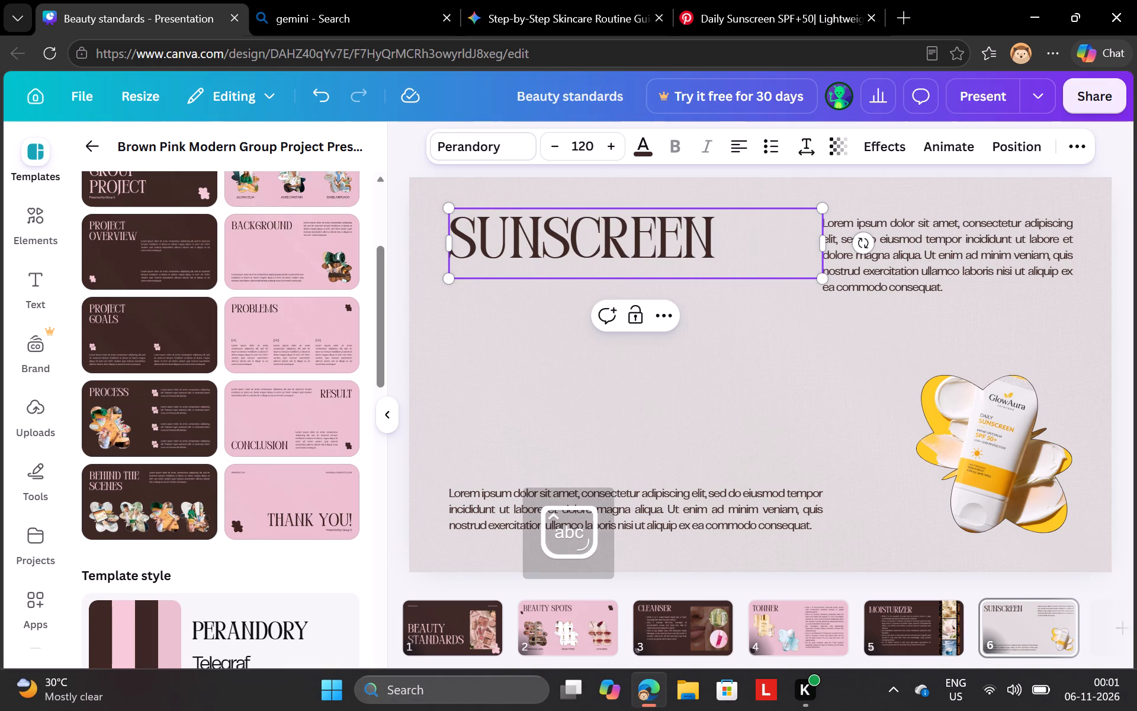
Switch to Desktop 2 and start a Windows search beginning with "w".
{"action": "left_click", "coordinate": [483, 697]}
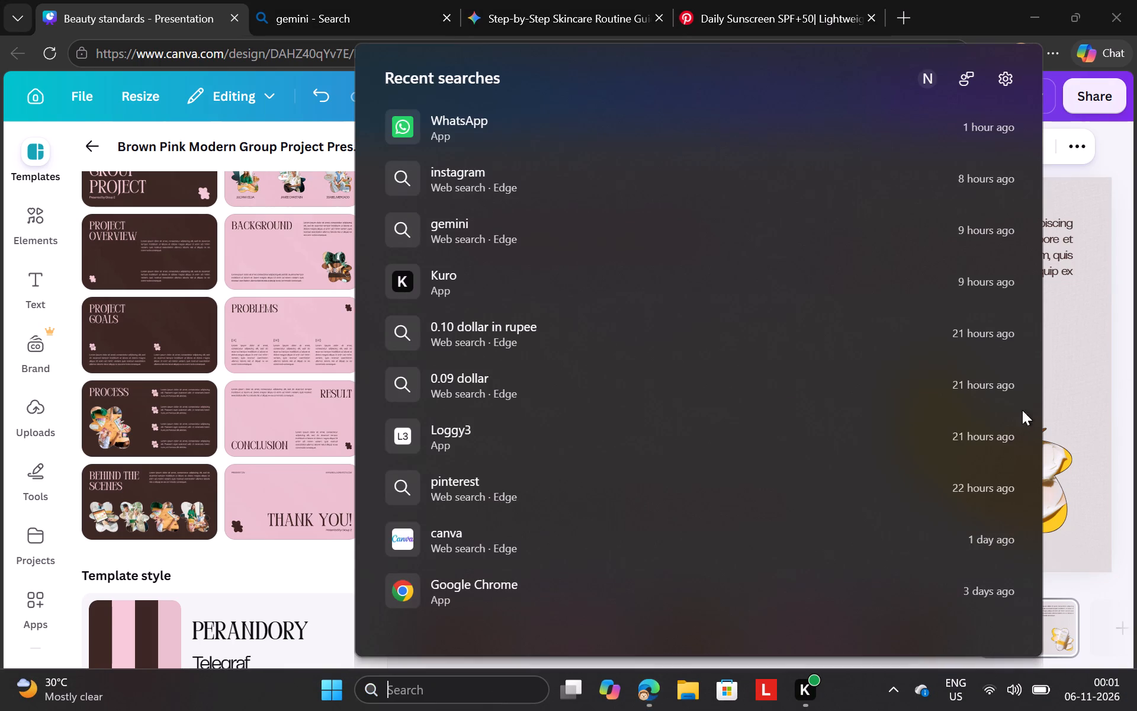
{"action": "left_click", "coordinate": [1096, 342]}
{"action": "key", "text": "ctrl+super+Right"}
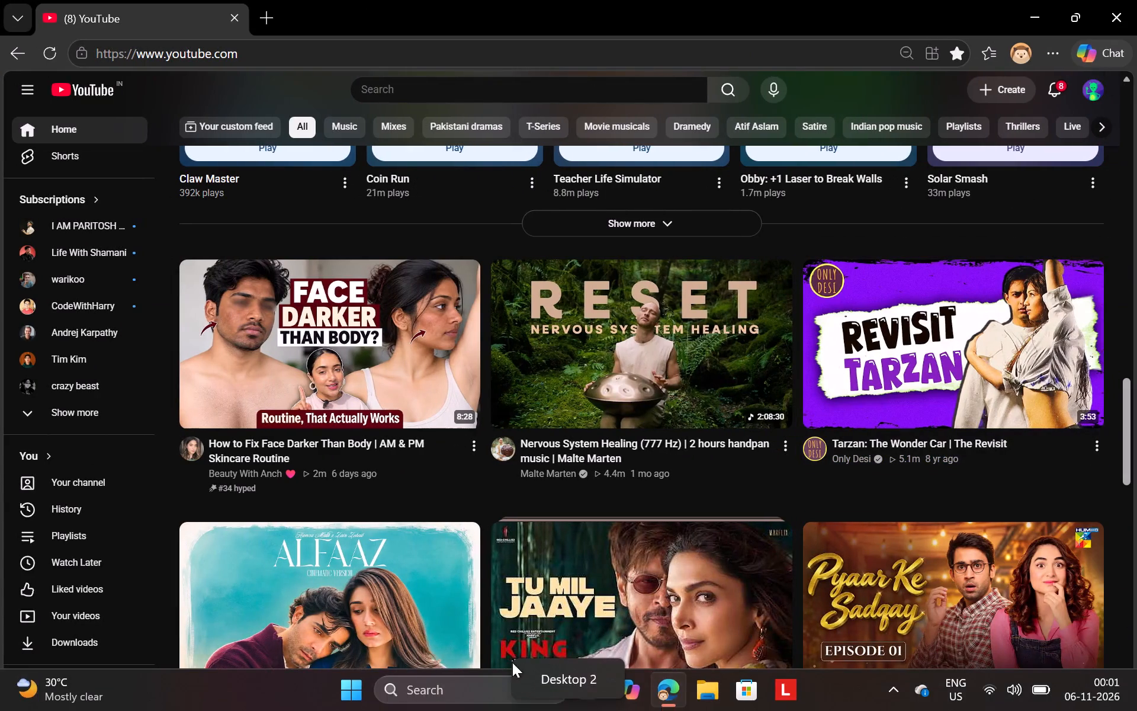
{"action": "left_click", "coordinate": [492, 693]}
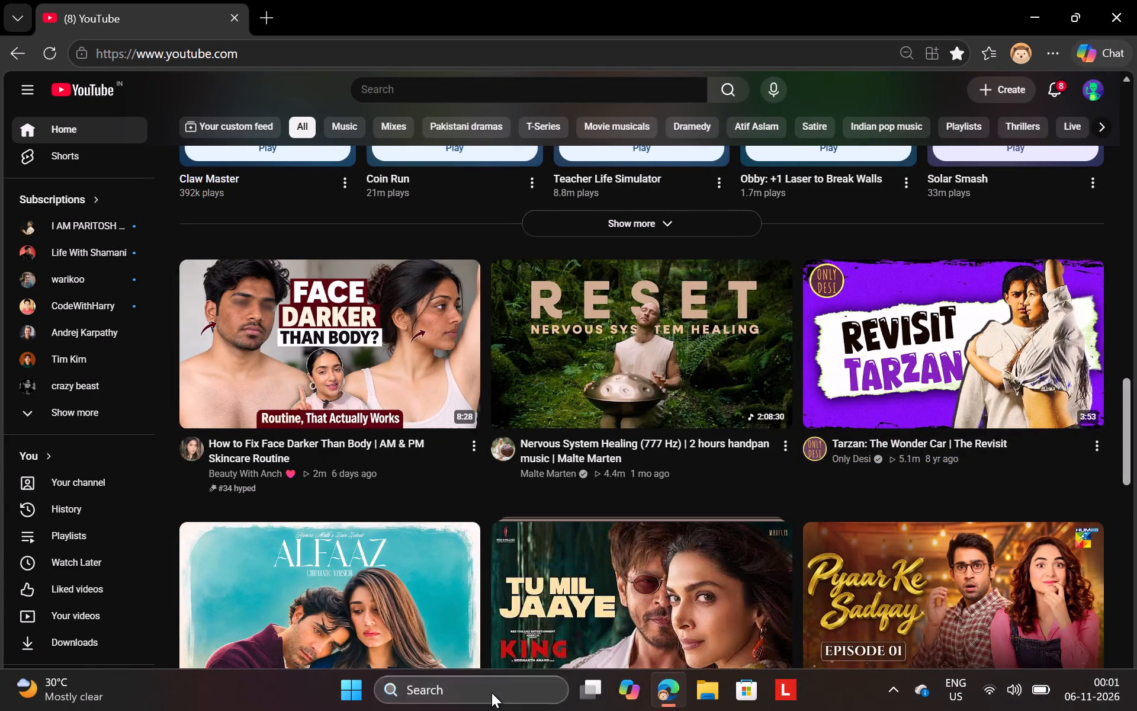
{"action": "key", "text": "w"}
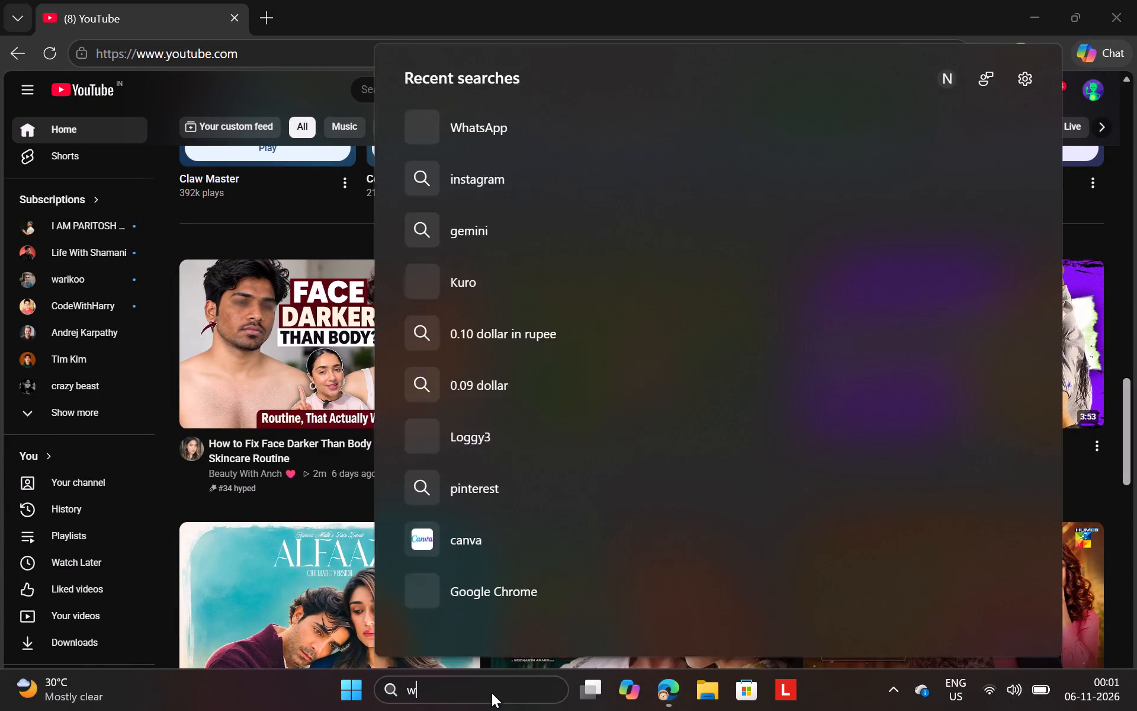
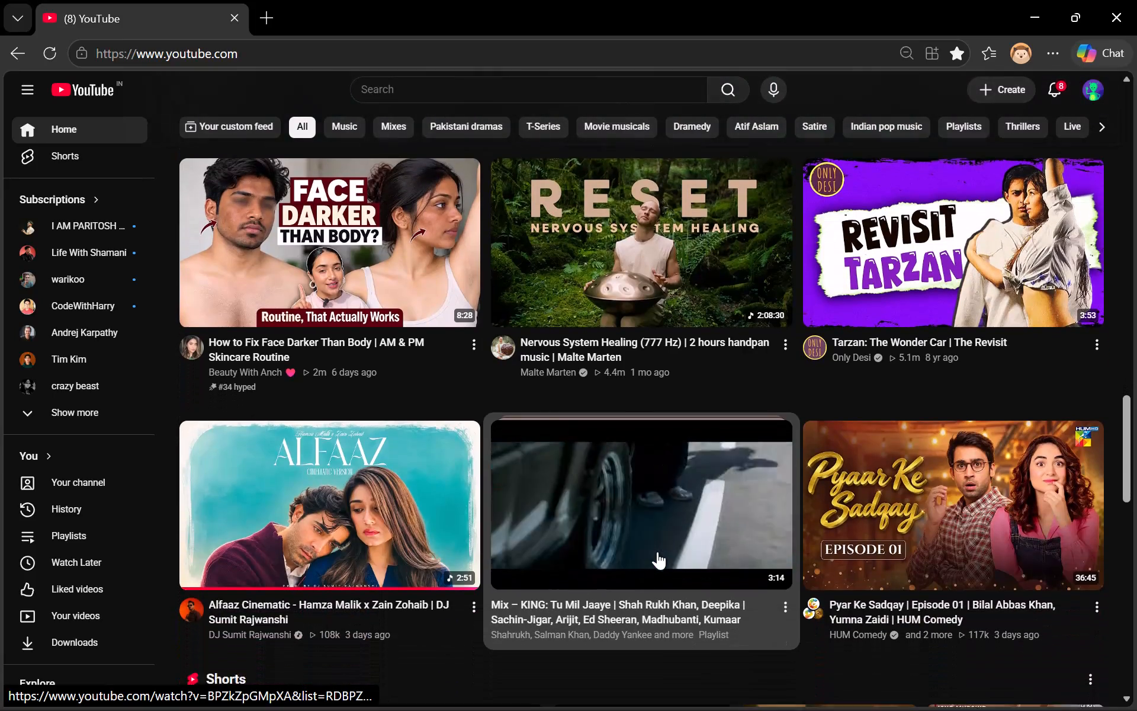
Play the "Lyrical Video: Saathiya | Singham" My Mix from the YouTube home feed, skipping the ad.
{"action": "scroll", "coordinate": [475, 456], "scroll_direction": "up", "scroll_amount": 2}
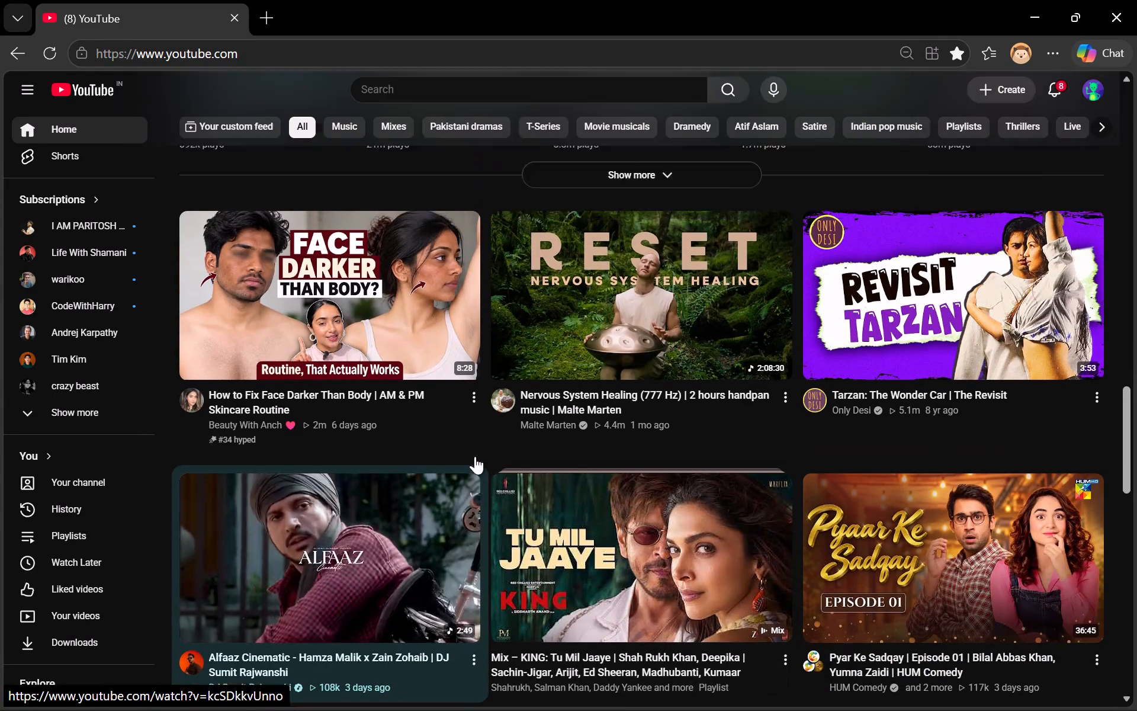
{"action": "scroll", "coordinate": [475, 456], "scroll_direction": "up", "scroll_amount": 9}
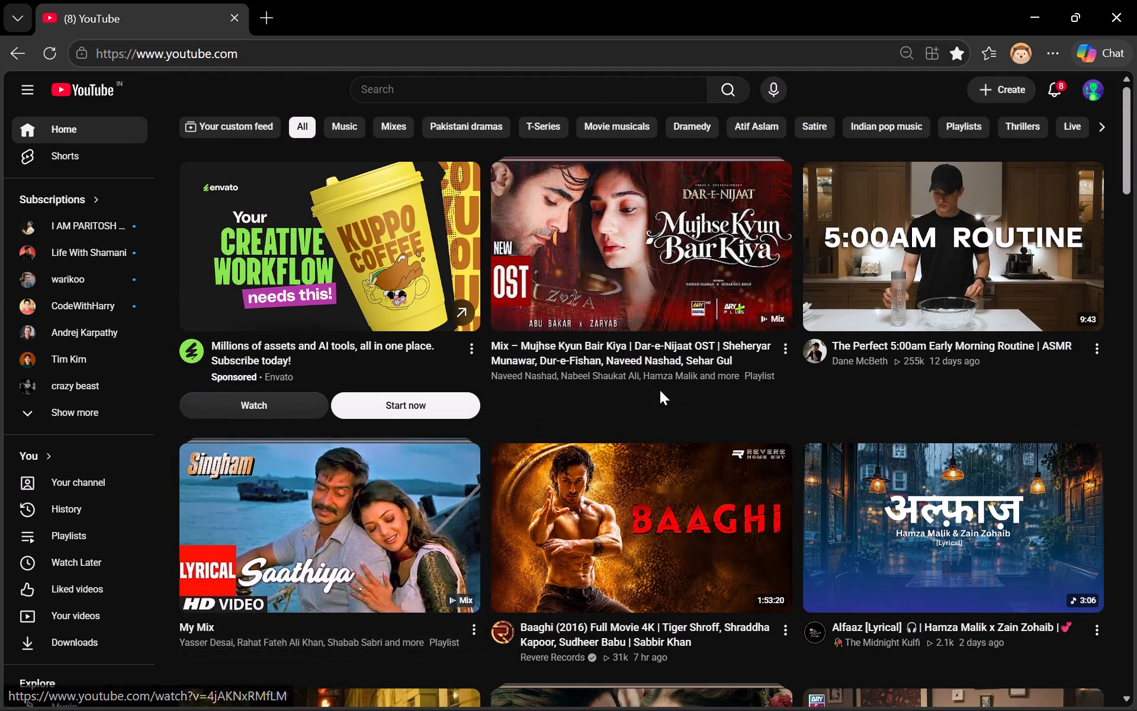
{"action": "left_click", "coordinate": [441, 492]}
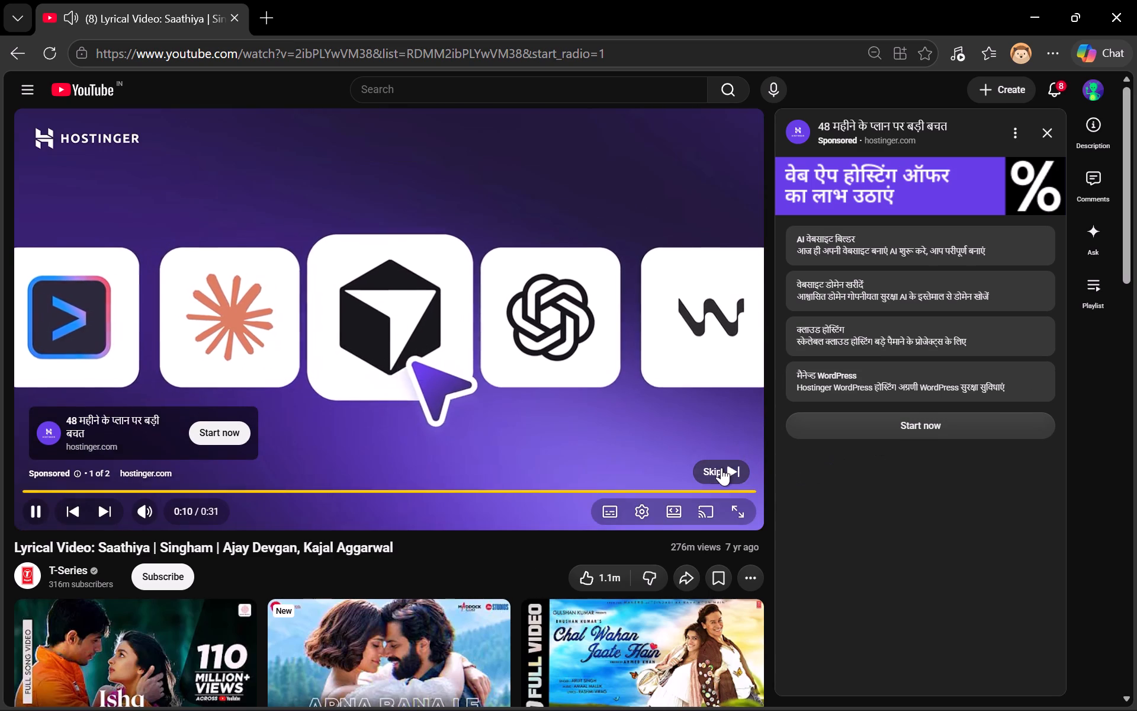
{"action": "left_click", "coordinate": [721, 467]}
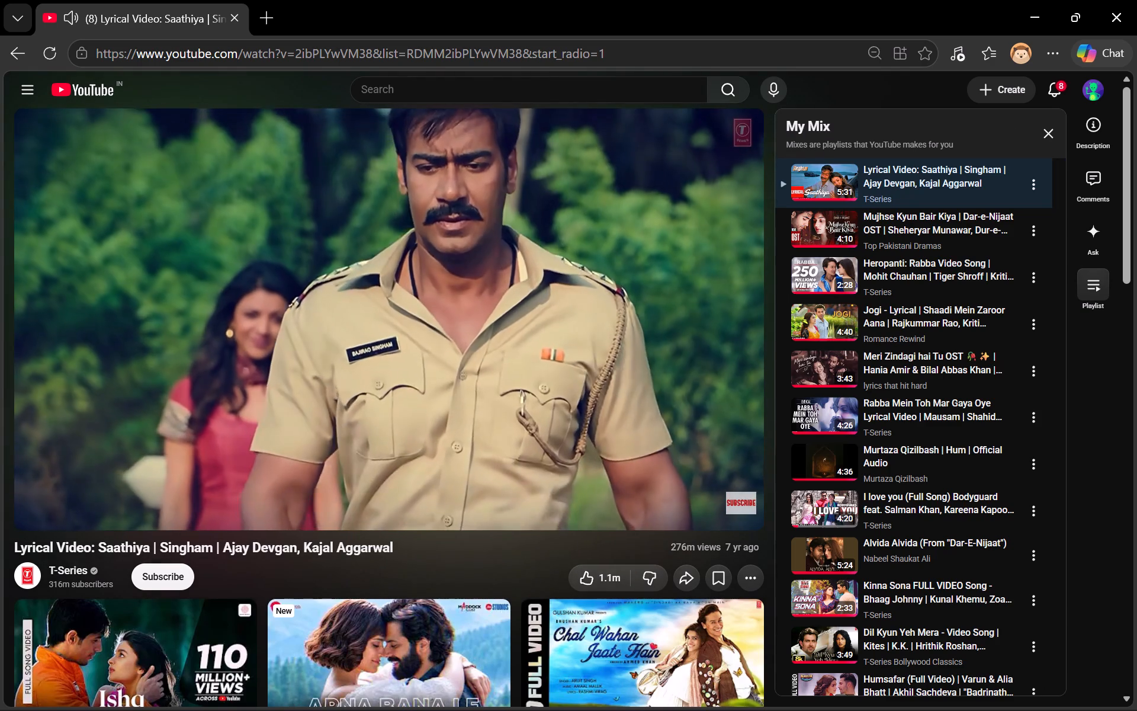
Return to the Canva desktop and move page 6's upper-right paragraph to the middle of the page.
{"action": "key", "text": "ctrl+super+Left"}
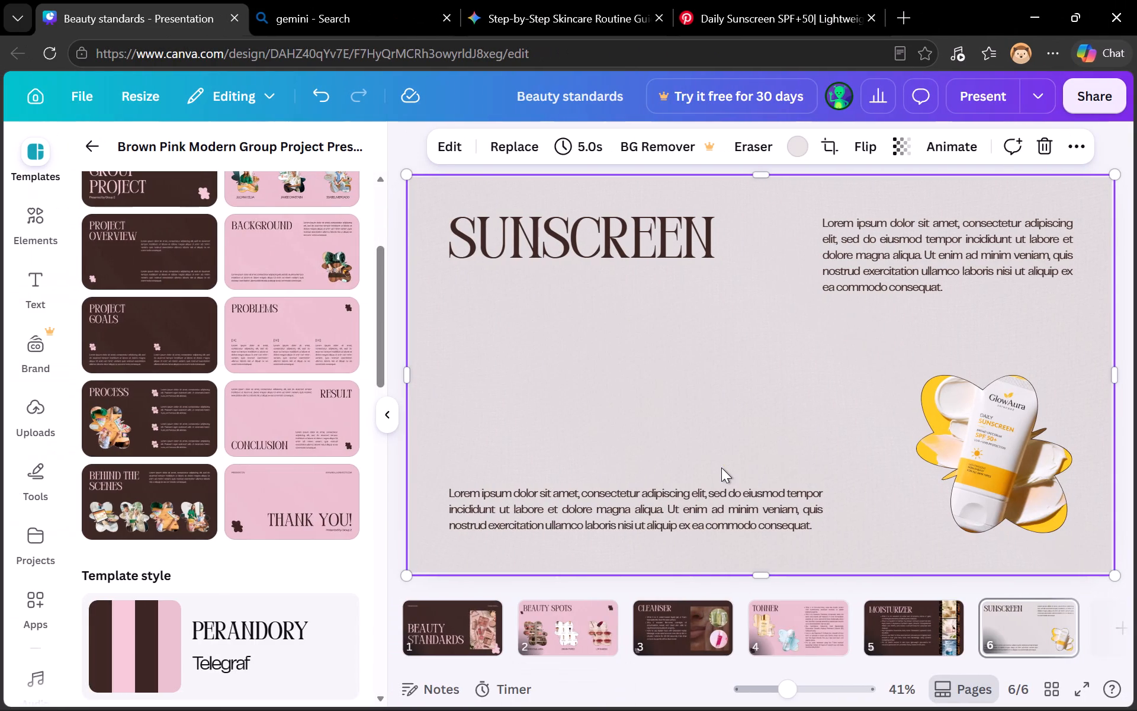
{"action": "left_click_drag", "start_coordinate": [881, 274], "coordinate": [610, 398]}
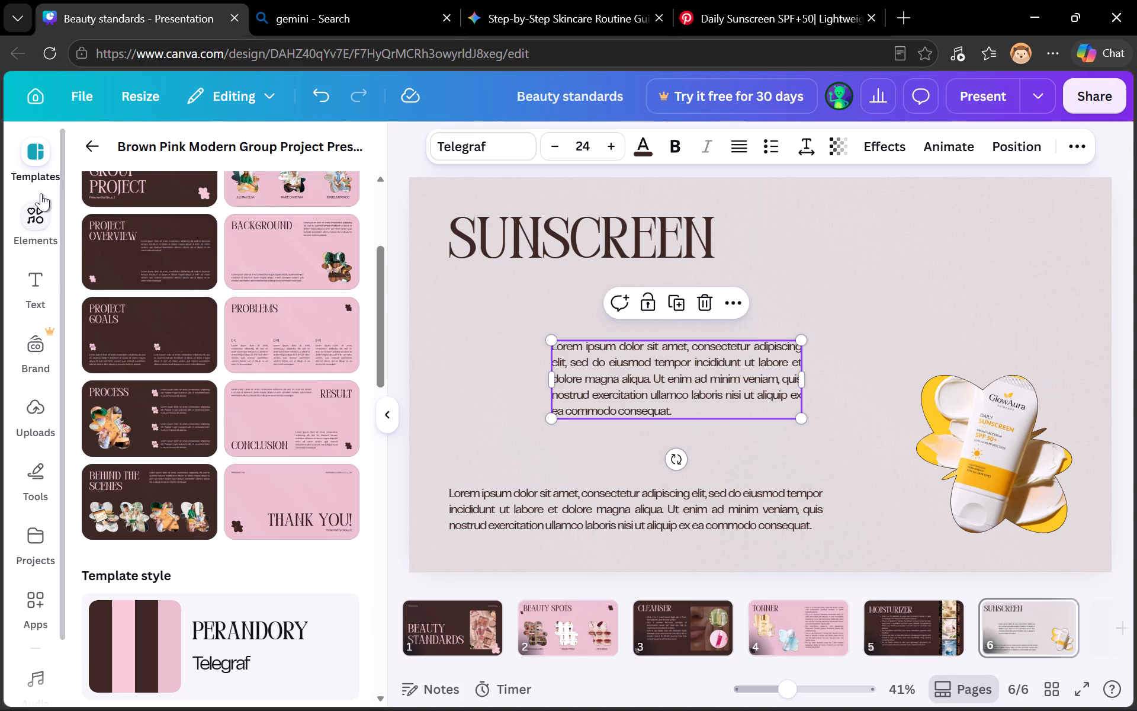
From the pins related to the Daily Sunscreen pin on Pinterest, open the cream sun-drawing-on-skin photo and copy the image.
{"action": "left_click", "coordinate": [710, 0]}
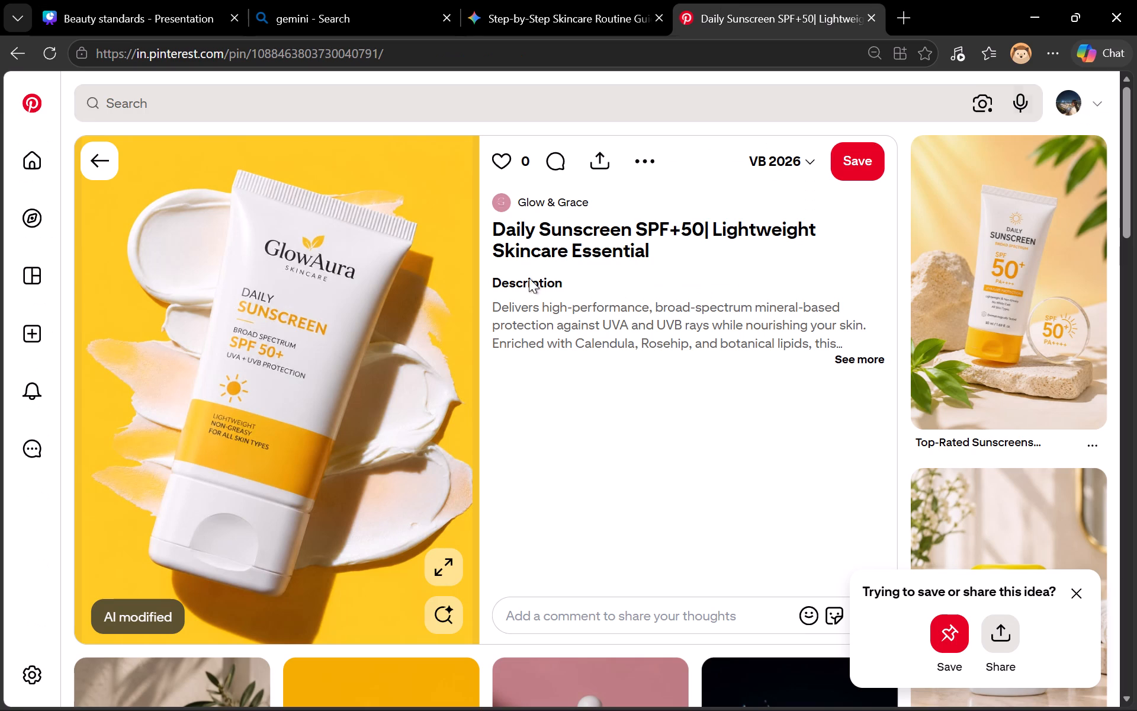
{"action": "scroll", "coordinate": [656, 263], "scroll_direction": "down", "scroll_amount": 2}
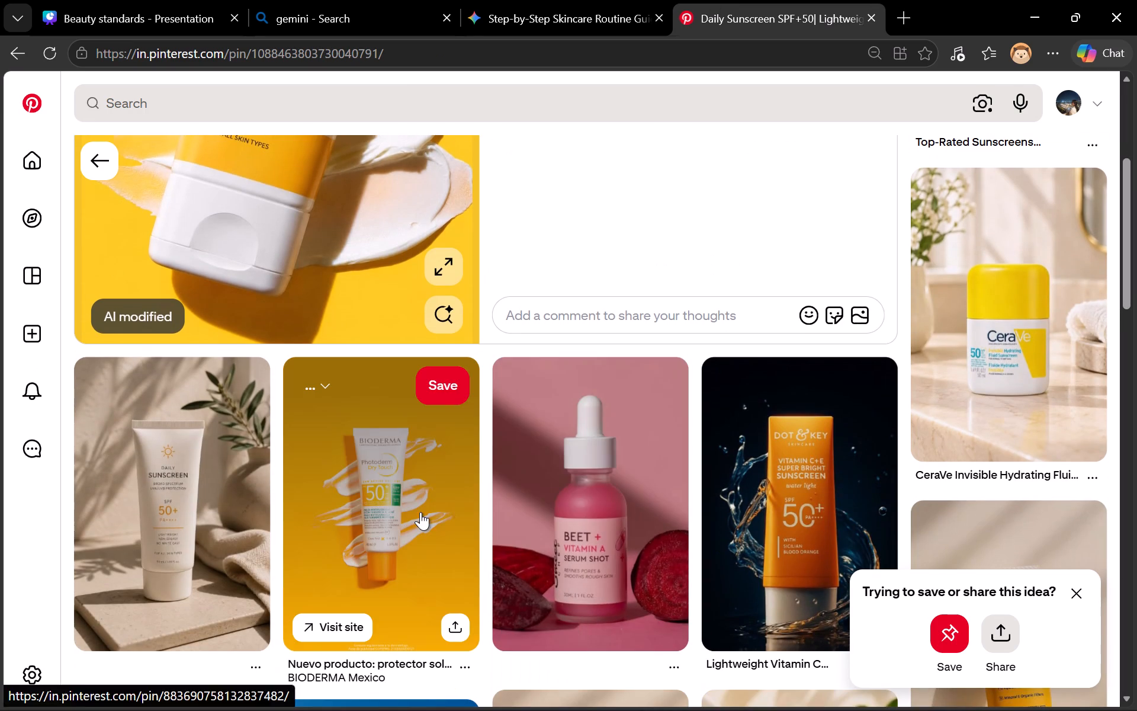
{"action": "scroll", "coordinate": [304, 556], "scroll_direction": "down", "scroll_amount": 3}
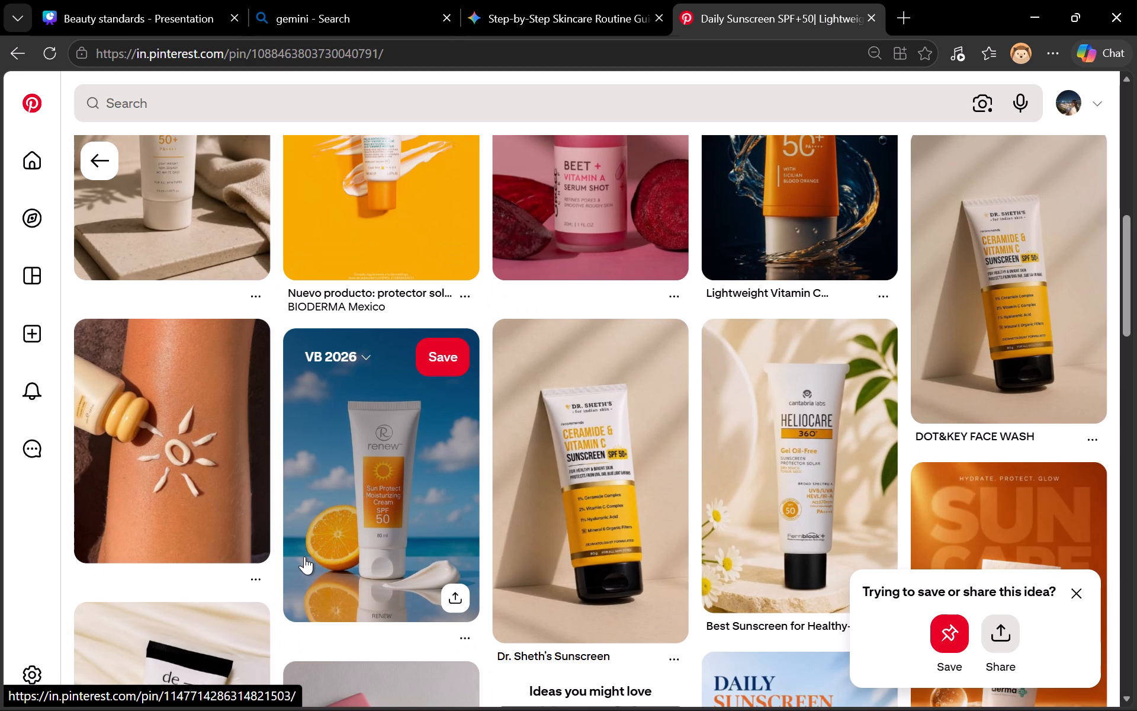
{"action": "left_click", "coordinate": [115, 475]}
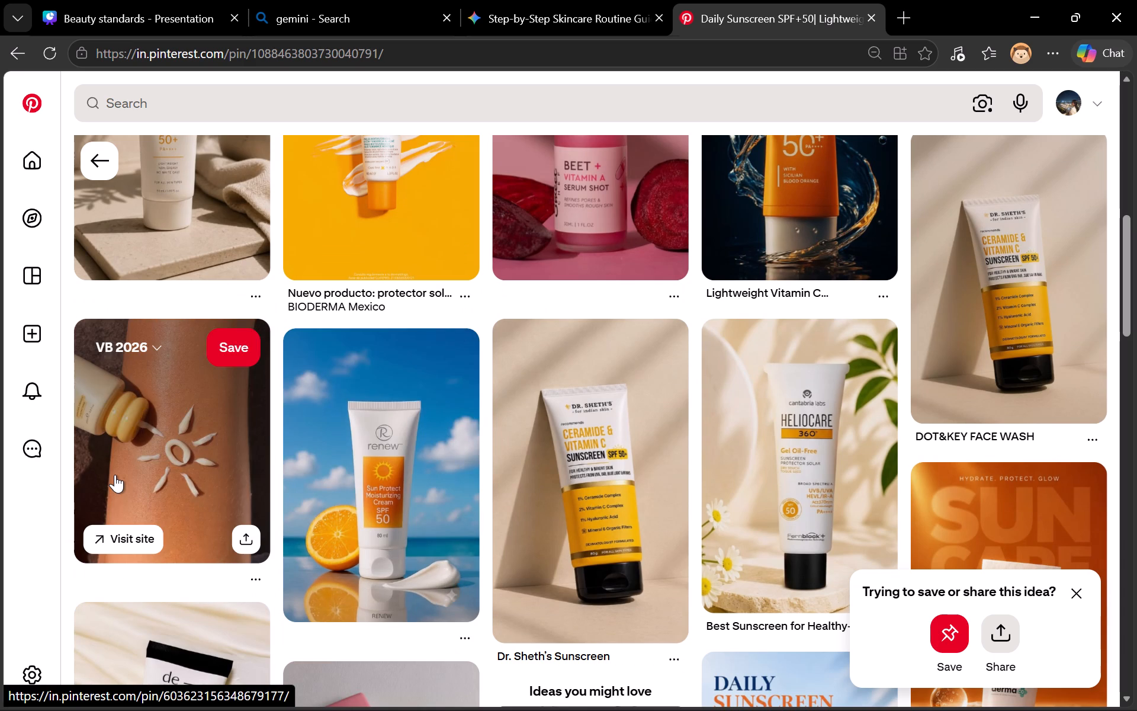
{"action": "right_click", "coordinate": [253, 376]}
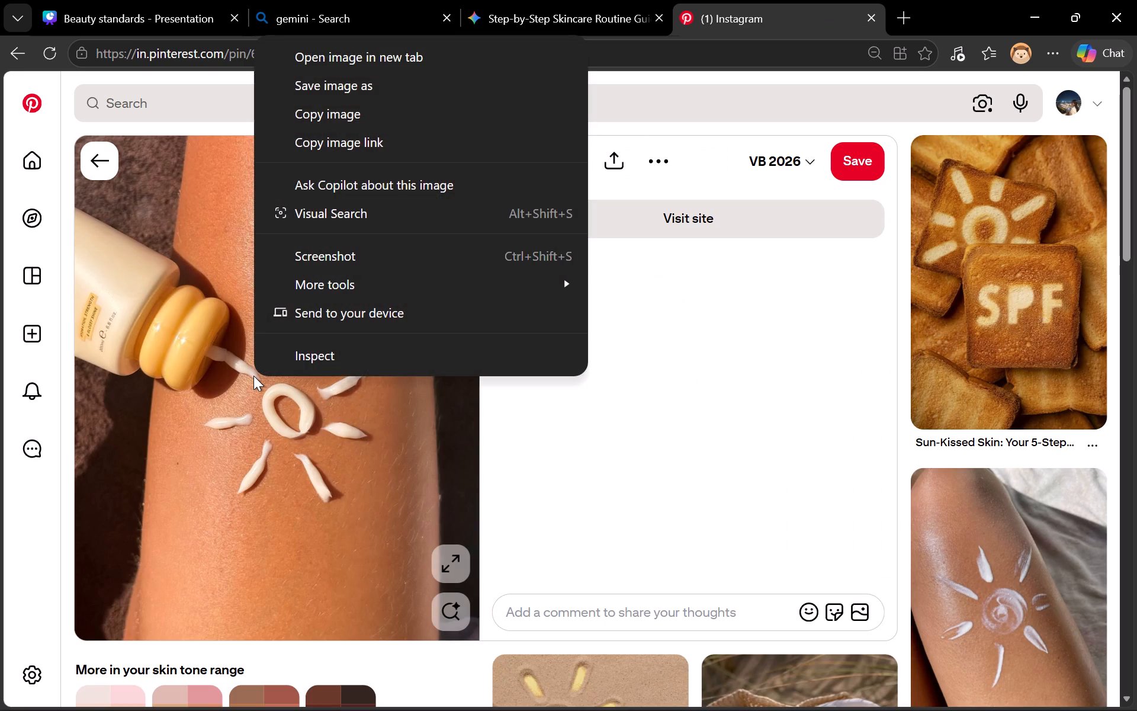
{"action": "left_click", "coordinate": [409, 114]}
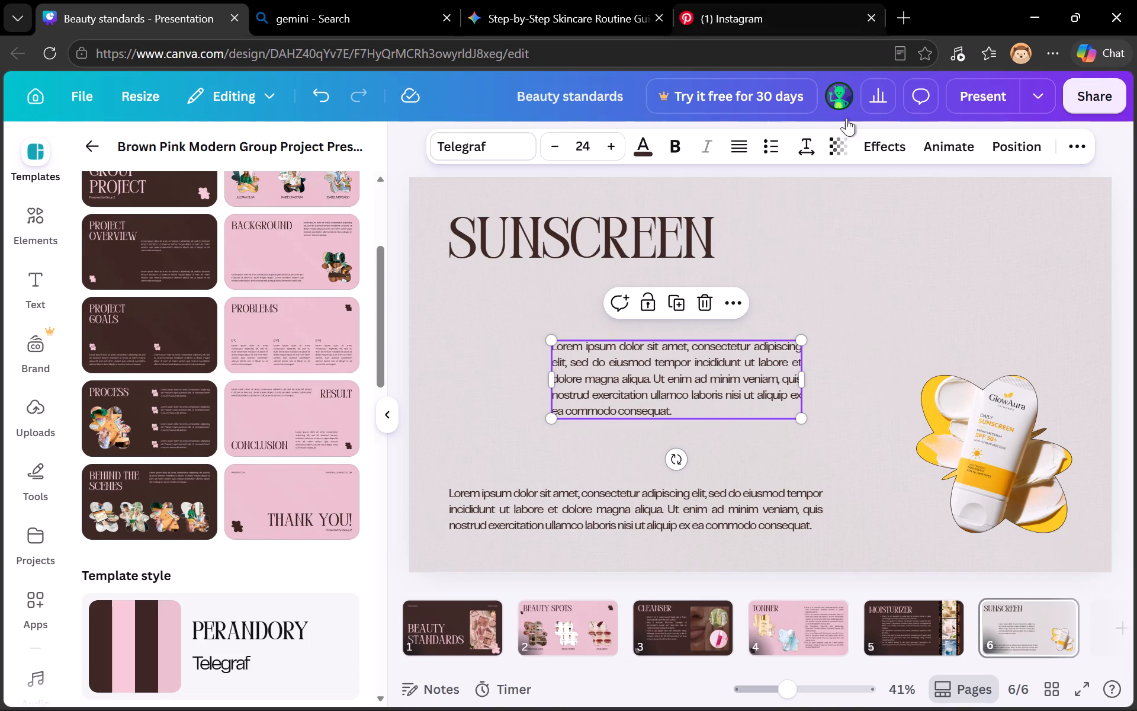
In the Canva presentation, delete the paragraph in the middle of page 6.
{"action": "left_click", "coordinate": [711, 299]}
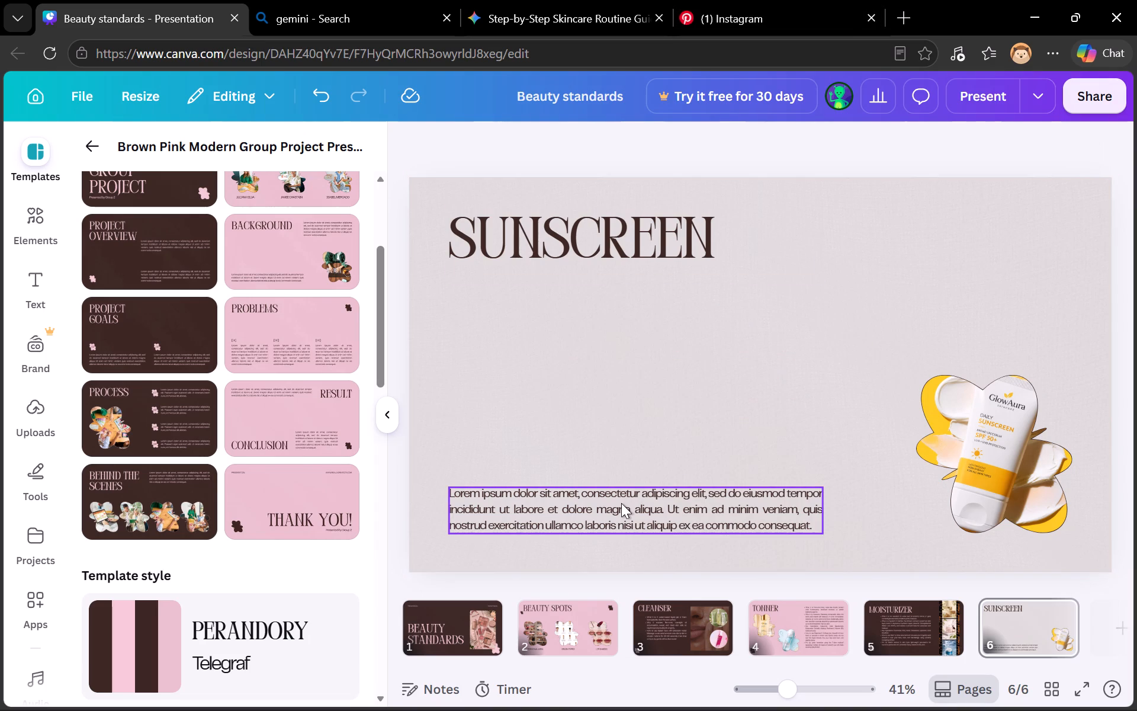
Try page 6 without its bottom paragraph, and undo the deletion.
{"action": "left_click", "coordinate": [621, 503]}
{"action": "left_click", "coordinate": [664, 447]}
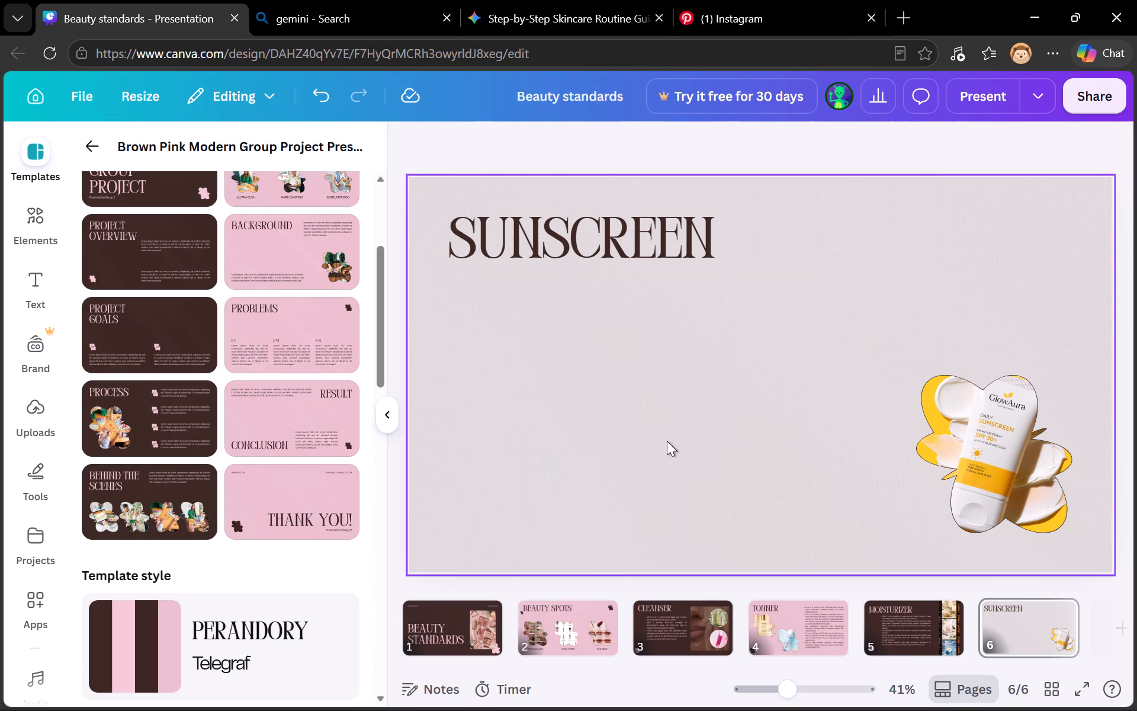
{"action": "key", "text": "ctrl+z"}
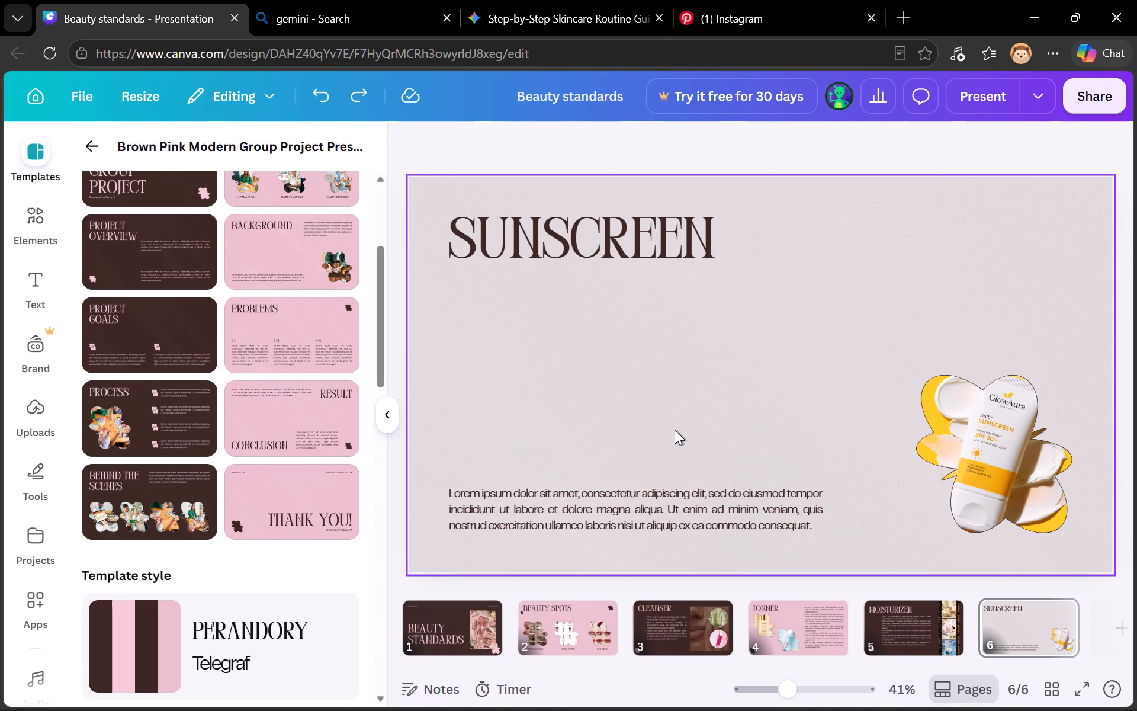
Paste the copied sun-drawing photo on page 6, enlarge it to about 830 wide, and centre it vertically along the right edge.
{"action": "left_click", "coordinate": [756, 364]}
{"action": "key", "text": "ctrl+v"}
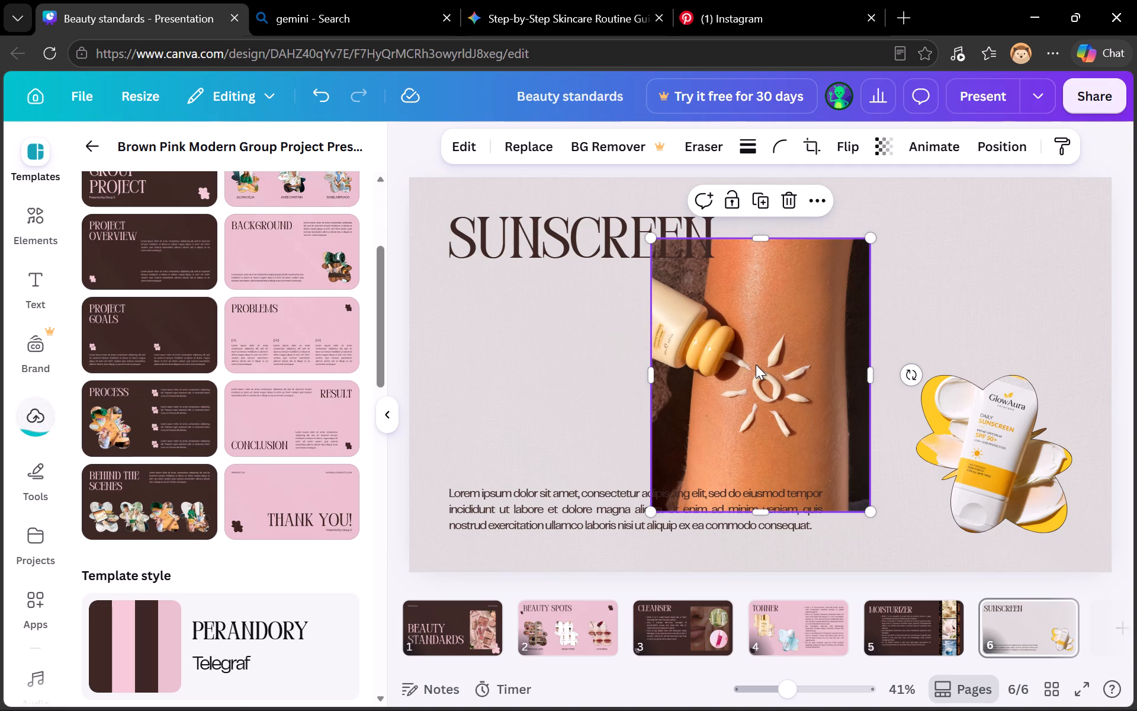
{"action": "left_click_drag", "start_coordinate": [814, 373], "coordinate": [1043, 325]}
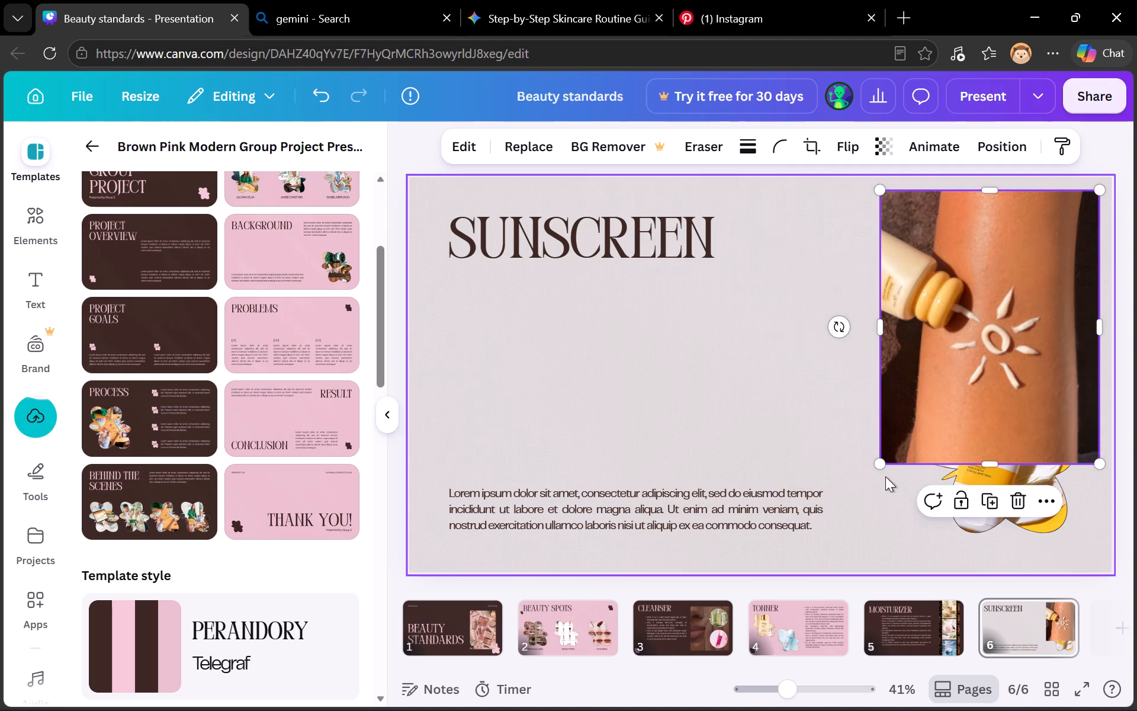
{"action": "left_click_drag", "start_coordinate": [882, 468], "coordinate": [862, 625]}
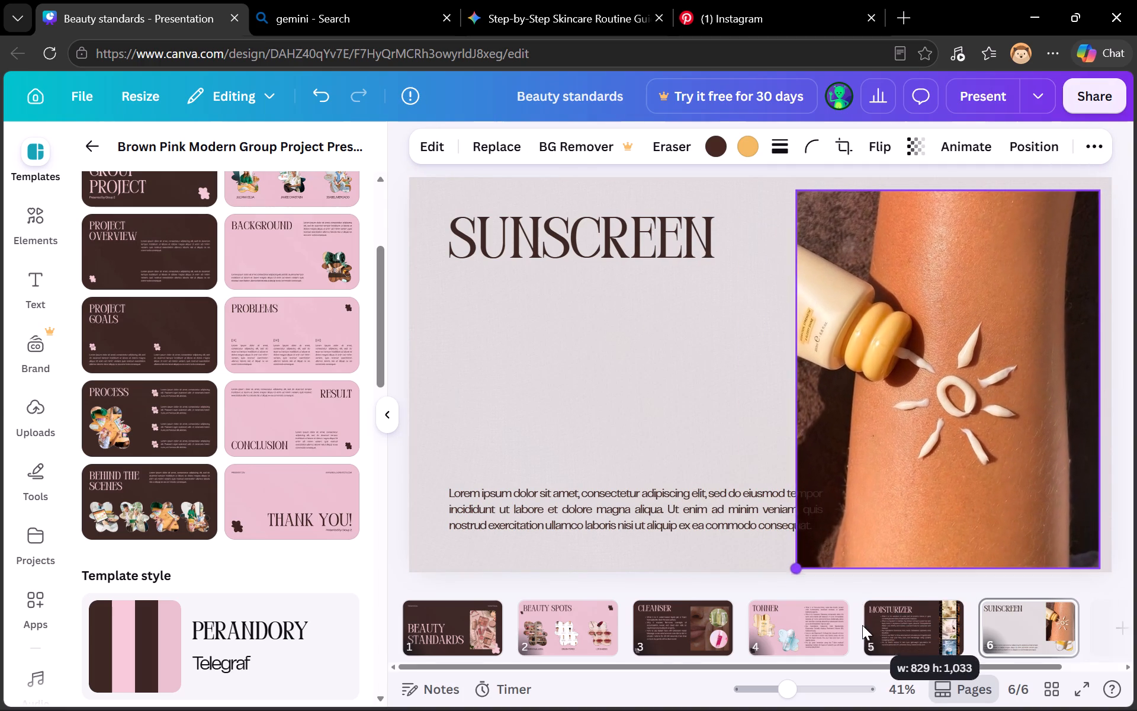
{"action": "left_click_drag", "start_coordinate": [862, 625], "coordinate": [862, 626]}
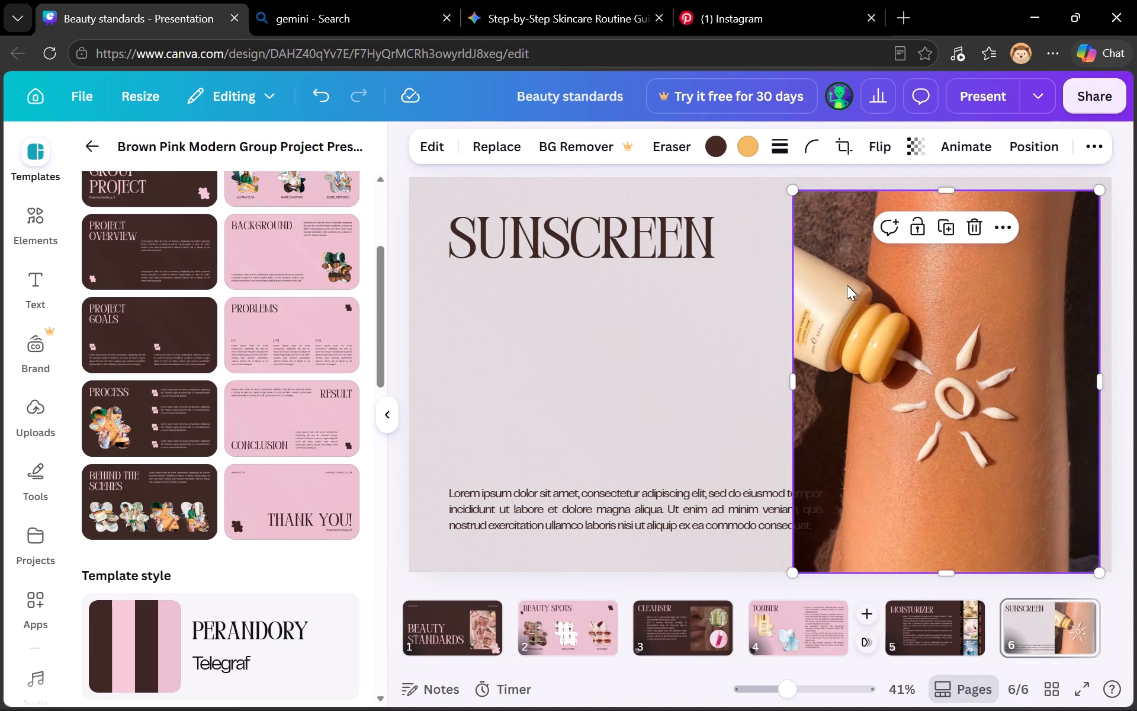
{"action": "left_click", "coordinate": [847, 285]}
{"action": "left_click_drag", "start_coordinate": [847, 285], "coordinate": [852, 280]}
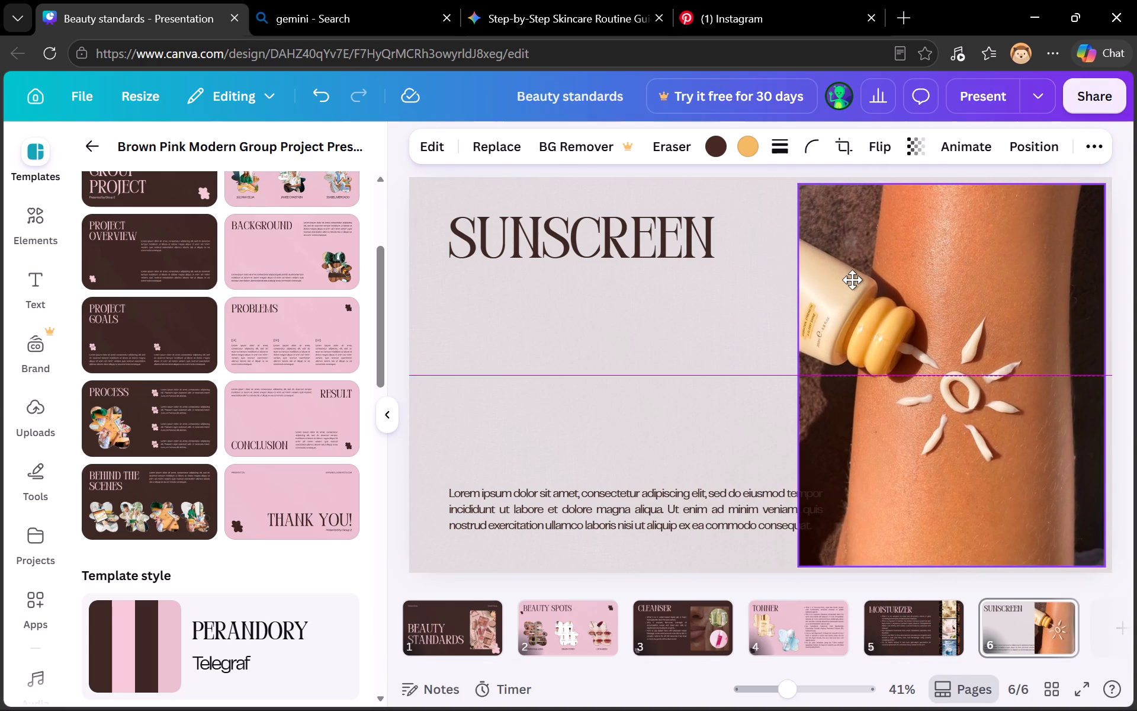
{"action": "left_click_drag", "start_coordinate": [852, 280], "coordinate": [852, 278]}
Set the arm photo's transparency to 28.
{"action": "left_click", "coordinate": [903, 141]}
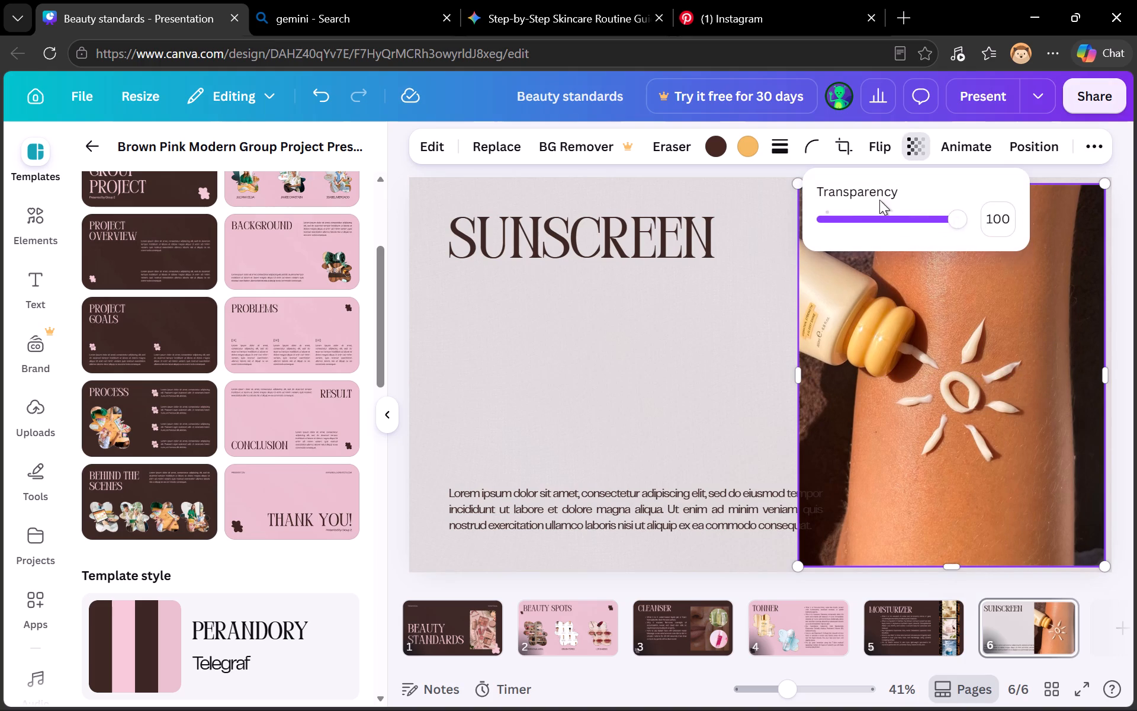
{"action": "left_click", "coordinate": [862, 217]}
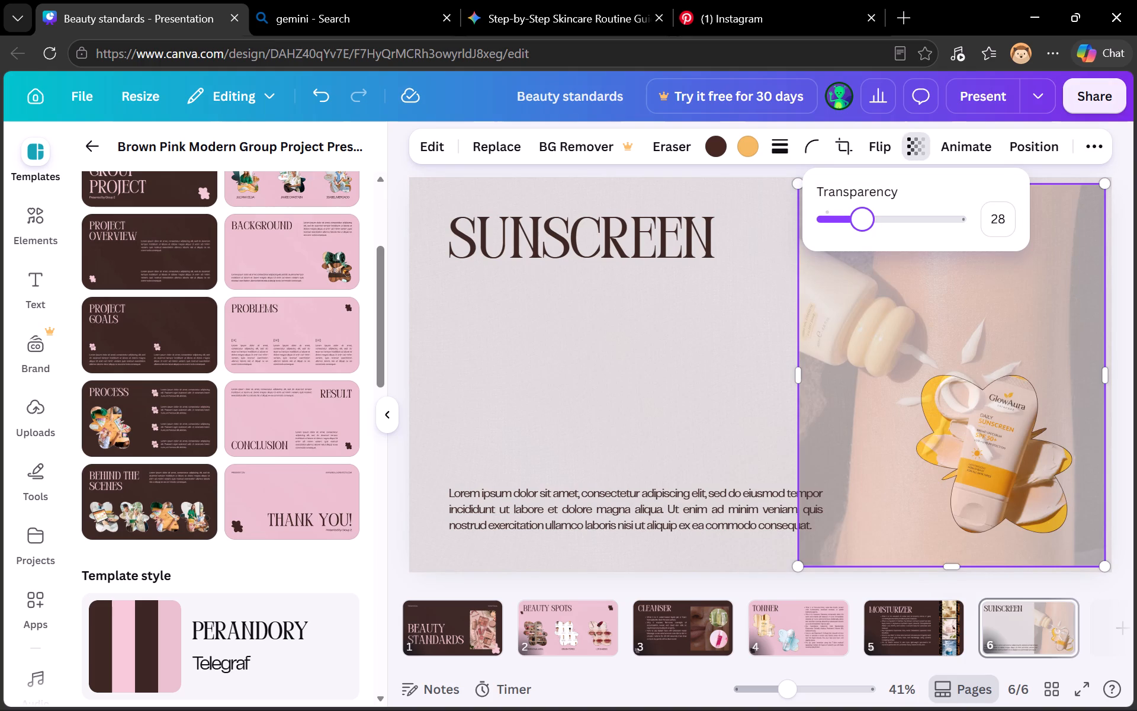
Move the arm photo to the middle of page 6, clear of the flower-framed sunscreen image.
{"action": "left_click", "coordinate": [995, 436]}
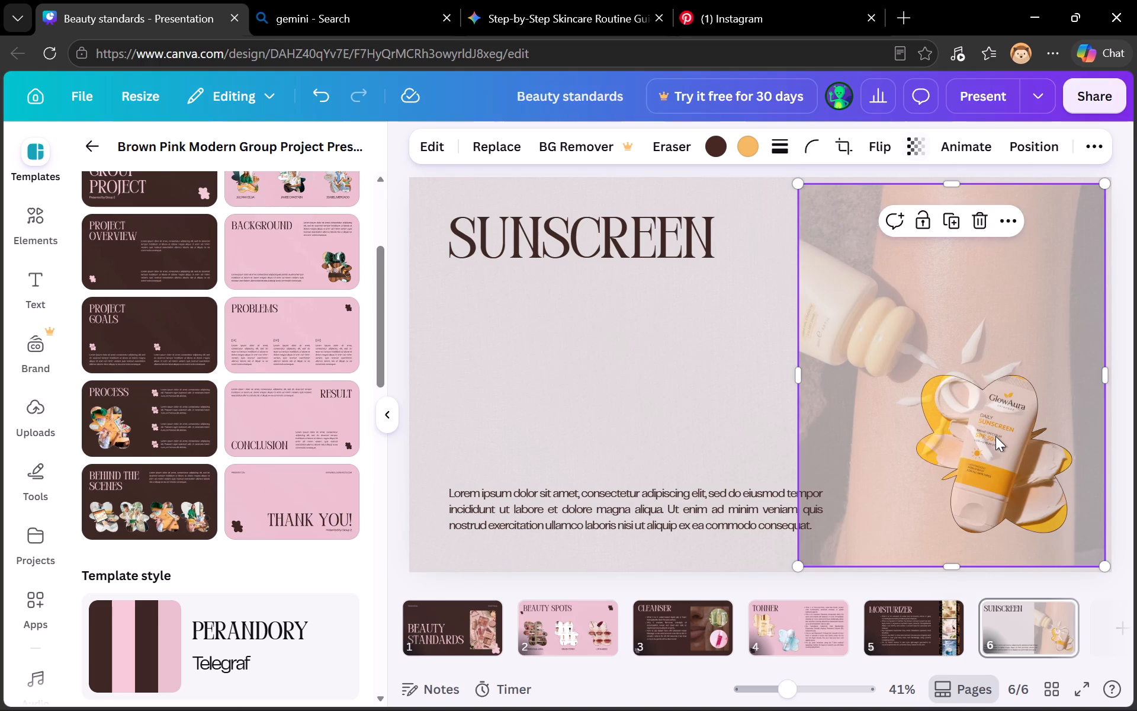
{"action": "triple_click", "coordinate": [995, 436]}
{"action": "left_click", "coordinate": [995, 436]}
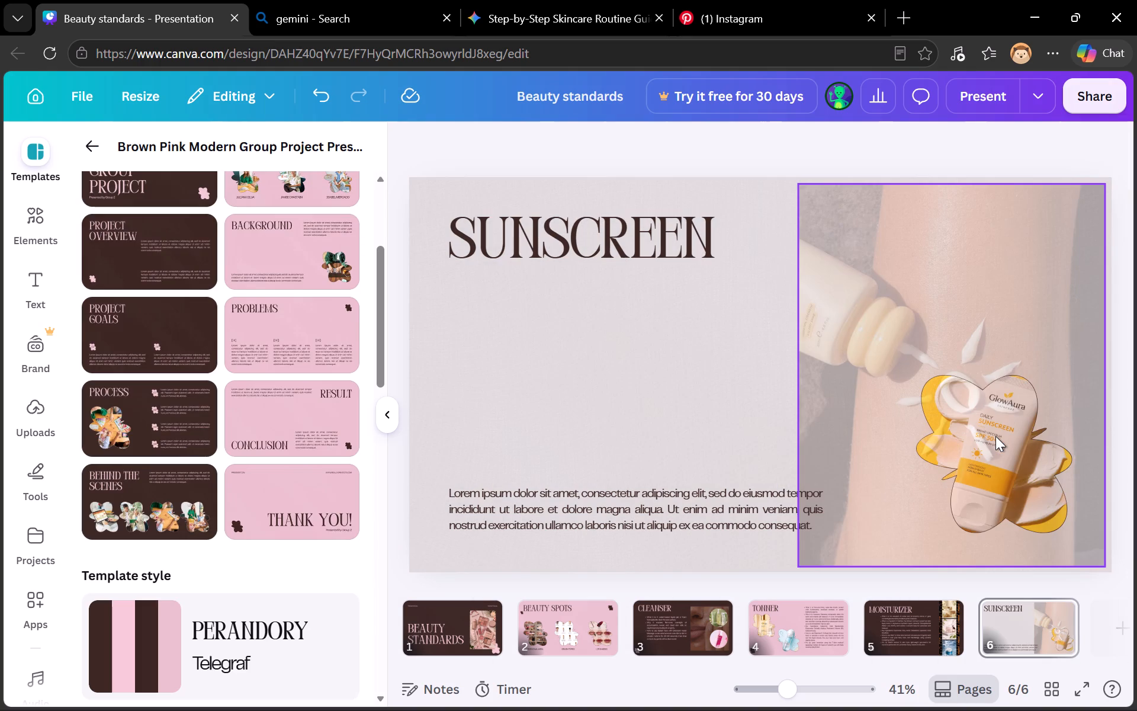
{"action": "left_click", "coordinate": [995, 436]}
{"action": "left_click", "coordinate": [997, 283]}
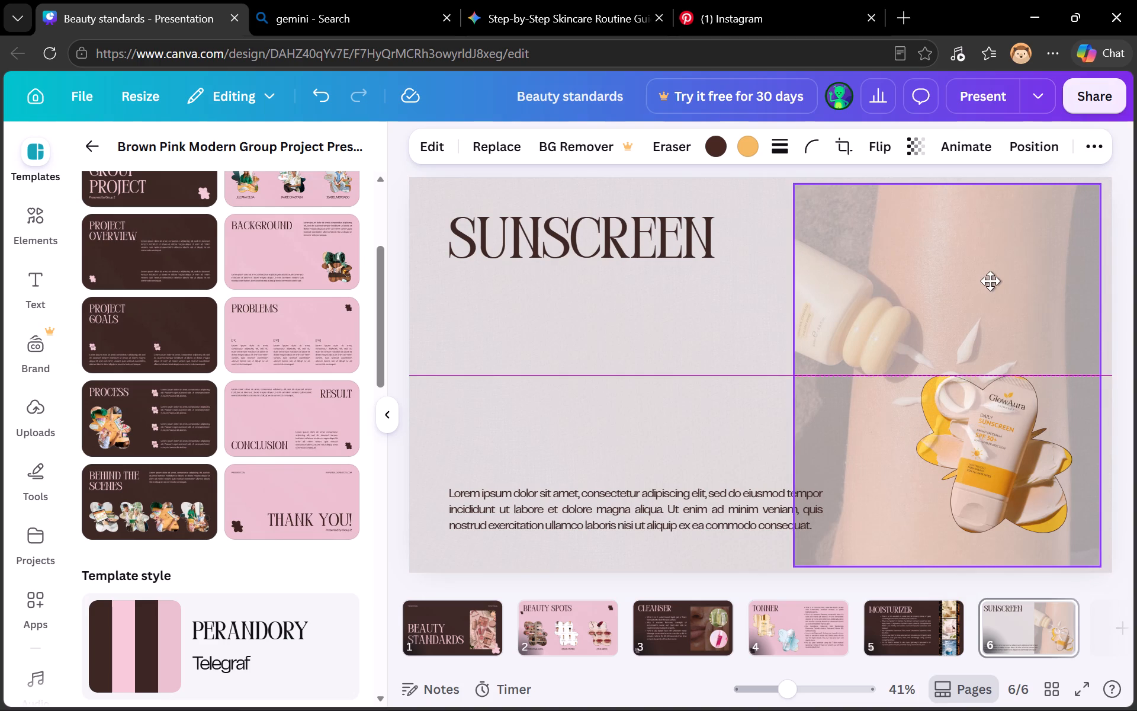
{"action": "left_click", "coordinate": [979, 457]}
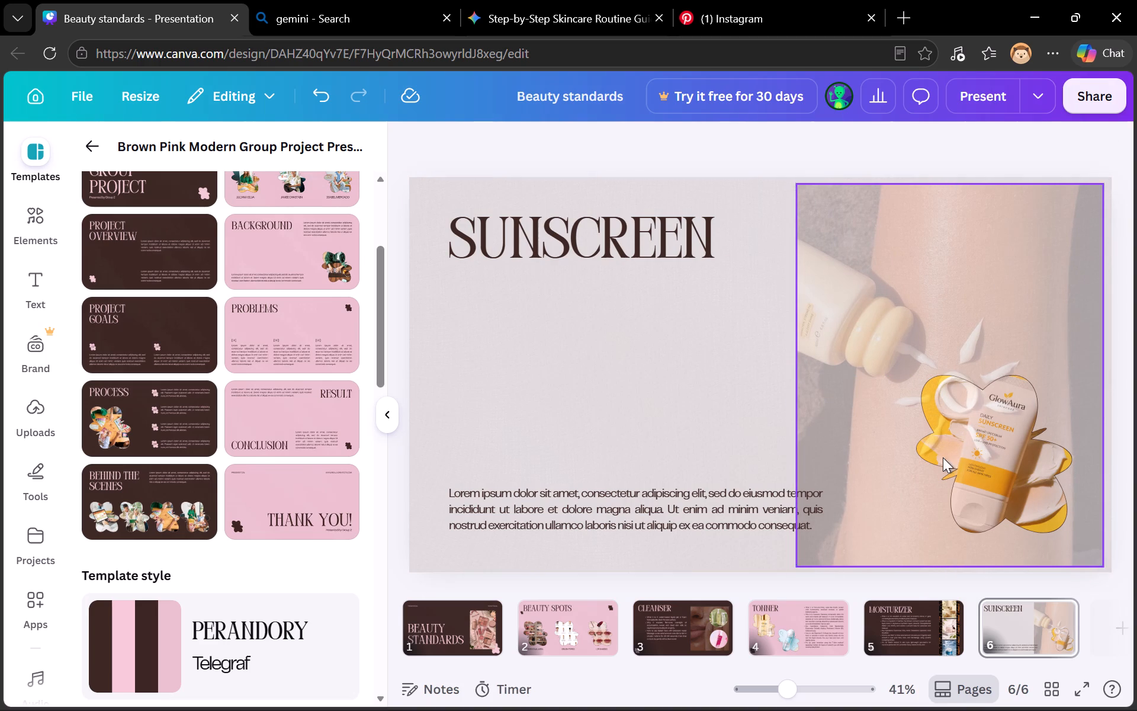
{"action": "left_click", "coordinate": [640, 345]}
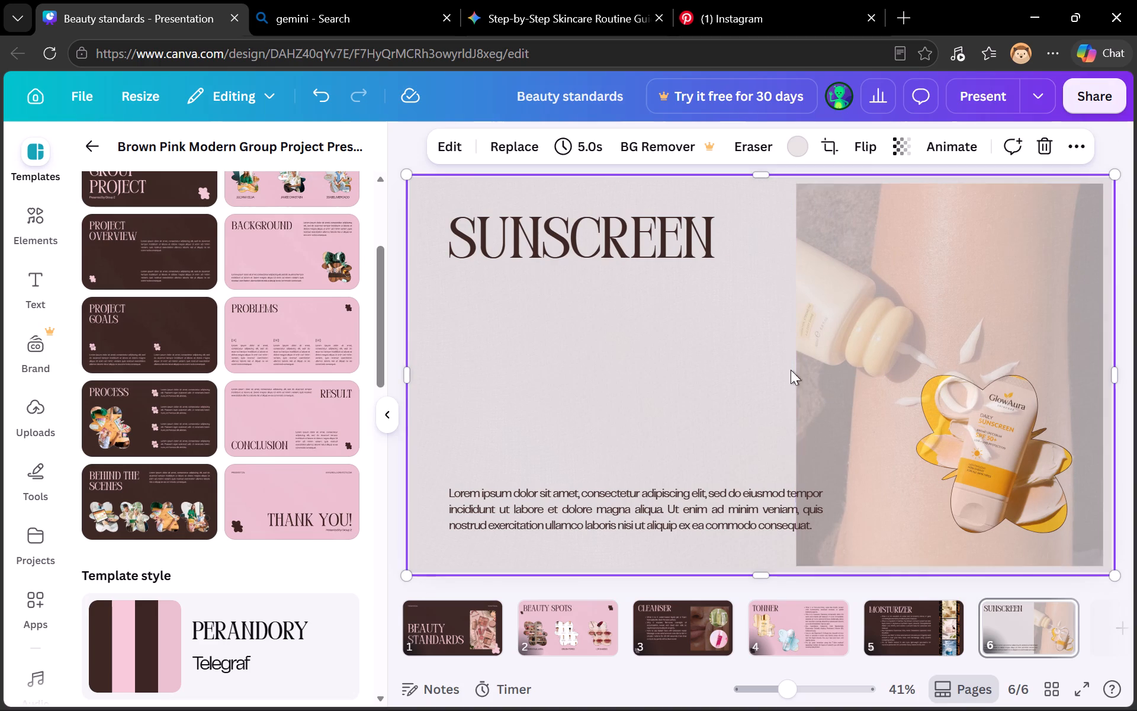
{"action": "left_click_drag", "start_coordinate": [895, 399], "coordinate": [631, 351]}
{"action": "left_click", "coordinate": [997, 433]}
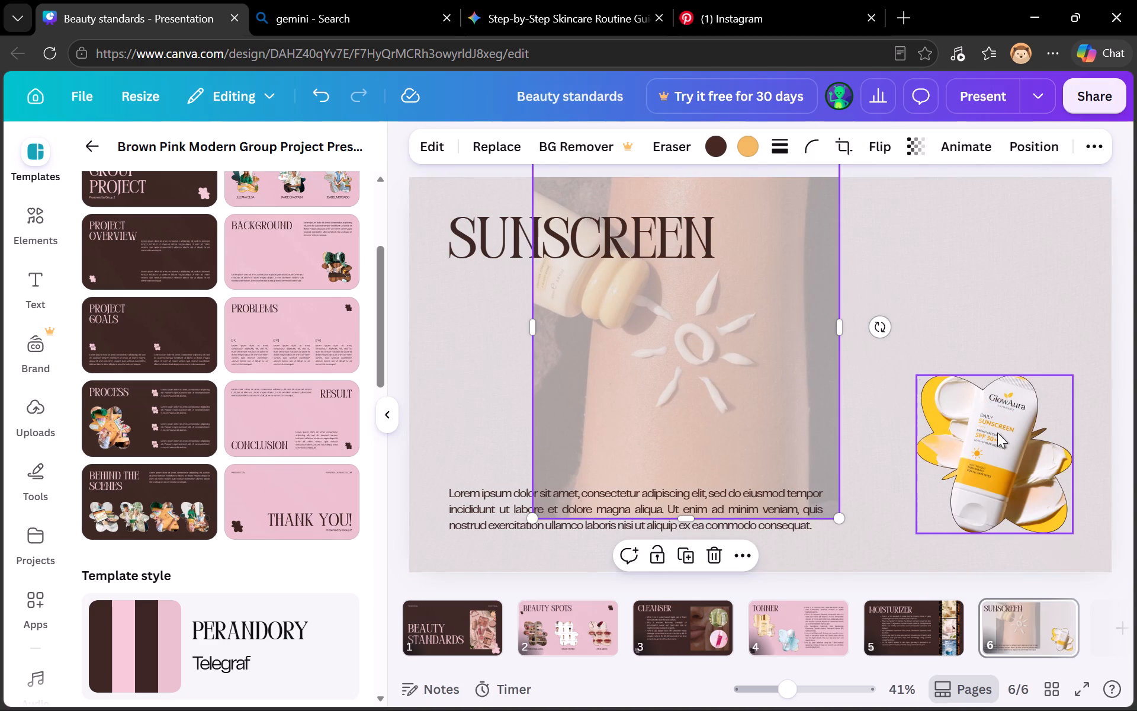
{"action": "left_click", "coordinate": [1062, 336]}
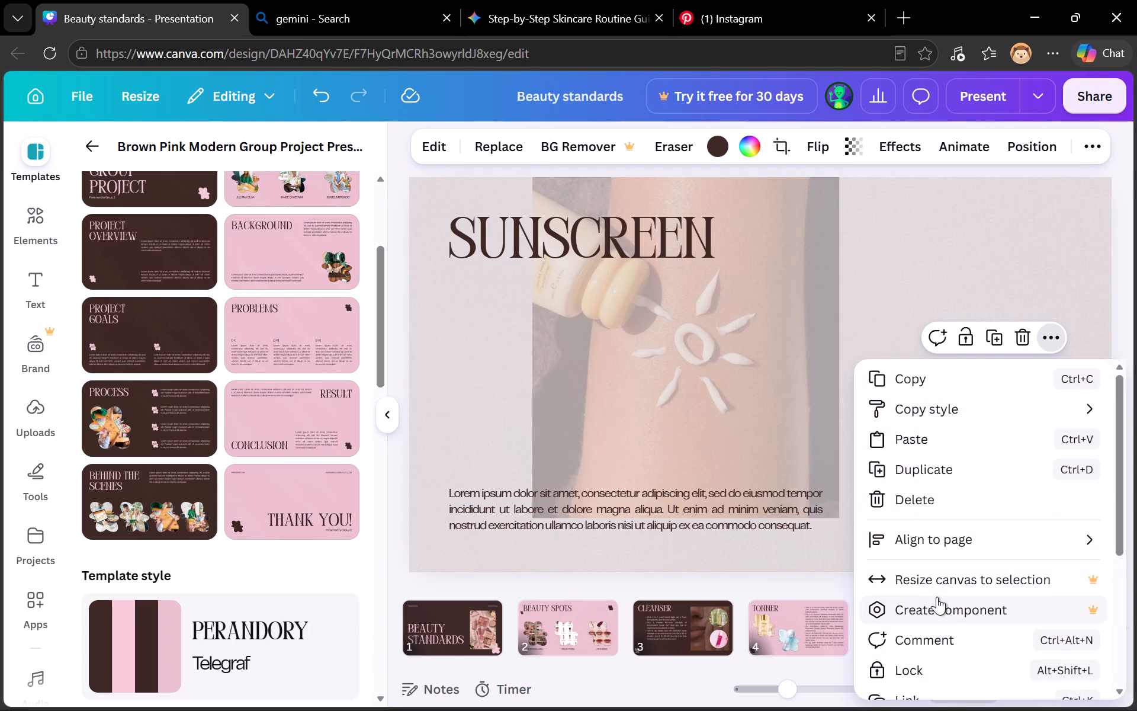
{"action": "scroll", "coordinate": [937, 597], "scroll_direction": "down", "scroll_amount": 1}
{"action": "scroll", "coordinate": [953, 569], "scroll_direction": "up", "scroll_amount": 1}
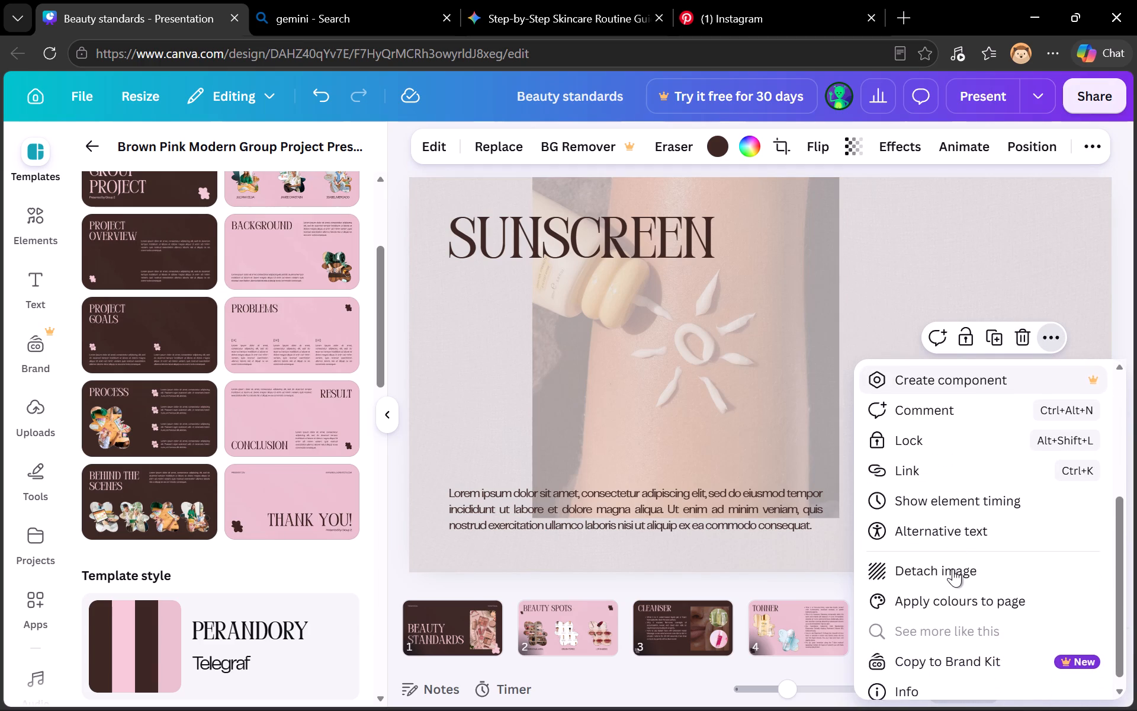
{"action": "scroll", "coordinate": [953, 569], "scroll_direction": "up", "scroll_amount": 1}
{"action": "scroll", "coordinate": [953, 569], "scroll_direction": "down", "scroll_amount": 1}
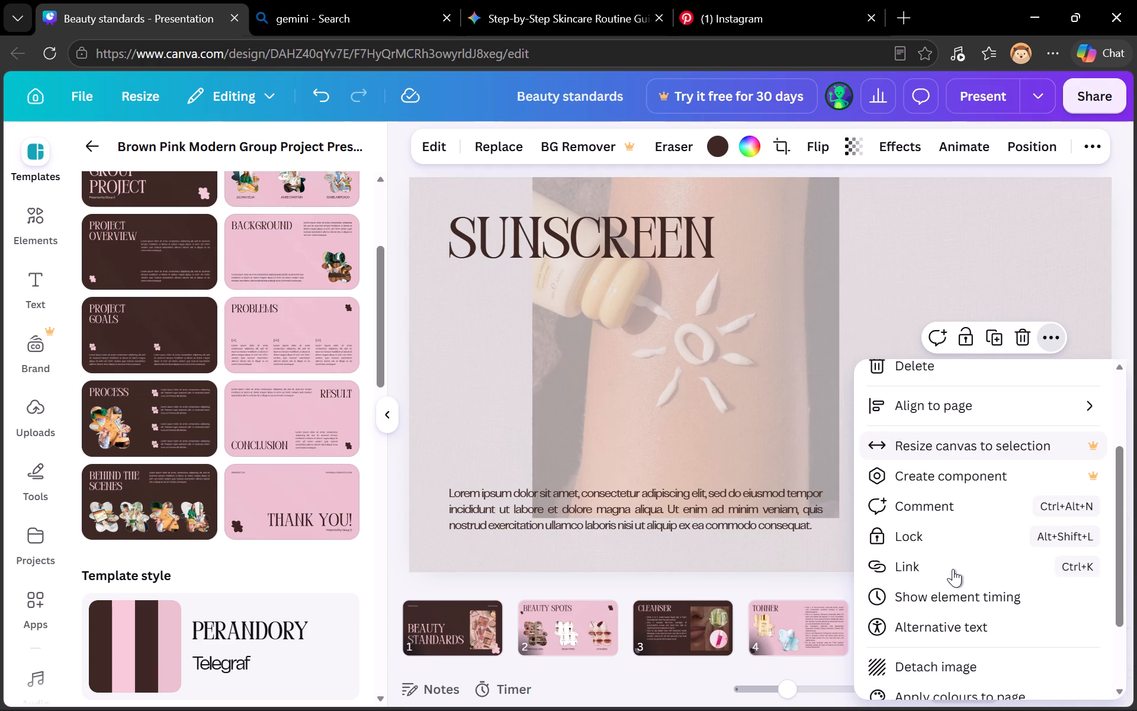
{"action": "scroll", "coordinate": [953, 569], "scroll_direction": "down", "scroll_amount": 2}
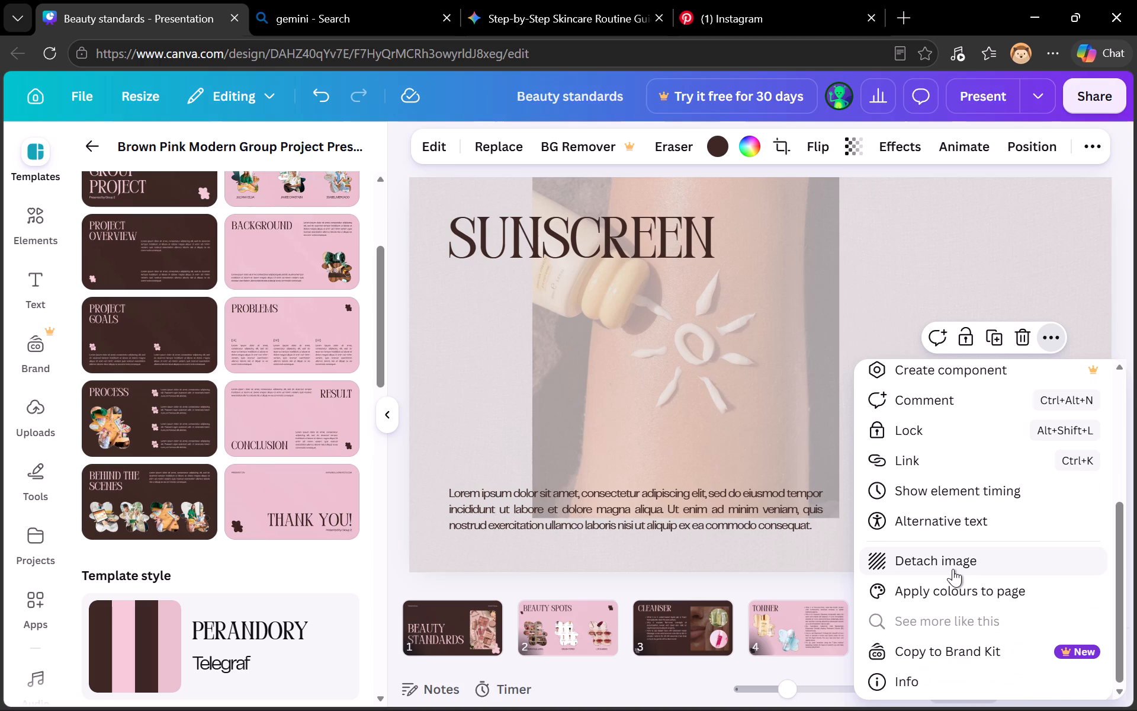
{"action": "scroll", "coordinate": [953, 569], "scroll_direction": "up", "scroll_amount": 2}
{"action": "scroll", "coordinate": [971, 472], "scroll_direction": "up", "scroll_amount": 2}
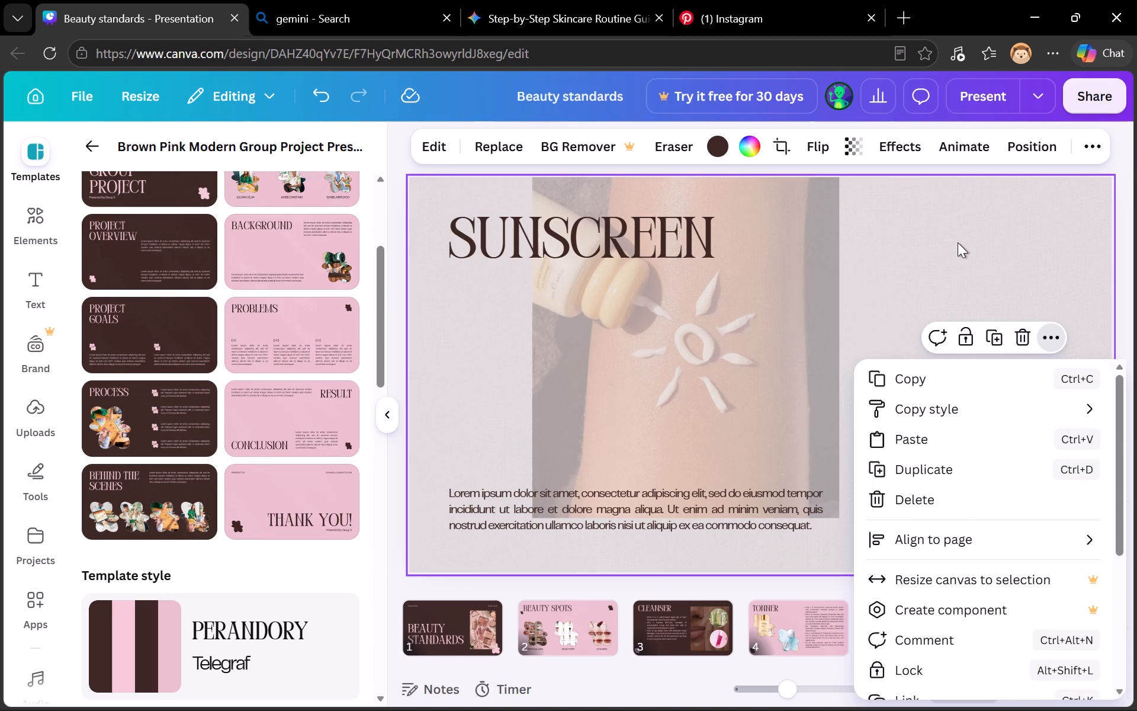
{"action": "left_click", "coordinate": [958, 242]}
Swap the two images on page 6, with the flower-framed one over the body text and the arm photo against the right edge.
{"action": "left_click_drag", "start_coordinate": [968, 447], "coordinate": [643, 459]}
{"action": "left_click_drag", "start_coordinate": [792, 314], "coordinate": [1051, 353]}
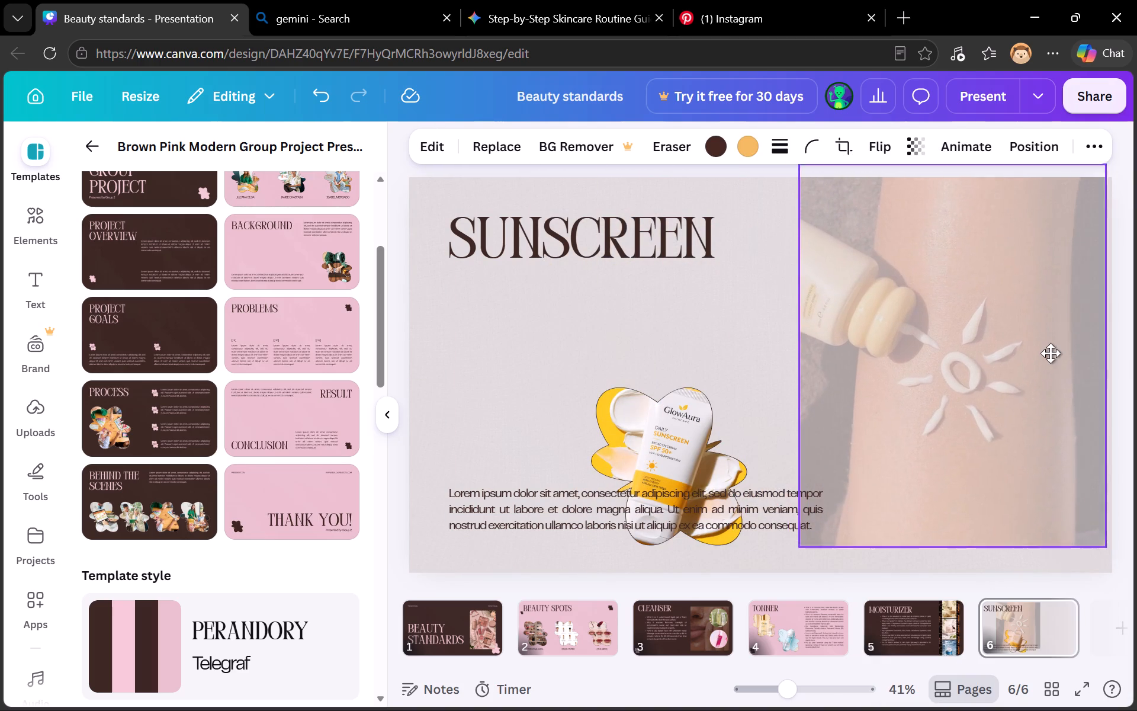
{"action": "left_click_drag", "start_coordinate": [1051, 353], "coordinate": [1060, 360]}
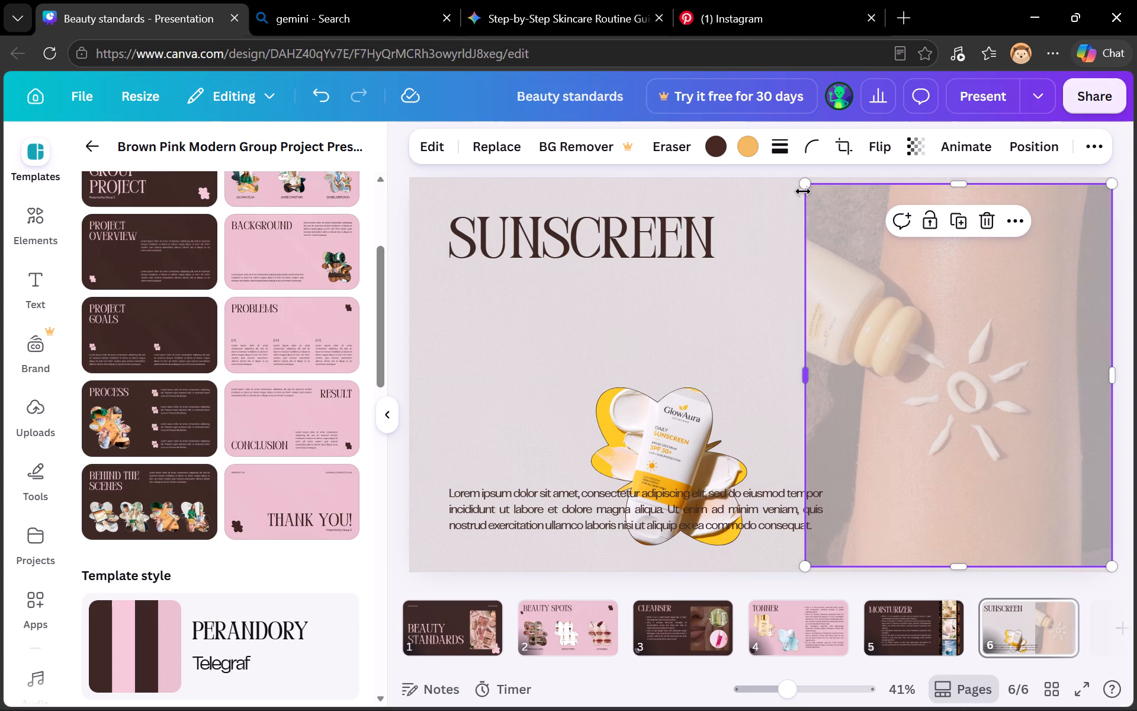
Set the arm photo's transparency to 48.
{"action": "left_click", "coordinate": [924, 148]}
{"action": "left_click", "coordinate": [889, 229]}
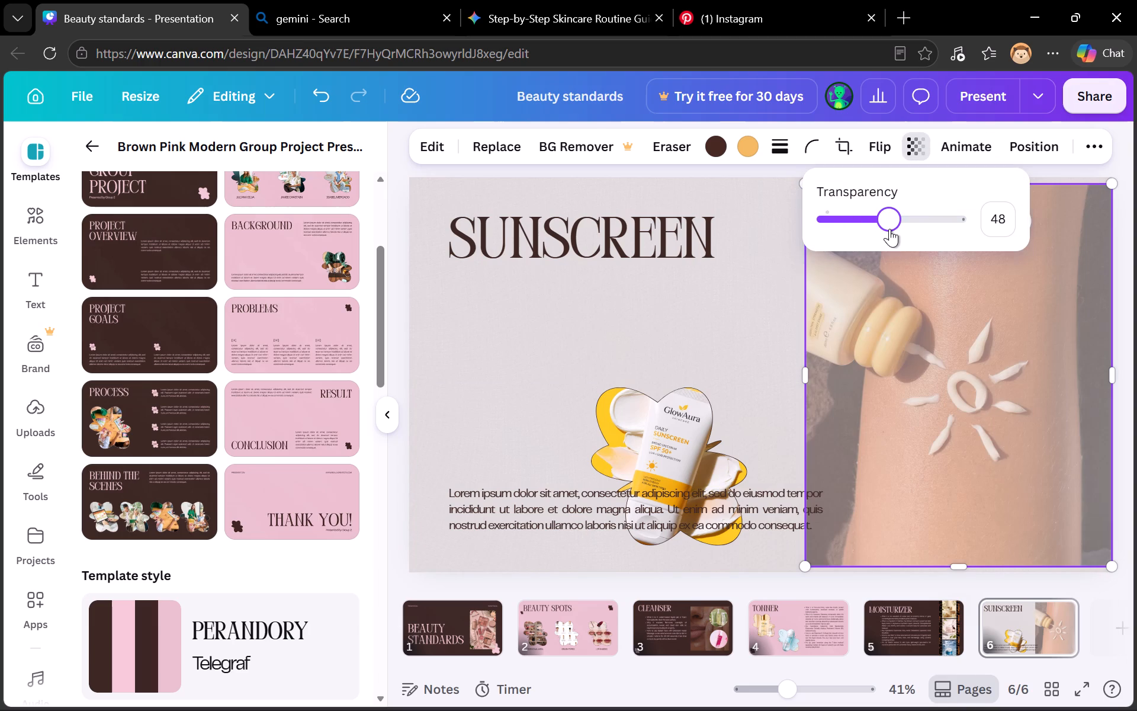
{"action": "left_click", "coordinate": [743, 296]}
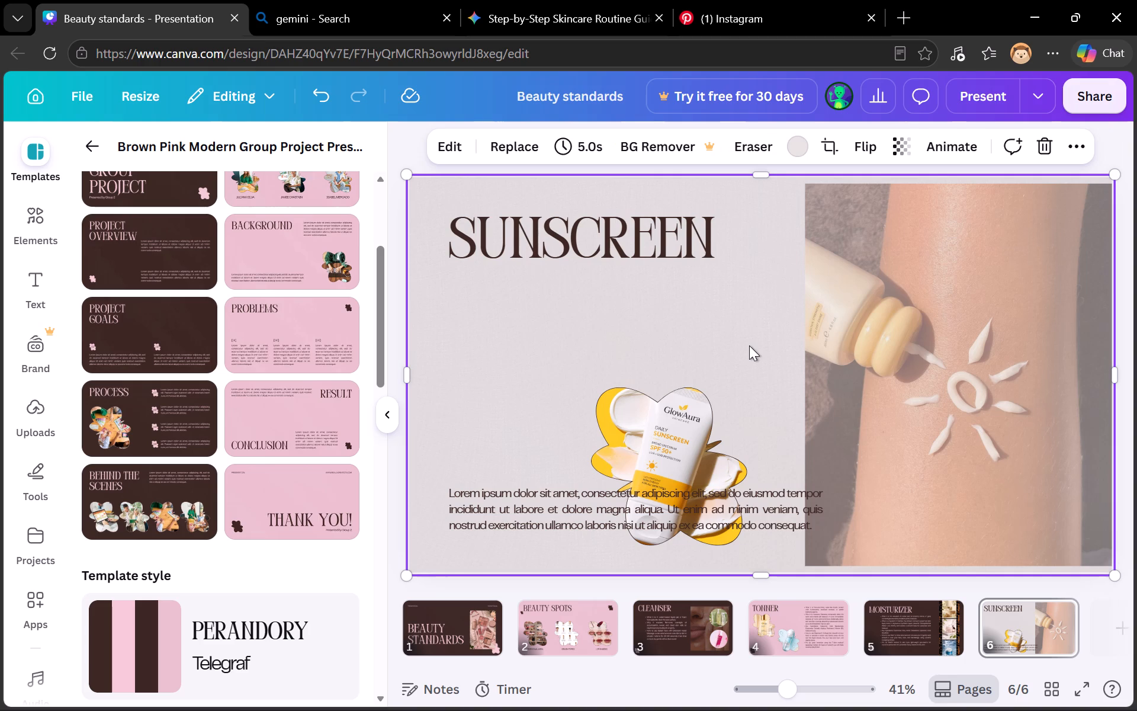
Enlarge the arm photo slightly and align it to cover page 6's full height along the right edge.
{"action": "left_click", "coordinate": [853, 347]}
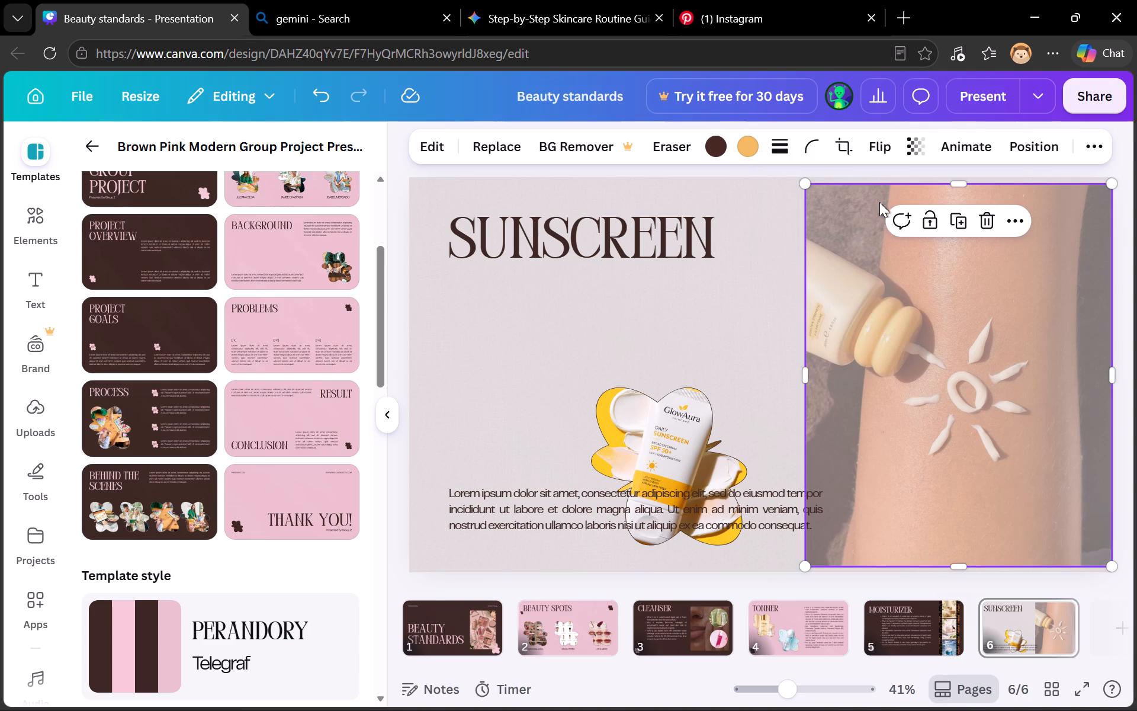
{"action": "left_click_drag", "start_coordinate": [802, 188], "coordinate": [791, 171]}
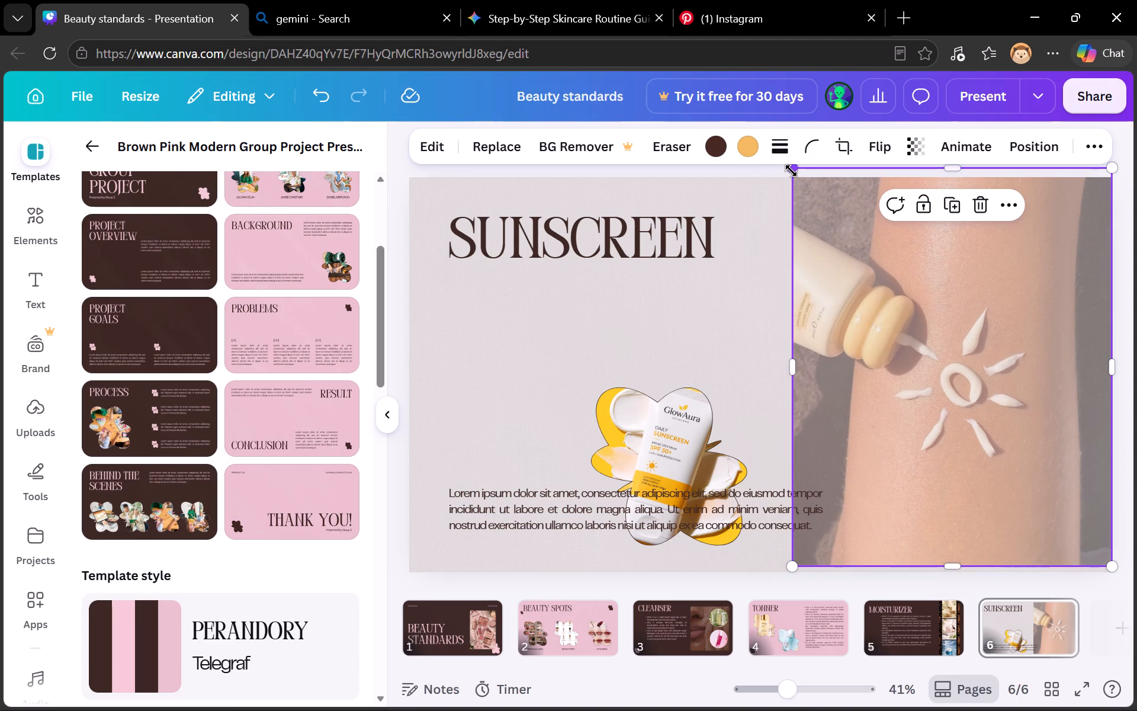
{"action": "left_click_drag", "start_coordinate": [834, 243], "coordinate": [836, 248]}
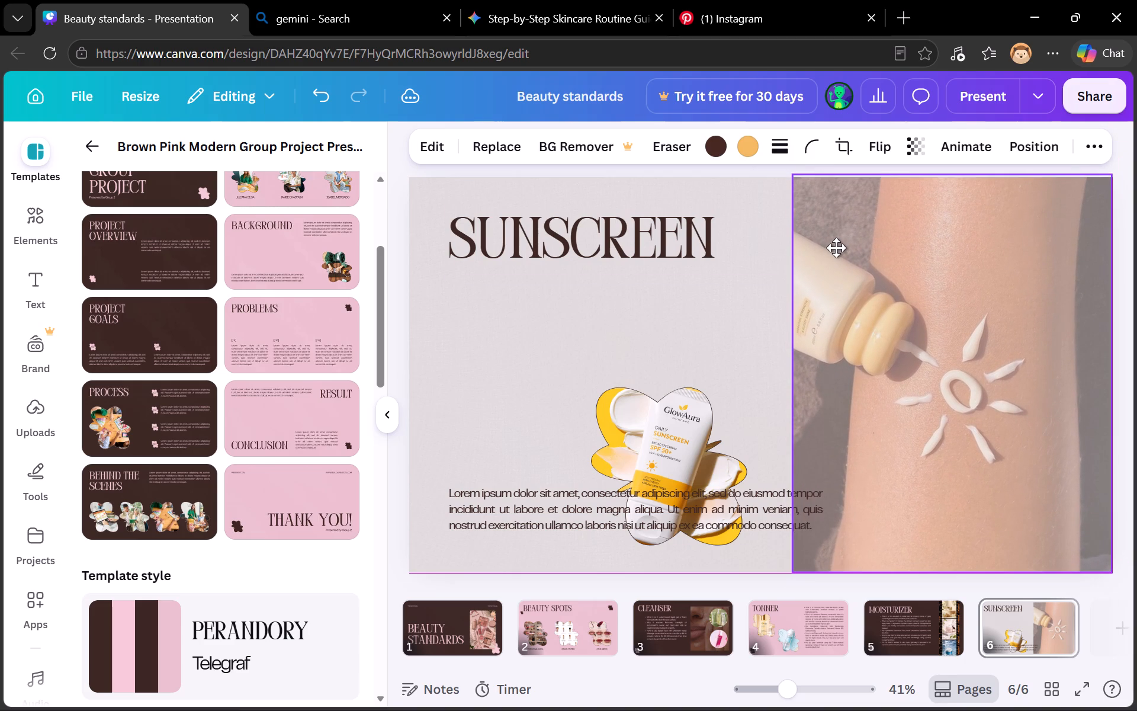
{"action": "left_click_drag", "start_coordinate": [836, 248], "coordinate": [836, 249]}
Place the flower-framed sunscreen image over the arm photo and bring it to the front.
{"action": "left_click_drag", "start_coordinate": [659, 402], "coordinate": [924, 259]}
{"action": "left_click", "coordinate": [984, 202]}
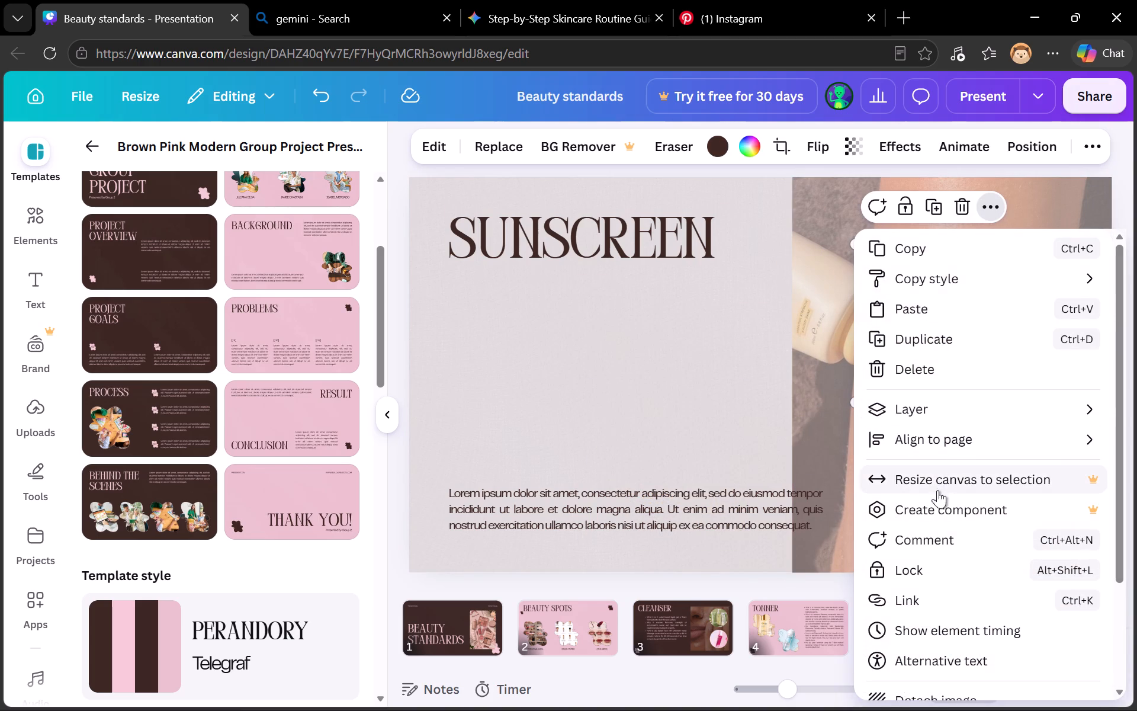
{"action": "left_click", "coordinate": [937, 419]}
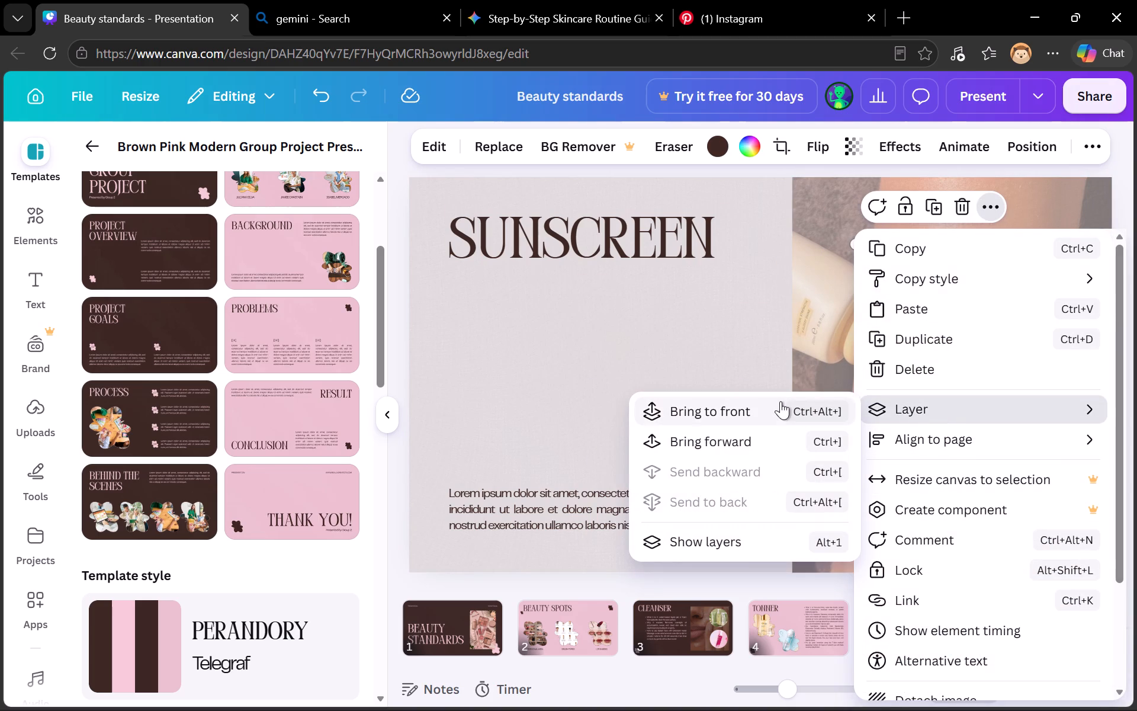
{"action": "left_click", "coordinate": [781, 401]}
{"action": "left_click", "coordinate": [670, 316]}
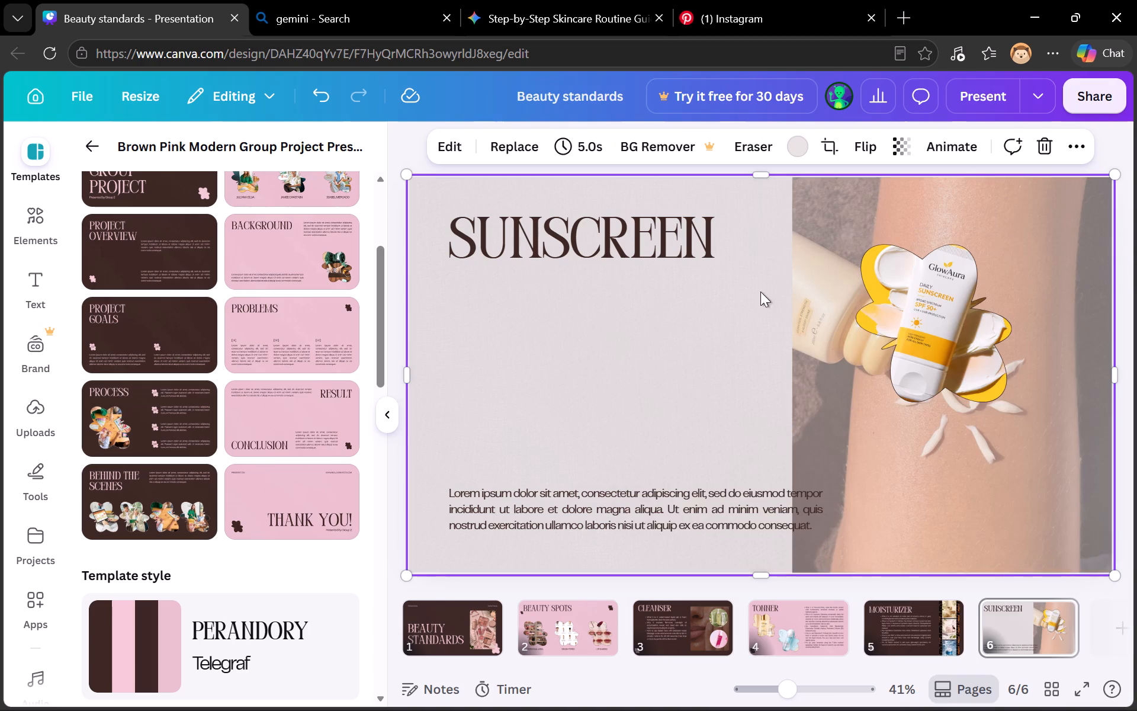
Try the flower-framed image on the lower part of the arm photo, settling on the photo's upper-right corner.
{"action": "left_click_drag", "start_coordinate": [955, 300], "coordinate": [996, 437]}
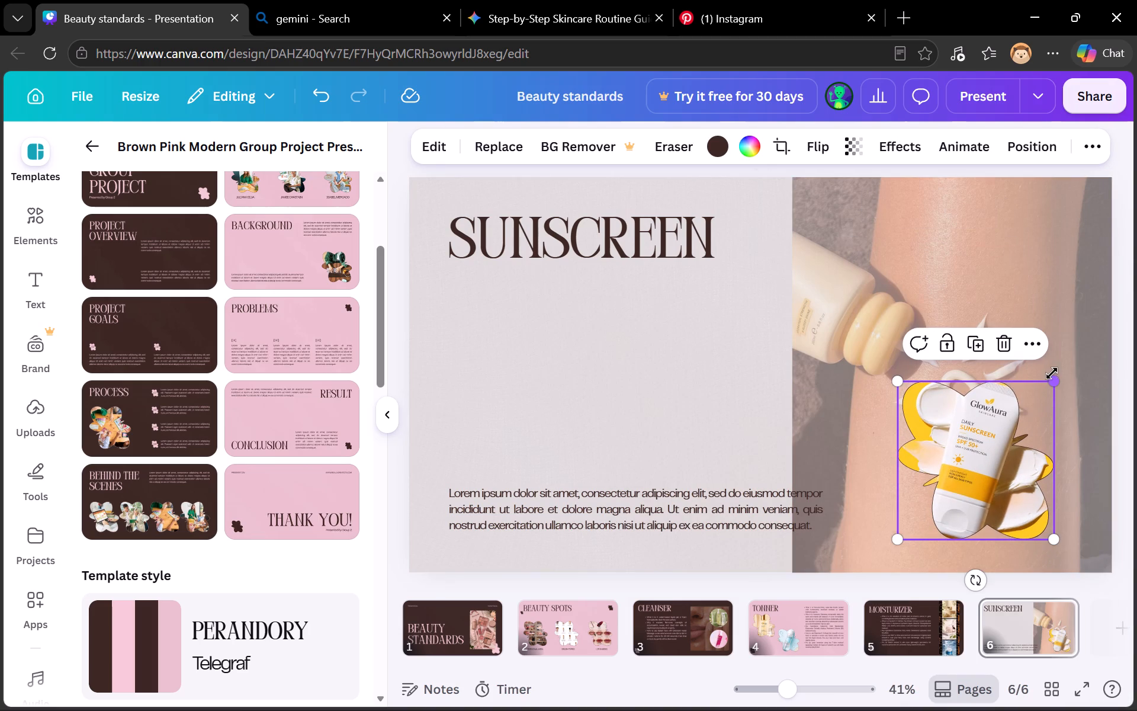
{"action": "left_click", "coordinate": [1052, 373]}
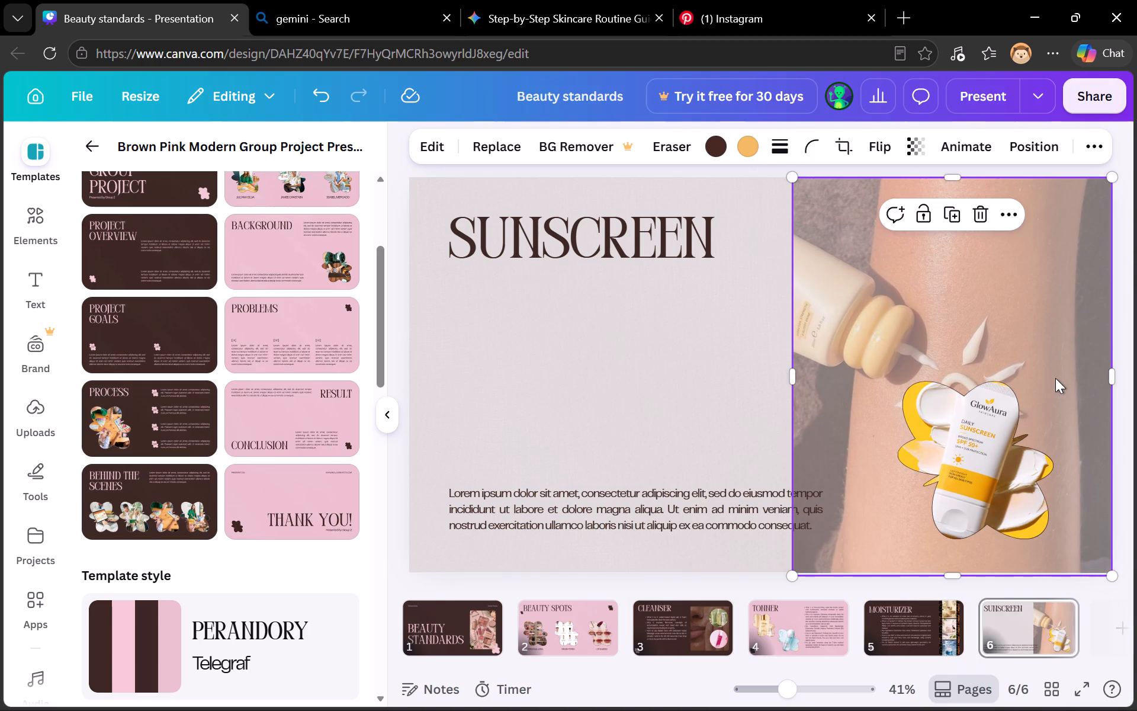
{"action": "left_click_drag", "start_coordinate": [959, 461], "coordinate": [1017, 274]}
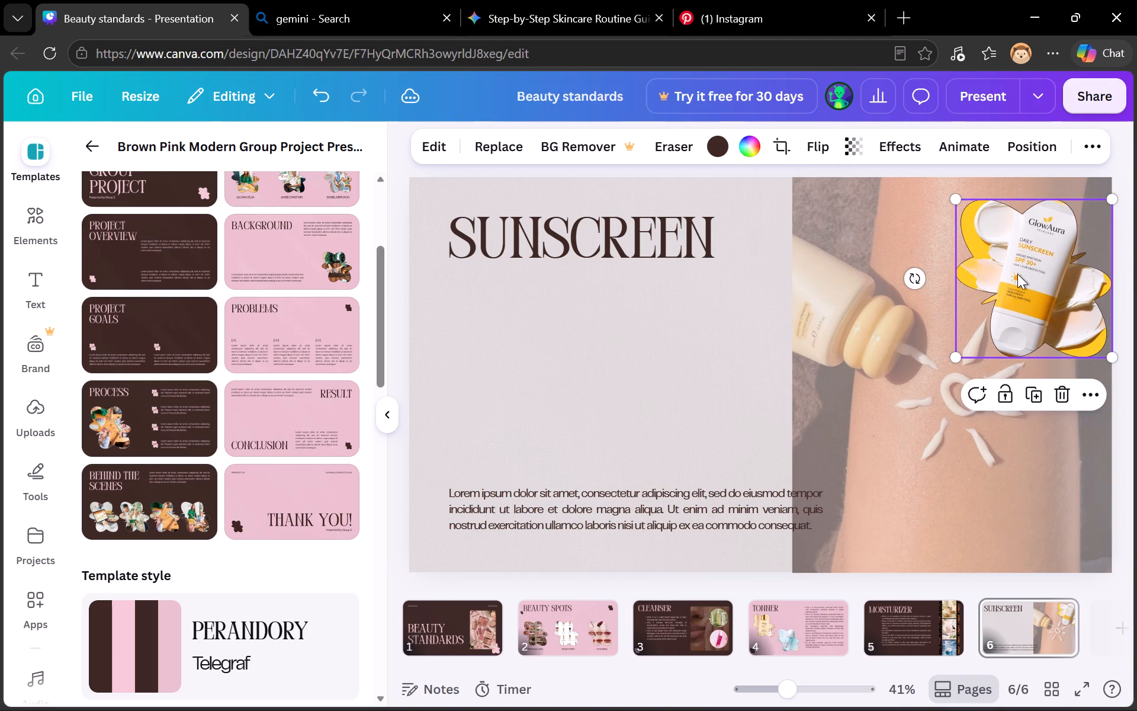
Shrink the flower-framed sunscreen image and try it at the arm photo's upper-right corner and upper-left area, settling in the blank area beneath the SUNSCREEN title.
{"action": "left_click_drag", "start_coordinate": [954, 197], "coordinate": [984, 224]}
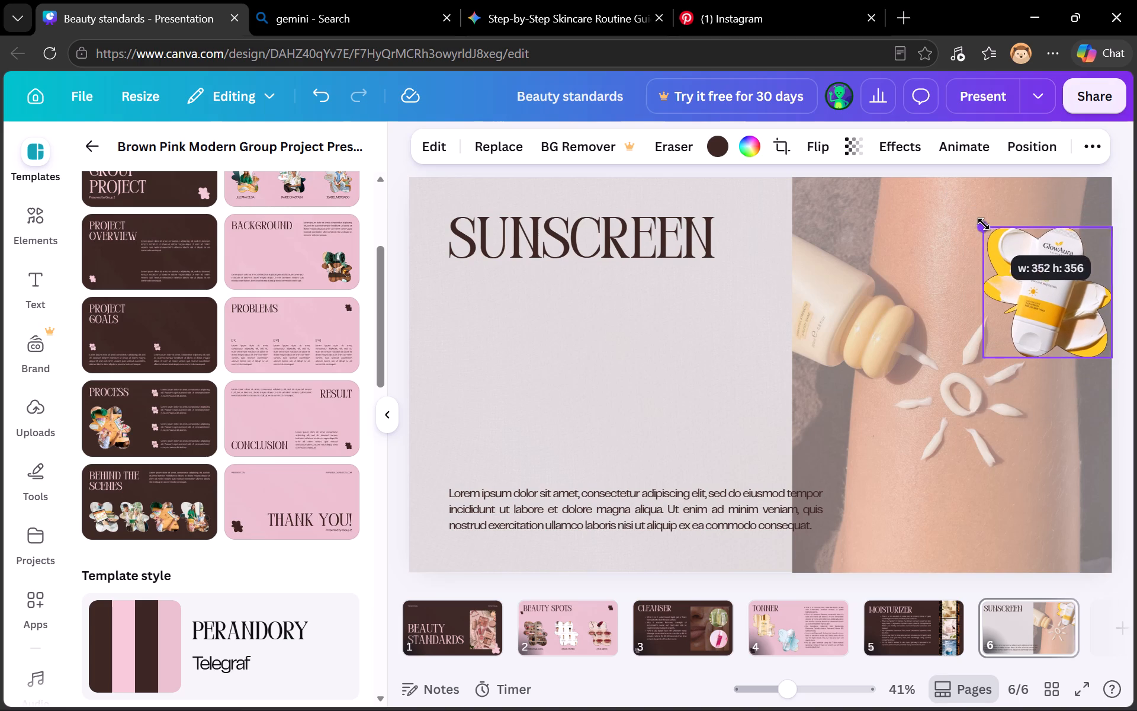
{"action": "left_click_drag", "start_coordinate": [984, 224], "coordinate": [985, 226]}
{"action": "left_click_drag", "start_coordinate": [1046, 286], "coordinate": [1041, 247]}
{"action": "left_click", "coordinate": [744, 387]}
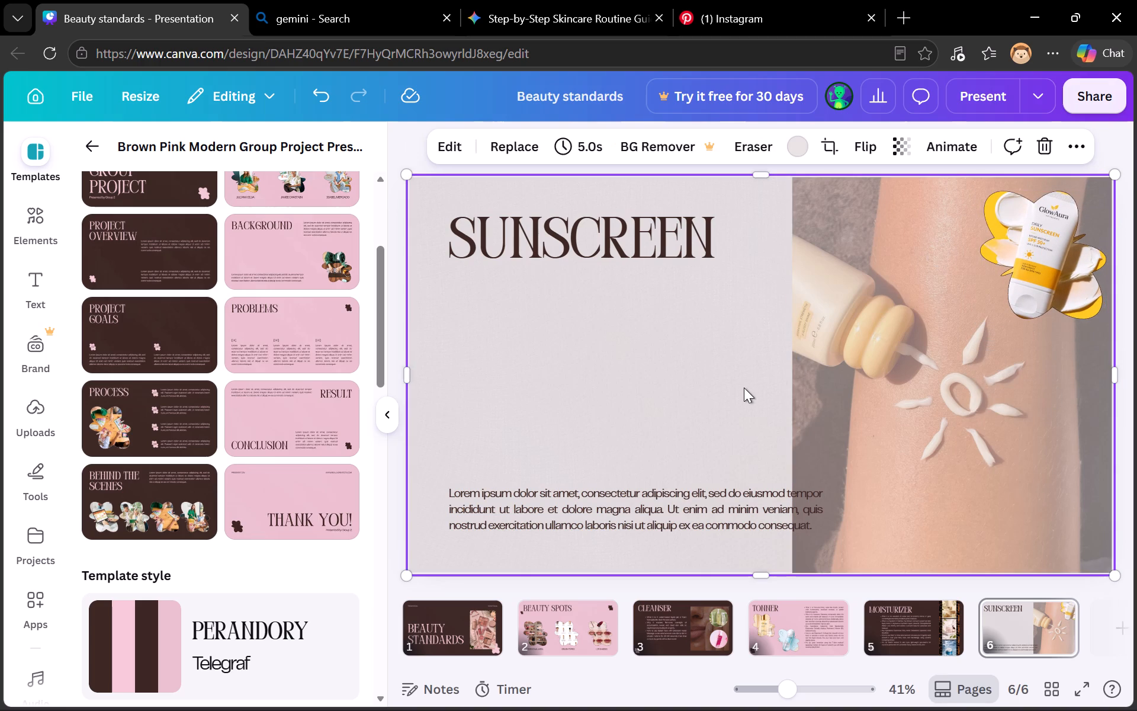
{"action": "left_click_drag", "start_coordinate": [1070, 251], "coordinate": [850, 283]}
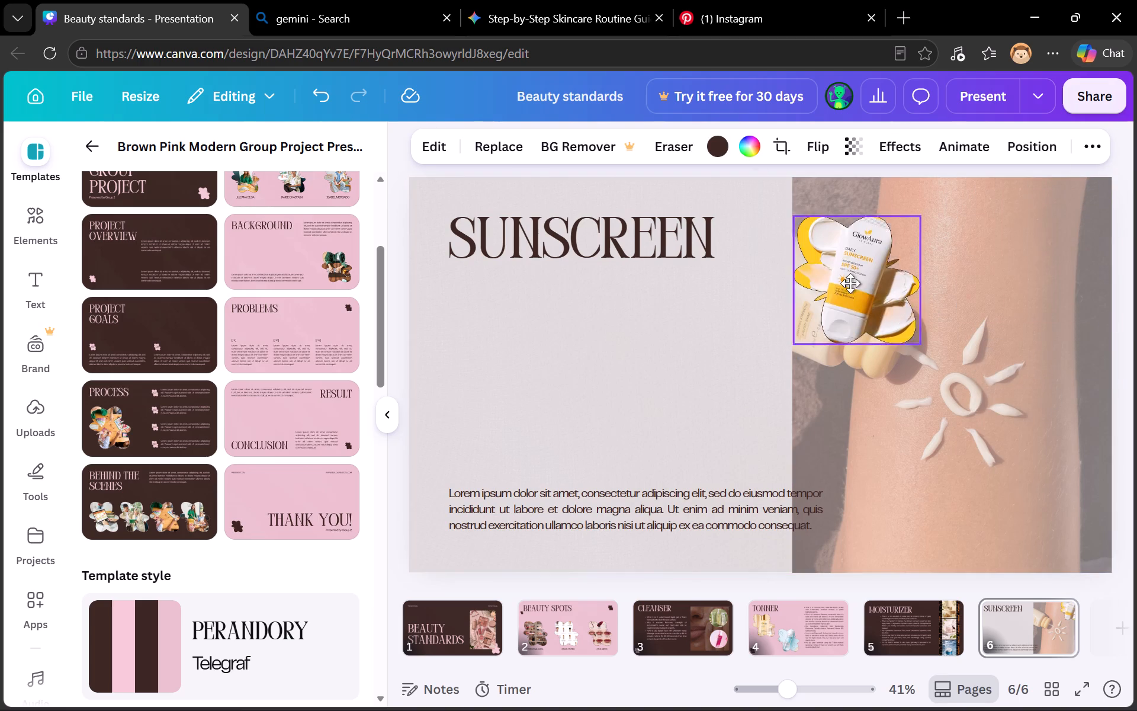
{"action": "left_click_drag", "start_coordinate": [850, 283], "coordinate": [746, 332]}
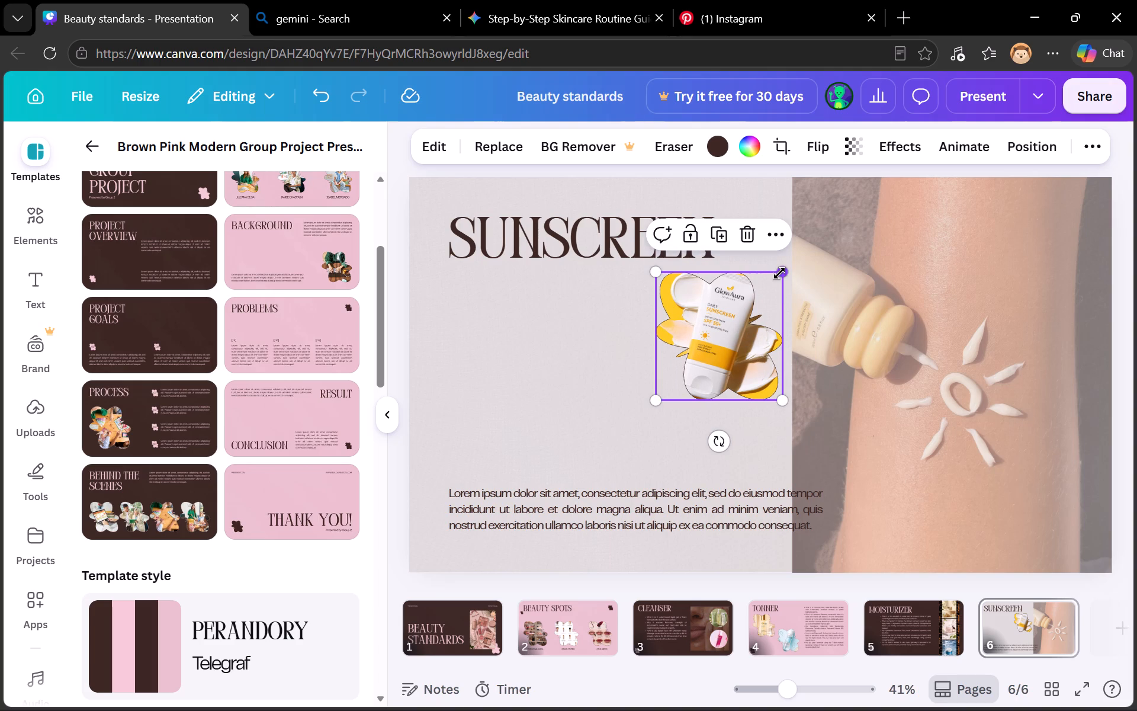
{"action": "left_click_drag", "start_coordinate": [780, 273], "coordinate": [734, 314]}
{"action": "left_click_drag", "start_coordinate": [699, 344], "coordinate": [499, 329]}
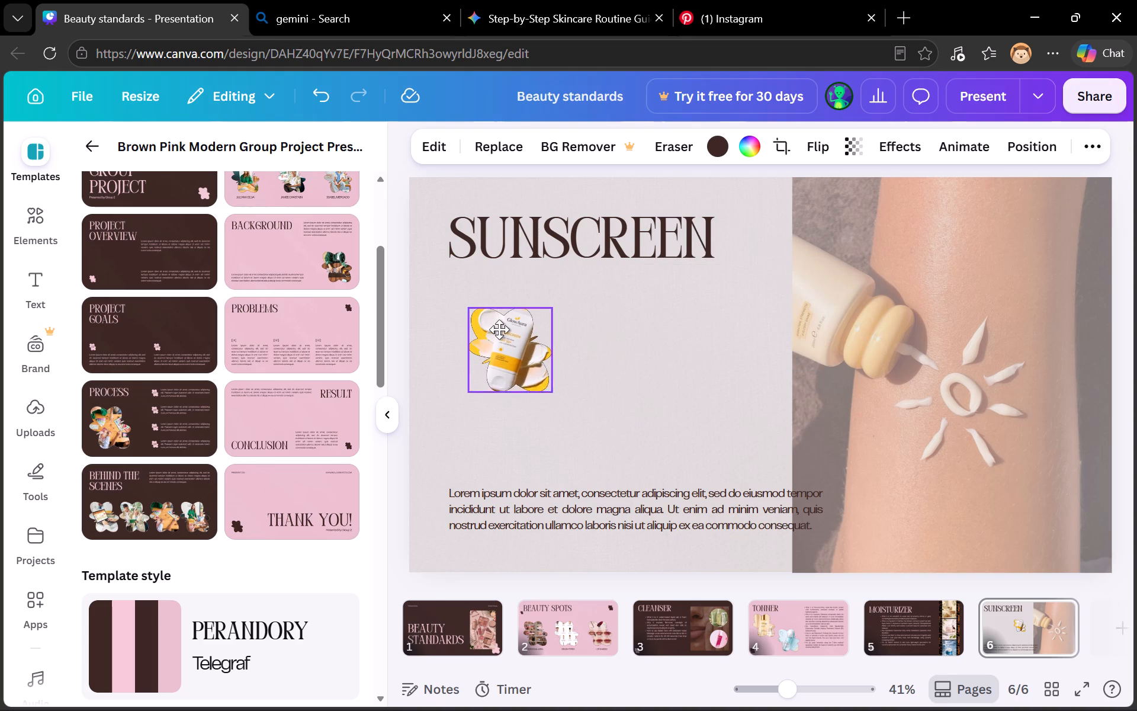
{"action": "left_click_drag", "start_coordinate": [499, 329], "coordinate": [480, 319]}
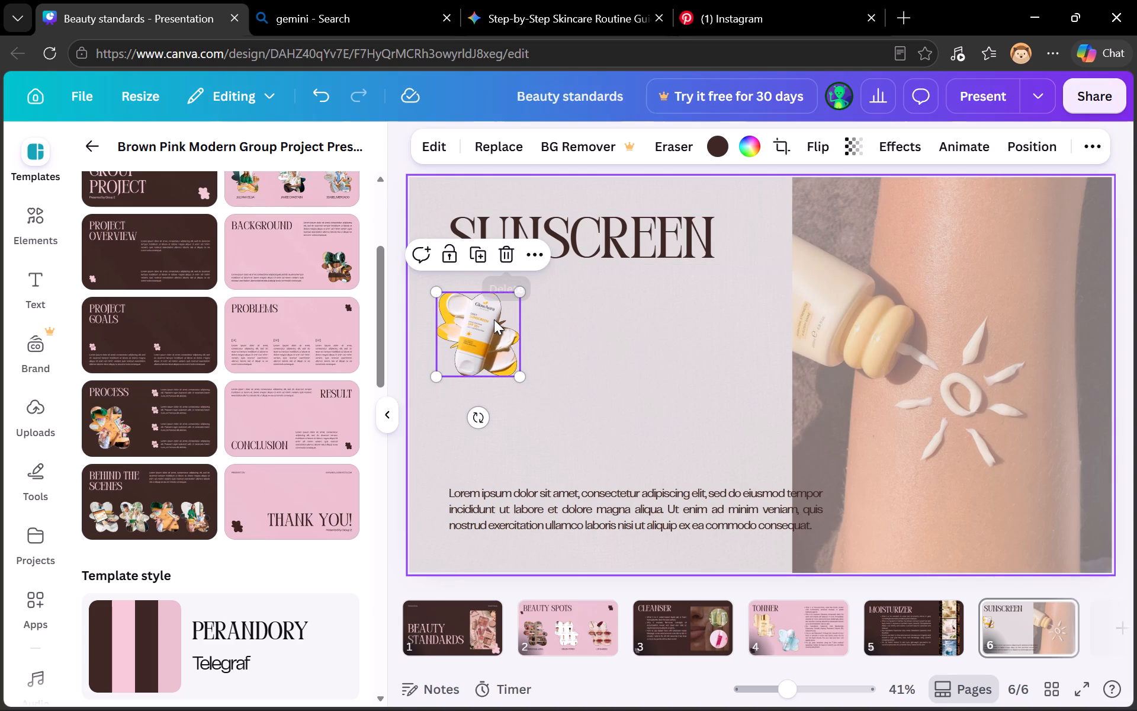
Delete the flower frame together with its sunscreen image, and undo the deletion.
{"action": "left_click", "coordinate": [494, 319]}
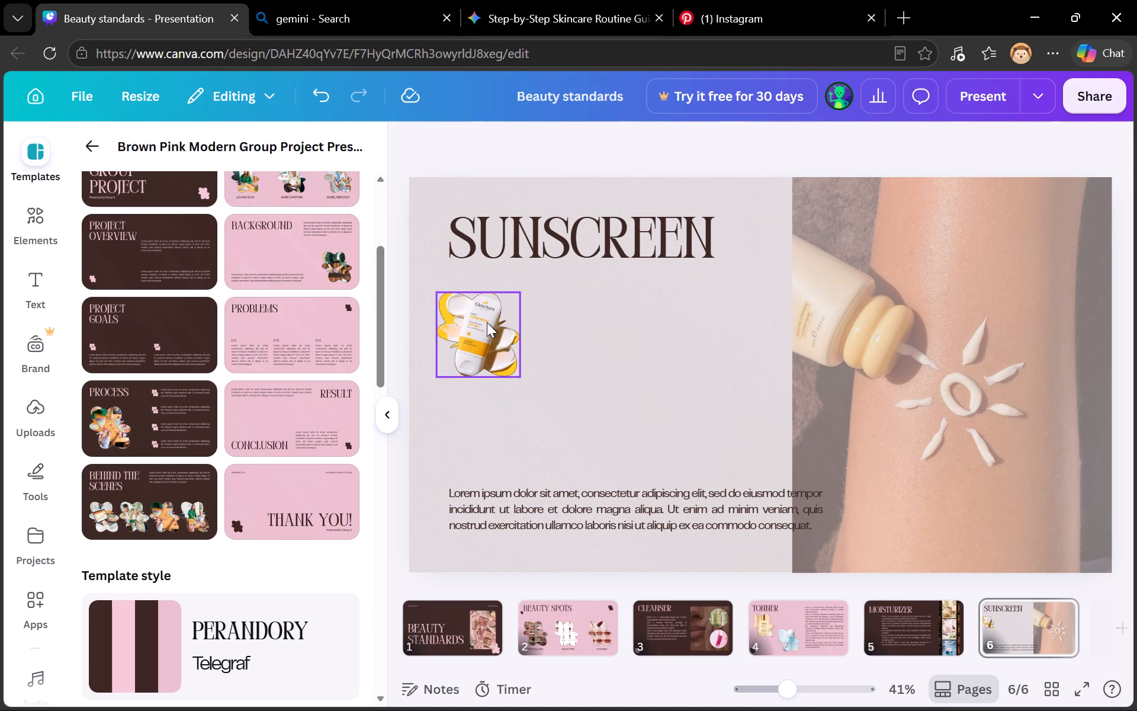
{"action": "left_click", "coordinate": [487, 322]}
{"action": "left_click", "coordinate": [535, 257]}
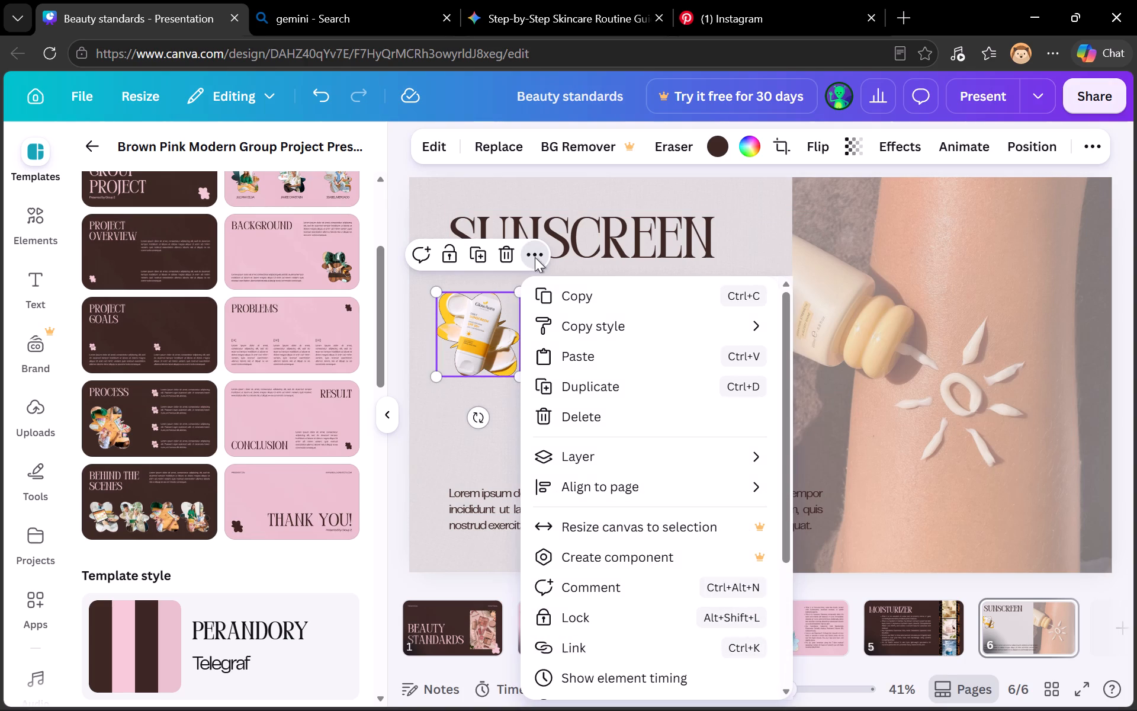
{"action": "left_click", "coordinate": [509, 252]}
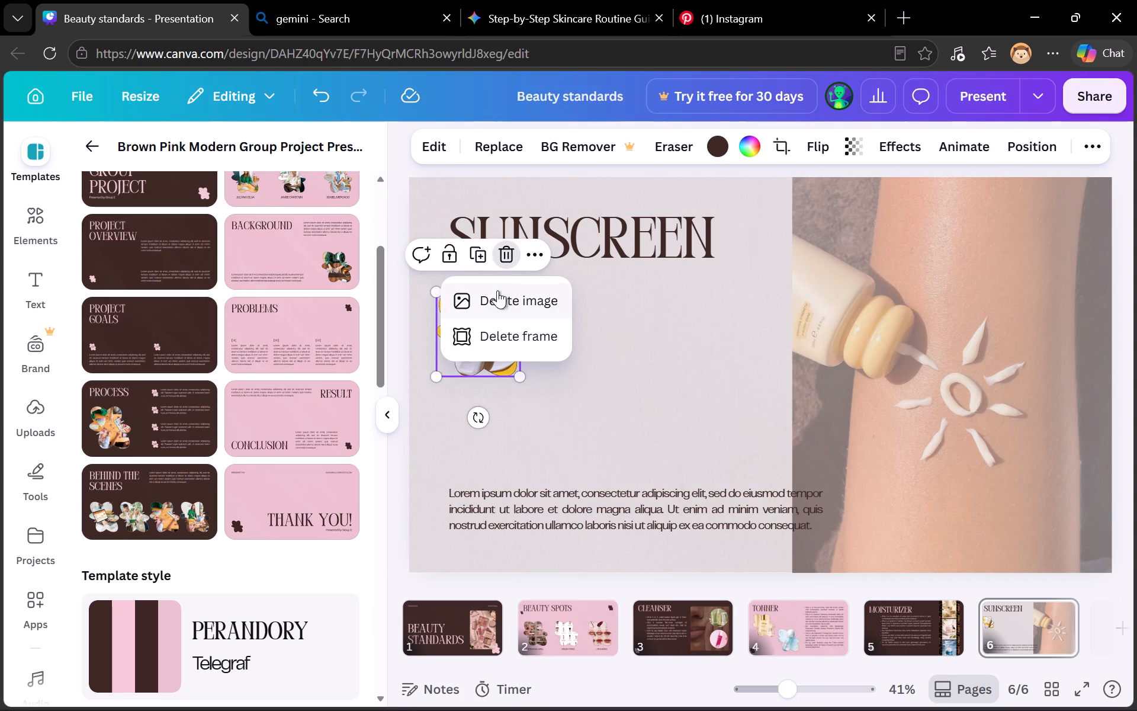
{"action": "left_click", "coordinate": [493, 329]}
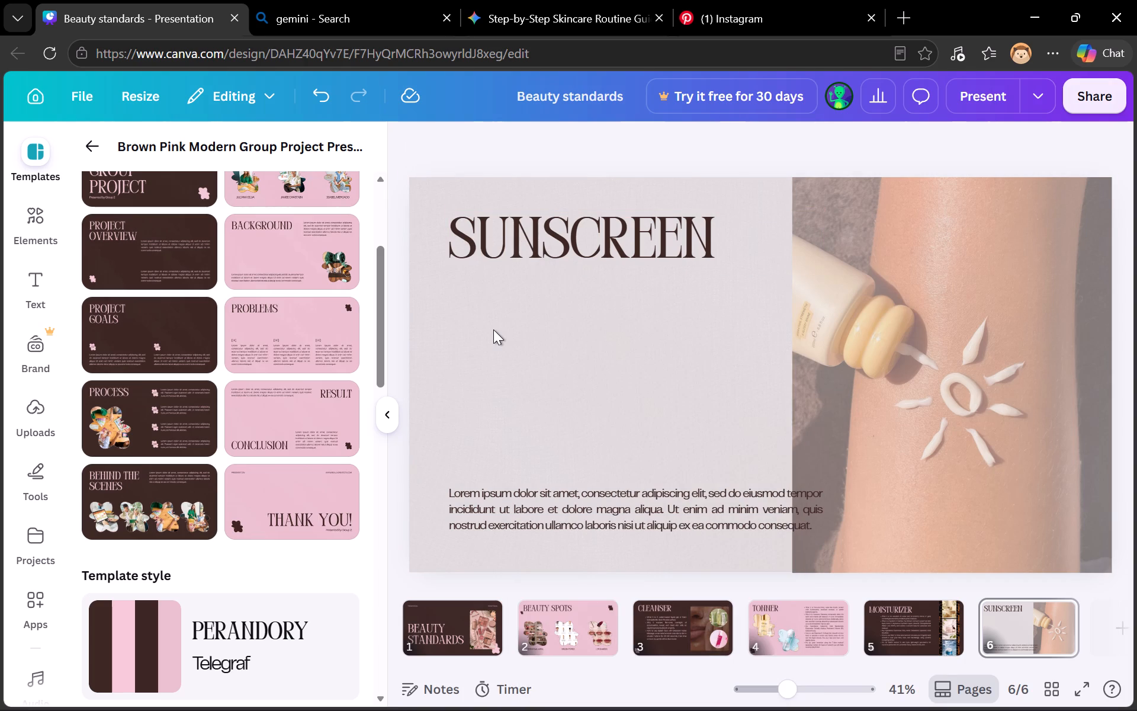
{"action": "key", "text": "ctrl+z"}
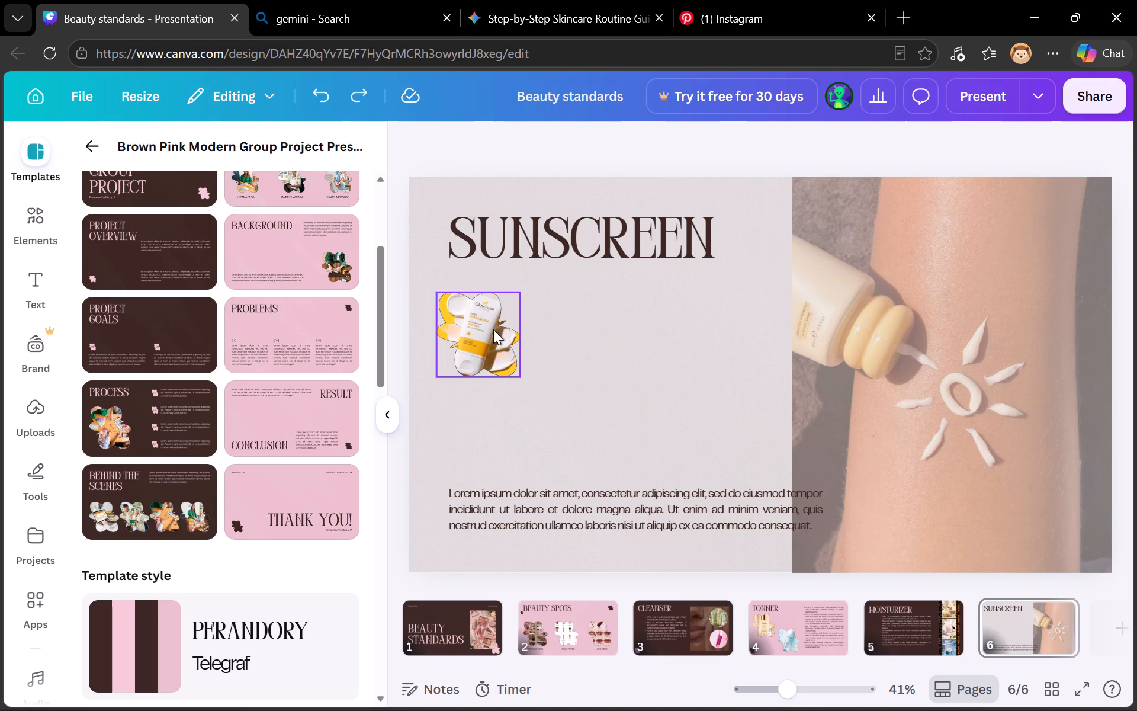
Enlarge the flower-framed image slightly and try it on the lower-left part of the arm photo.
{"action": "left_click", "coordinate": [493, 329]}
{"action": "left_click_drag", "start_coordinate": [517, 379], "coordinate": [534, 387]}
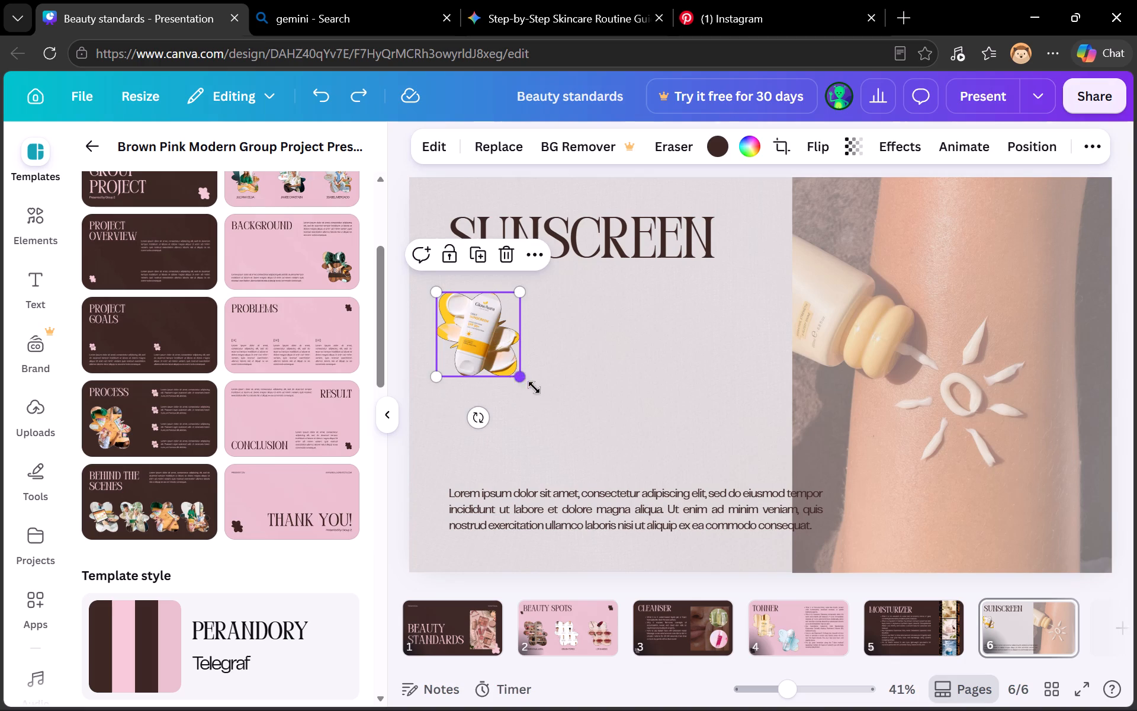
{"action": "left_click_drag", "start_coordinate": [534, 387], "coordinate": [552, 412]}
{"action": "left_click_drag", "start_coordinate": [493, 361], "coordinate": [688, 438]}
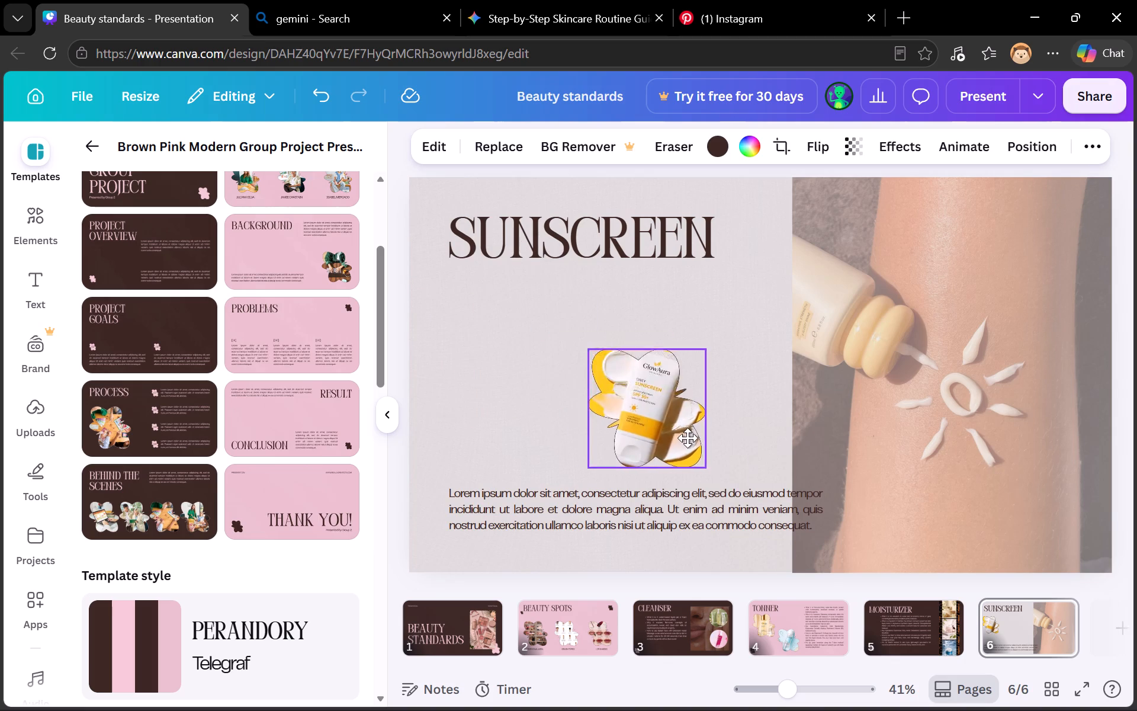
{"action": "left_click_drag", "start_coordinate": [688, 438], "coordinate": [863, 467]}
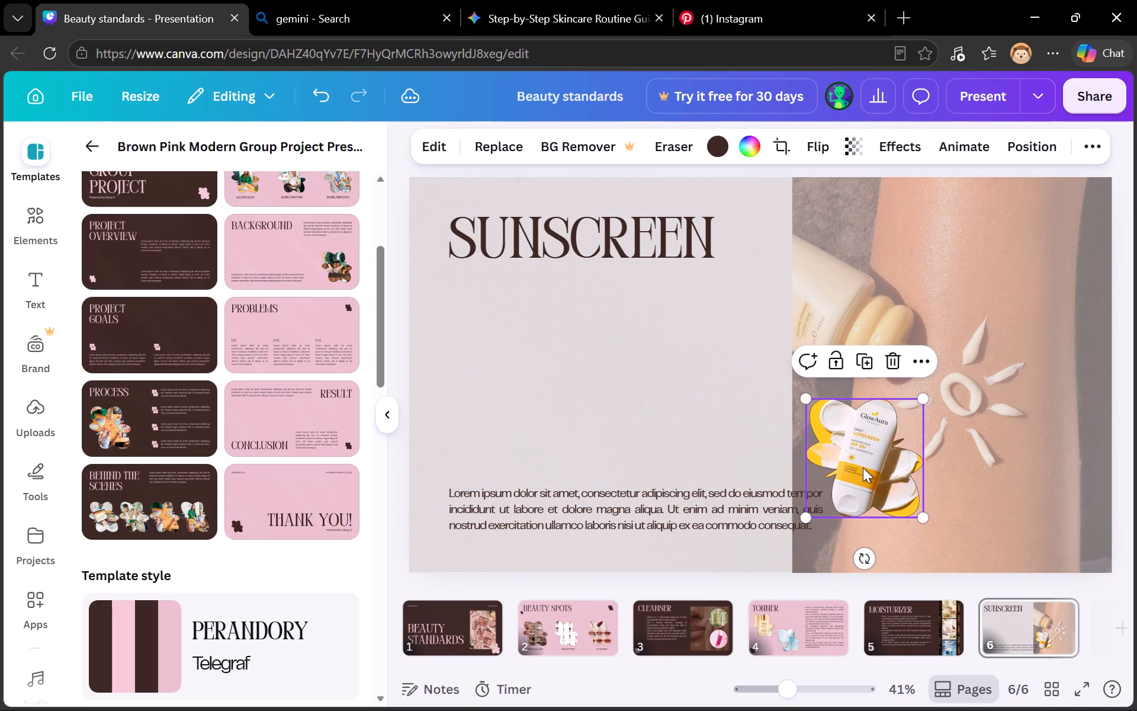
Delete the flower frame together with its sunscreen image from page 6.
{"action": "left_click", "coordinate": [895, 358]}
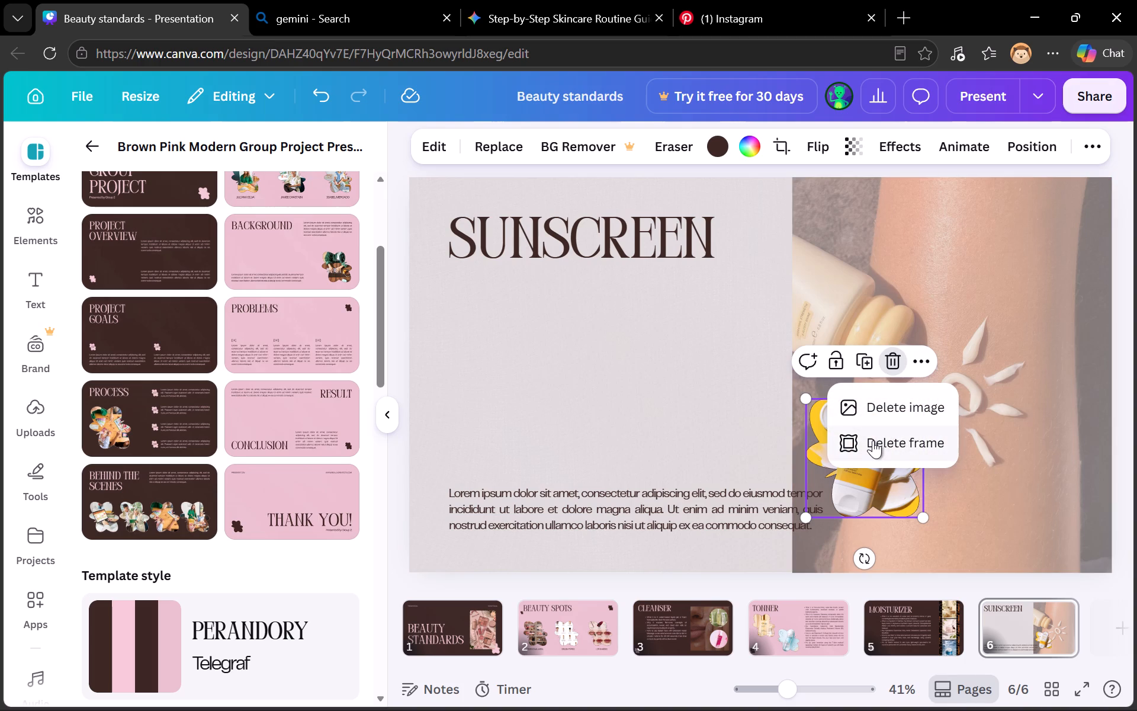
{"action": "left_click", "coordinate": [873, 440]}
Switch to Pinterest, open the "Top-Rated Sunscreens Dermatologists Recommend" pin and copy its SPF 50+ sunscreen image.
{"action": "left_click", "coordinate": [775, 0]}
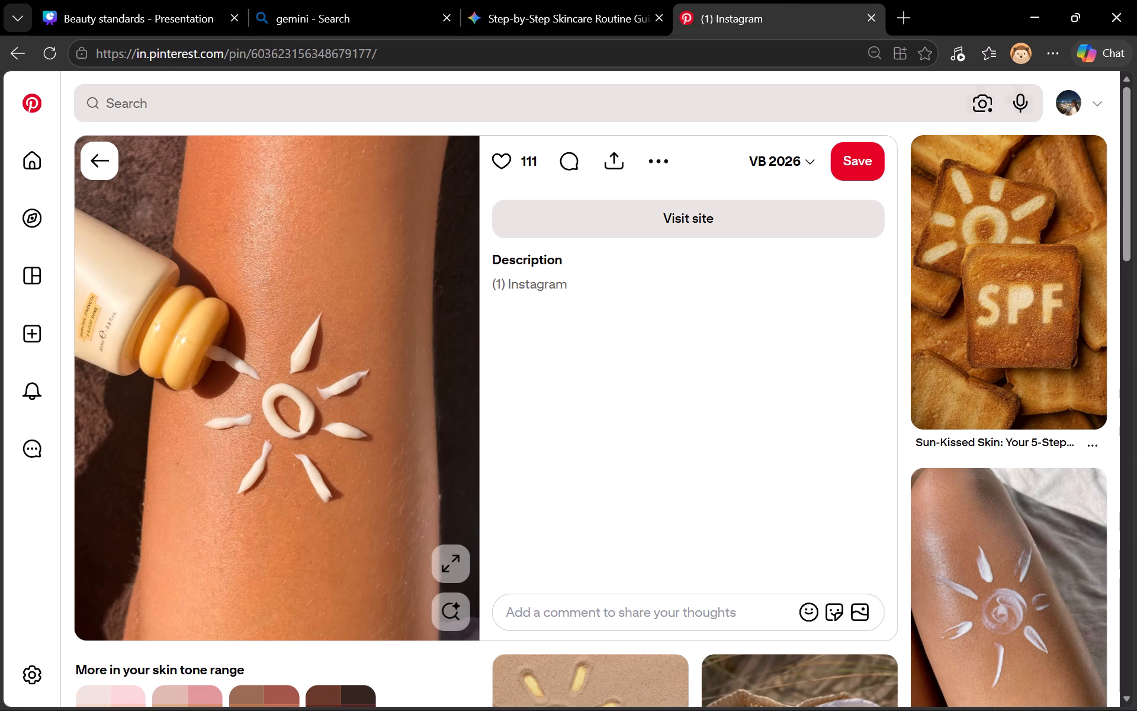
{"action": "left_click", "coordinate": [110, 152]}
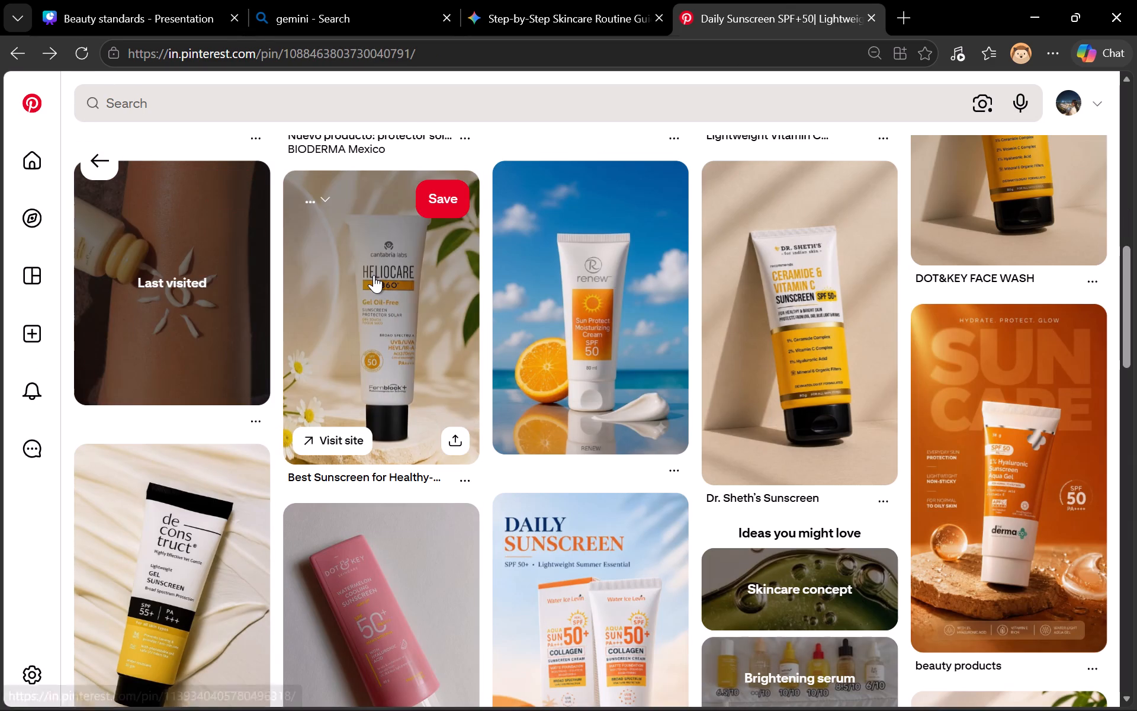
{"action": "scroll", "coordinate": [374, 275], "scroll_direction": "up", "scroll_amount": 11}
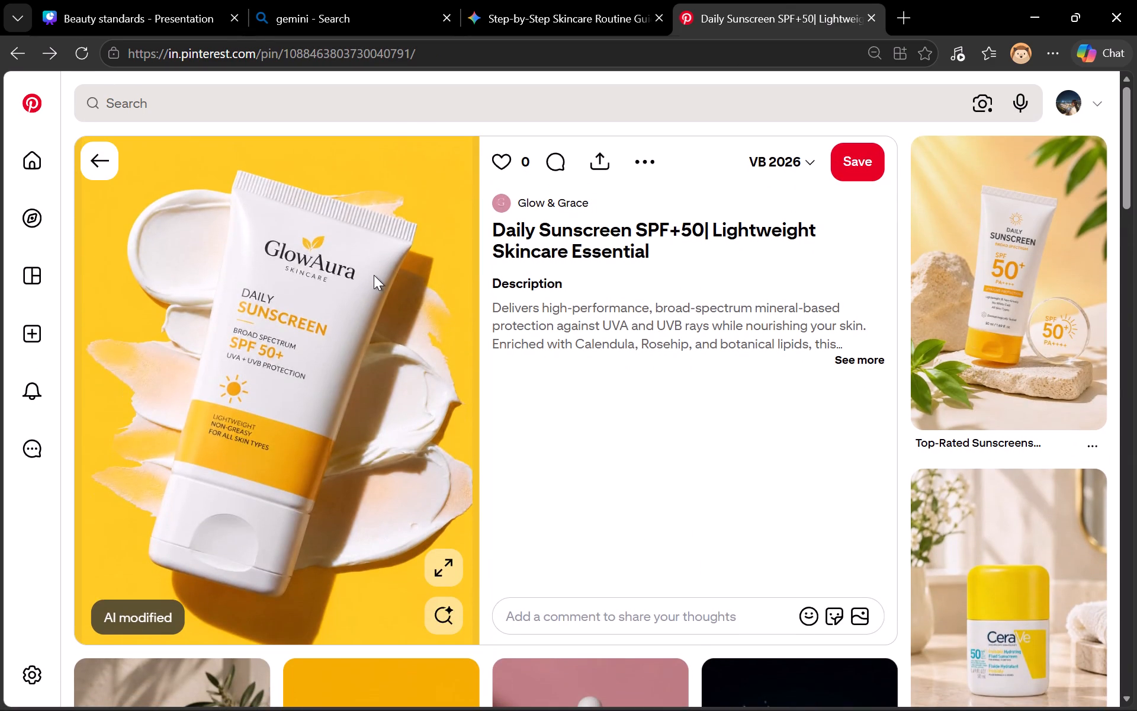
{"action": "left_click", "coordinate": [1016, 252]}
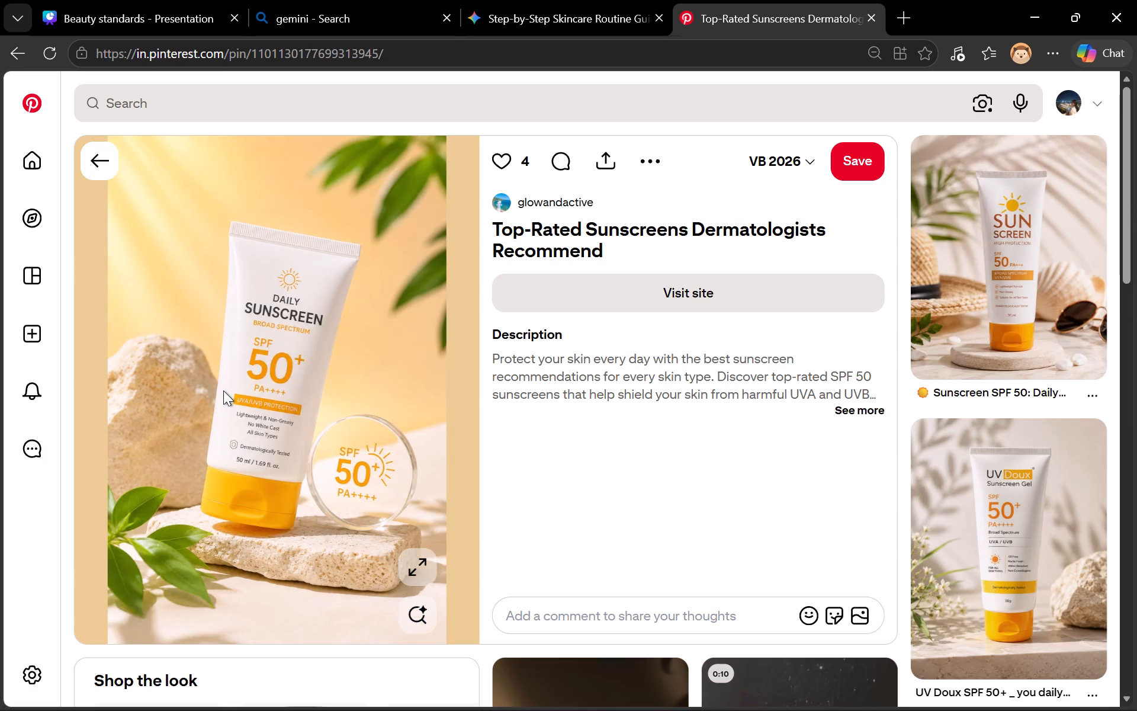
{"action": "right_click", "coordinate": [223, 390]}
{"action": "left_click", "coordinate": [372, 129]}
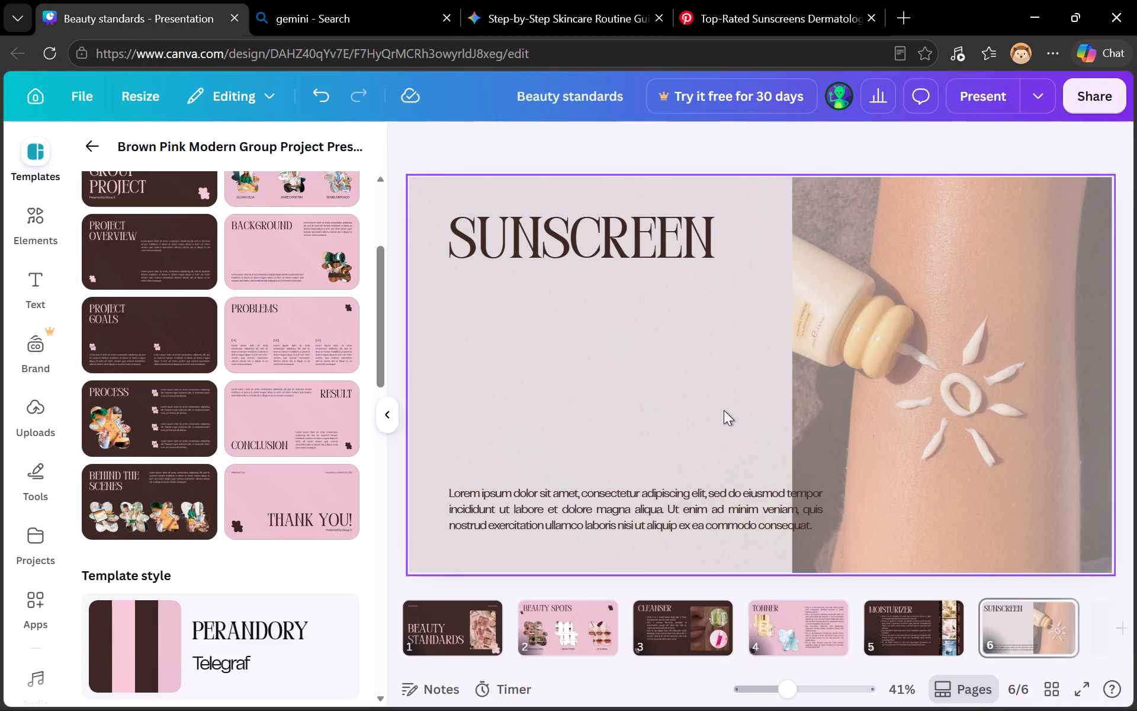
Add the recently used inverted-triangle frame to page 6 and fill it with the copied SPF 50+ sunscreen image.
{"action": "left_click", "coordinate": [25, 215]}
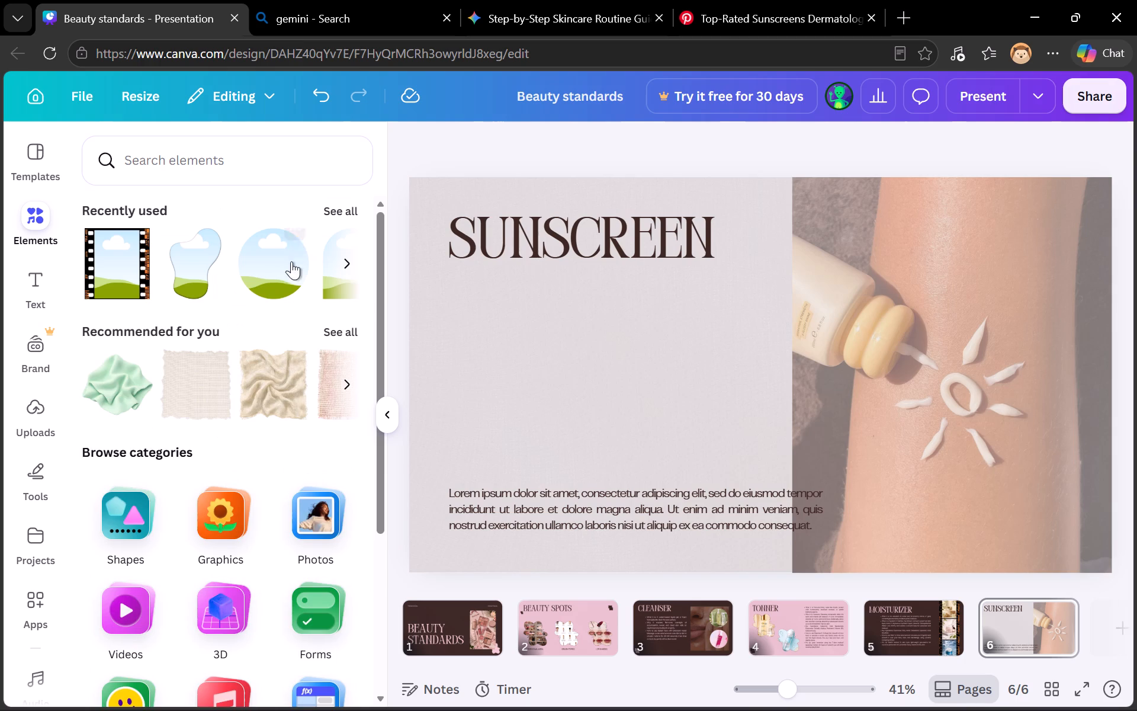
{"action": "left_click", "coordinate": [344, 271]}
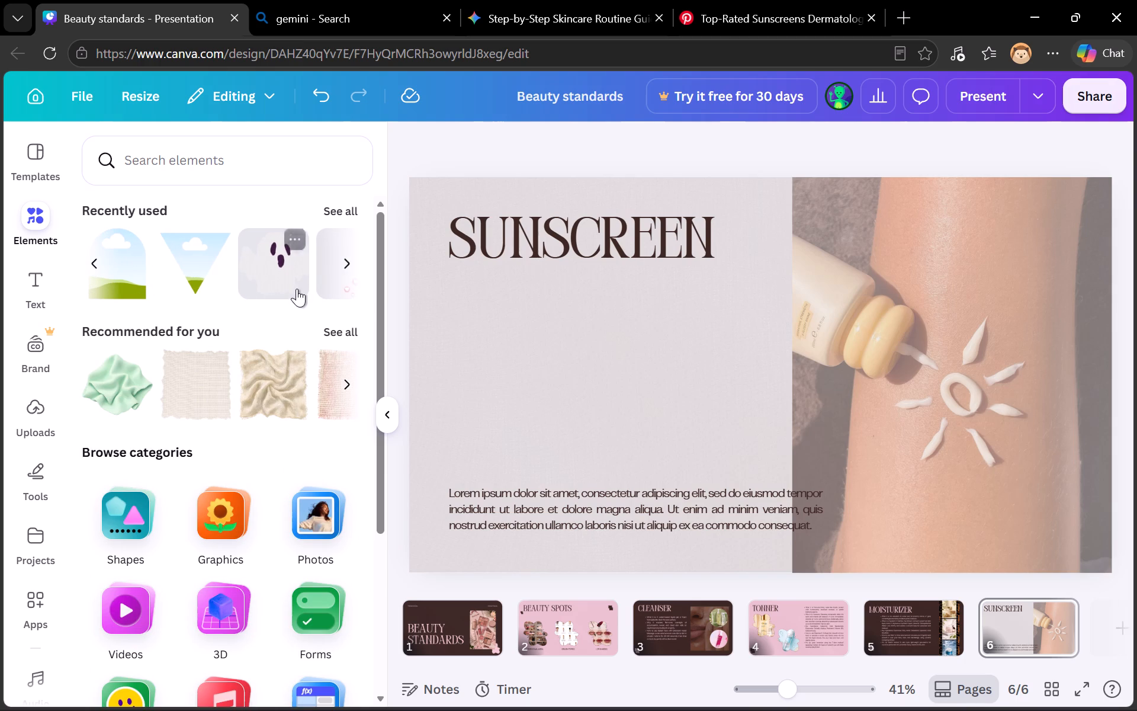
{"action": "left_click", "coordinate": [188, 261]}
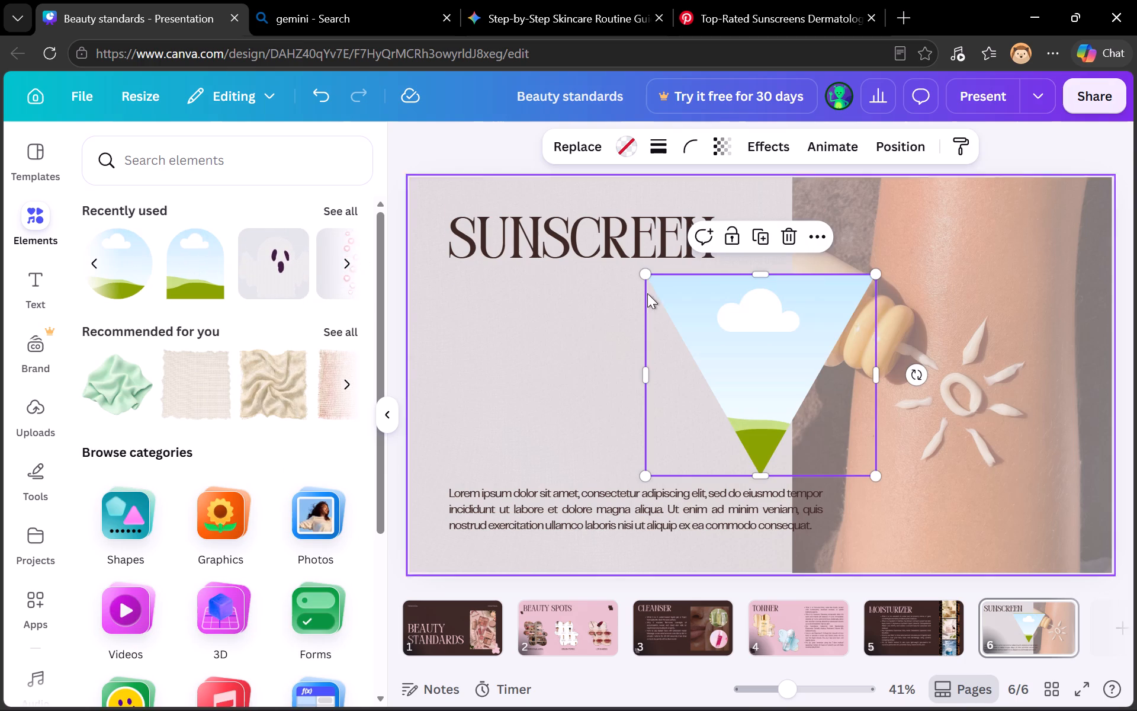
{"action": "left_click", "coordinate": [584, 350]}
{"action": "key", "text": "ctrl+v"}
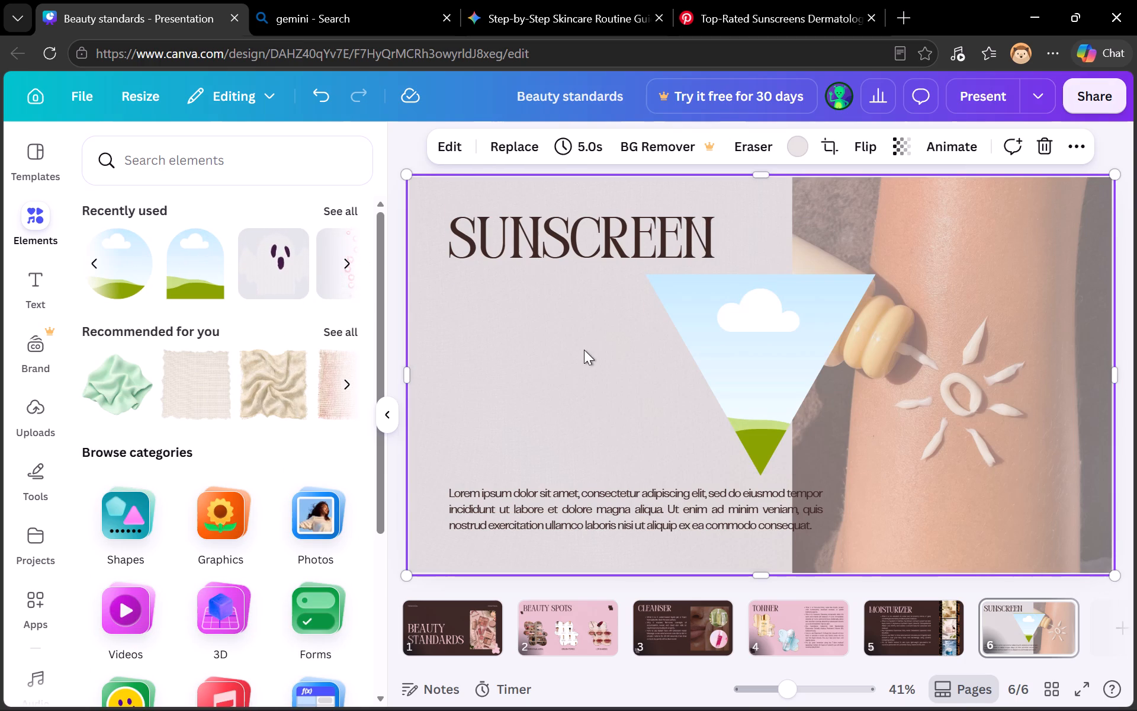
{"action": "left_click_drag", "start_coordinate": [824, 329], "coordinate": [806, 356]}
{"action": "left_click", "coordinate": [790, 362]}
Shrink the triangular sunscreen image and fit it into page 6's upper-right corner over the arm photo.
{"action": "left_click_drag", "start_coordinate": [790, 362], "coordinate": [941, 300]}
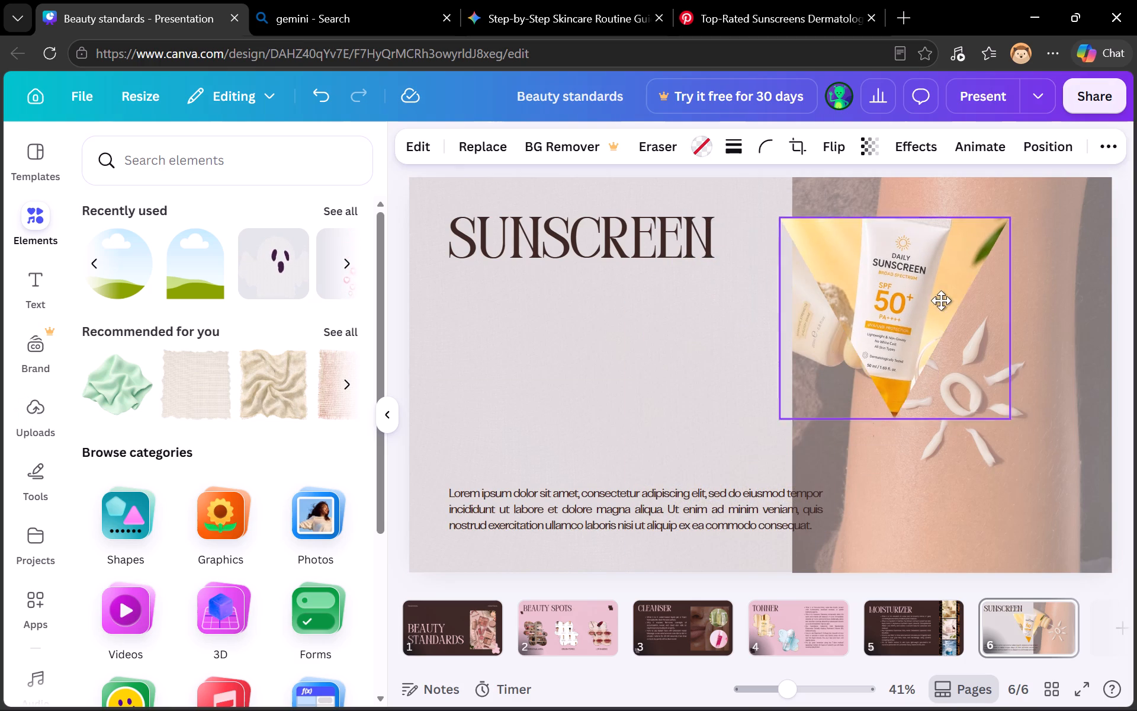
{"action": "left_click_drag", "start_coordinate": [941, 300], "coordinate": [942, 302]}
{"action": "left_click_drag", "start_coordinate": [1022, 212], "coordinate": [991, 266]}
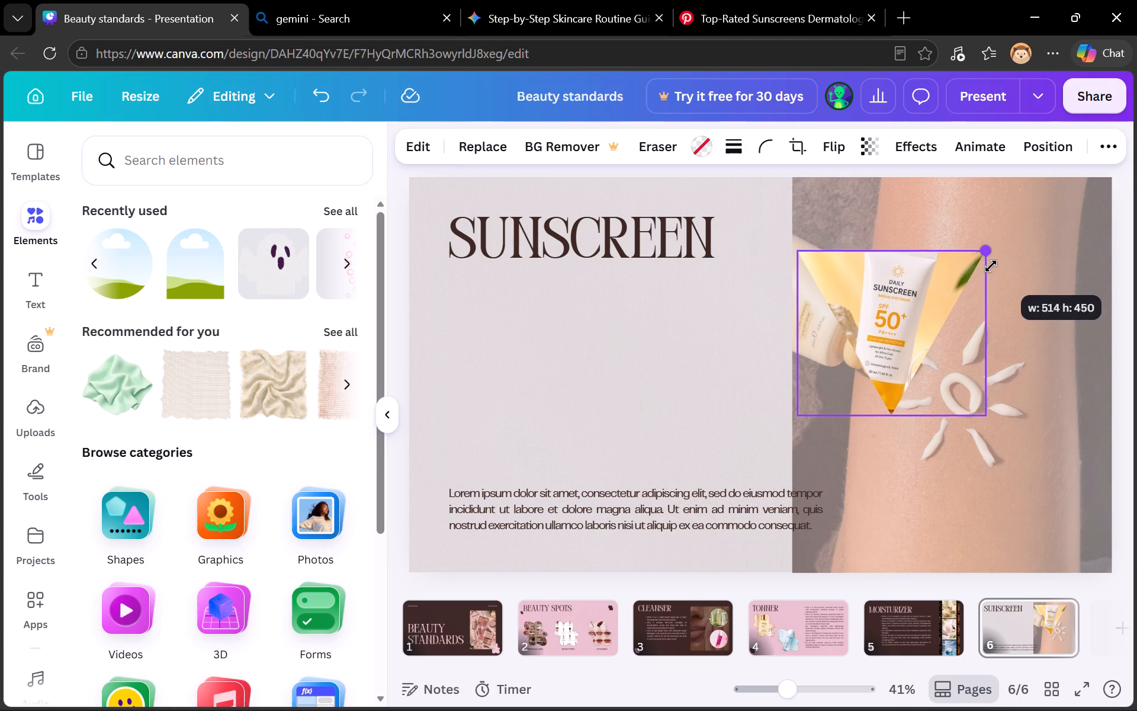
{"action": "left_click_drag", "start_coordinate": [991, 266], "coordinate": [991, 267]}
{"action": "left_click_drag", "start_coordinate": [895, 335], "coordinate": [1026, 260]}
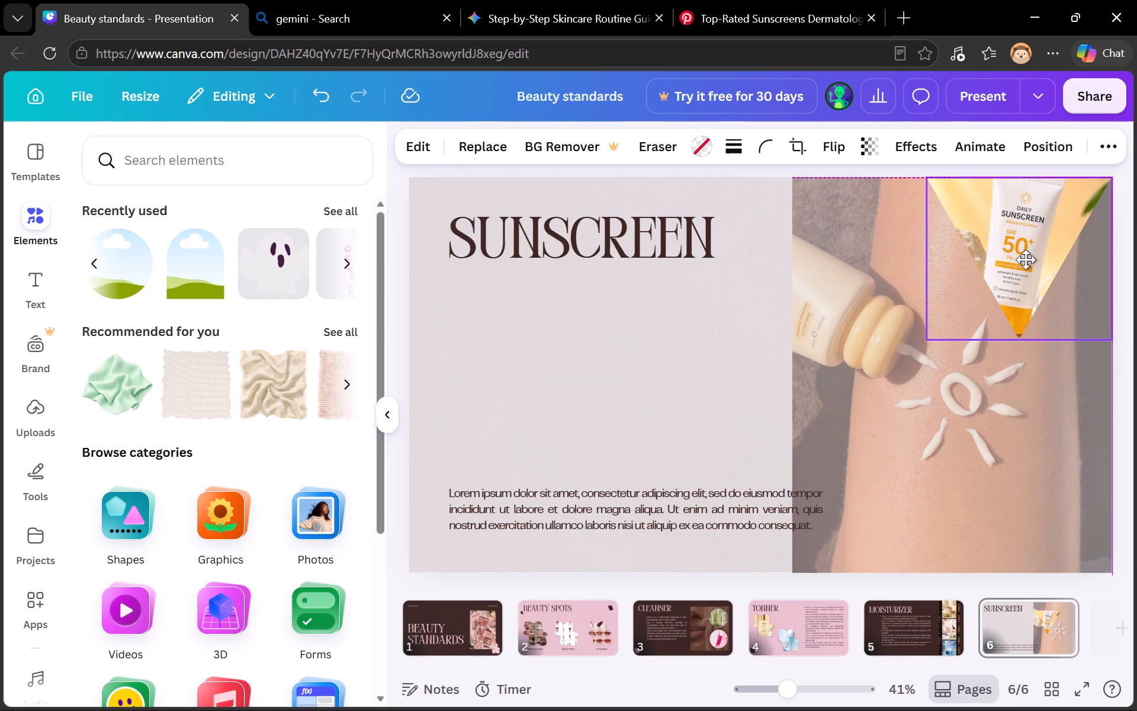
{"action": "left_click_drag", "start_coordinate": [1026, 260], "coordinate": [993, 283]}
{"action": "left_click_drag", "start_coordinate": [893, 204], "coordinate": [941, 243]}
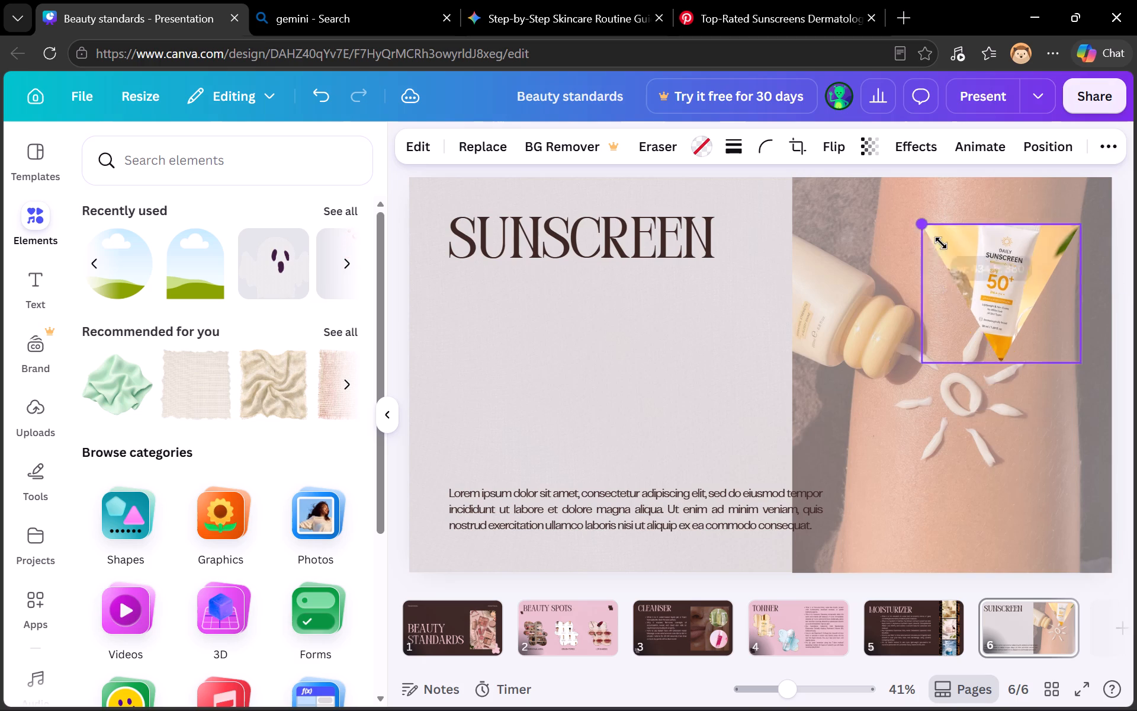
{"action": "left_click_drag", "start_coordinate": [941, 243], "coordinate": [949, 258]}
{"action": "left_click_drag", "start_coordinate": [1024, 297], "coordinate": [1043, 252]}
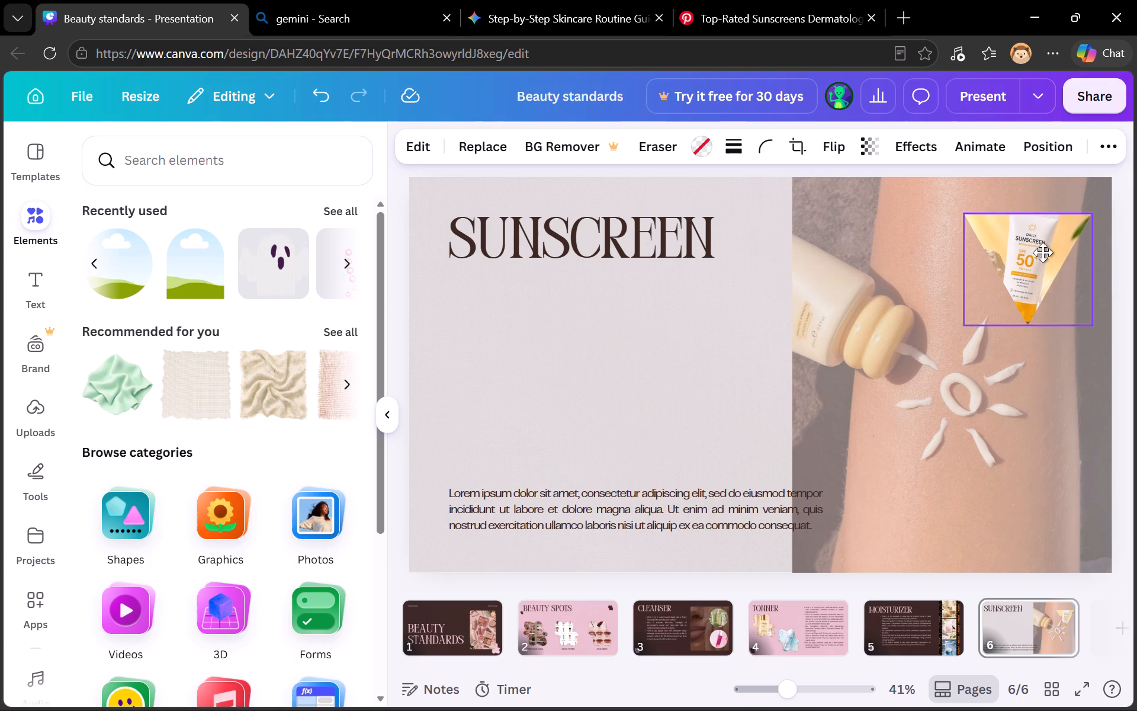
{"action": "left_click_drag", "start_coordinate": [1043, 252], "coordinate": [1056, 228]}
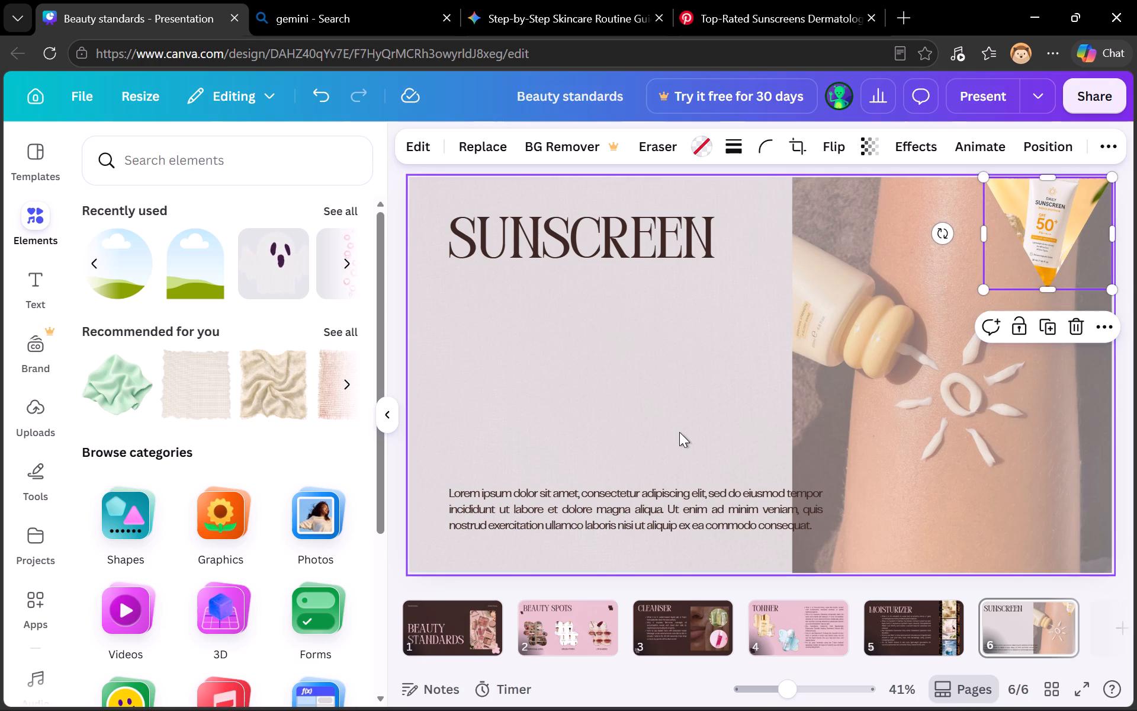
{"action": "left_click", "coordinate": [679, 432]}
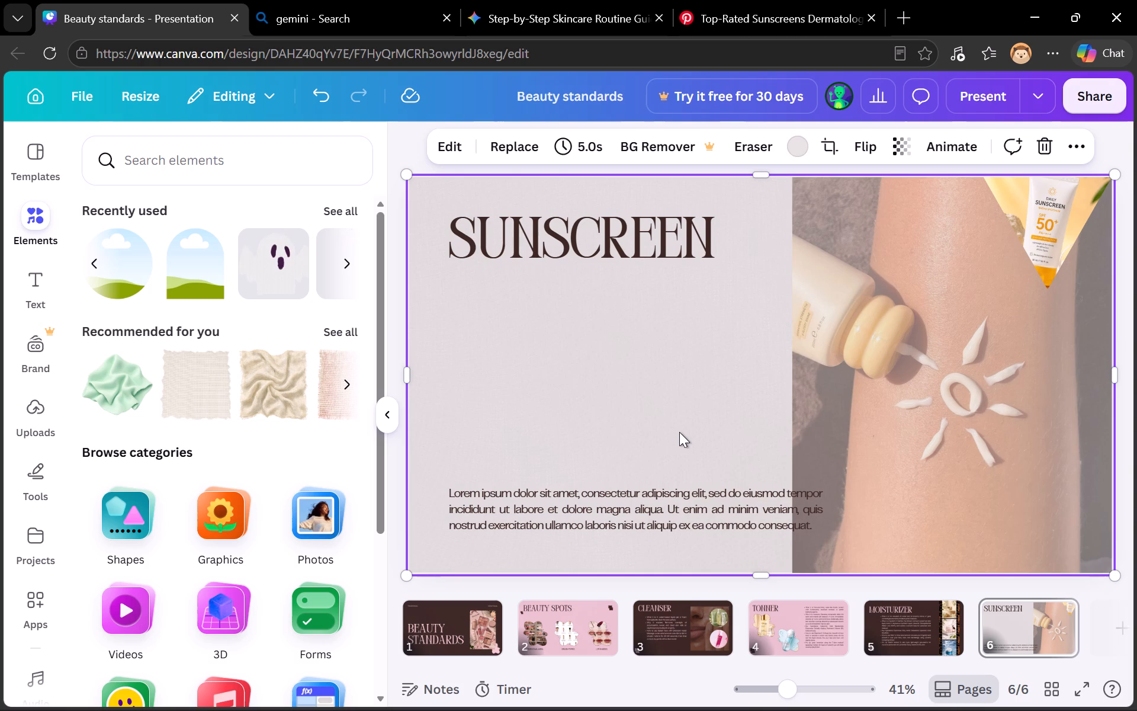
Move the triangular sunscreen image to page 6's upper-left corner, overlapping the start of the SUNSCREEN title.
{"action": "left_click_drag", "start_coordinate": [1058, 225], "coordinate": [479, 216]}
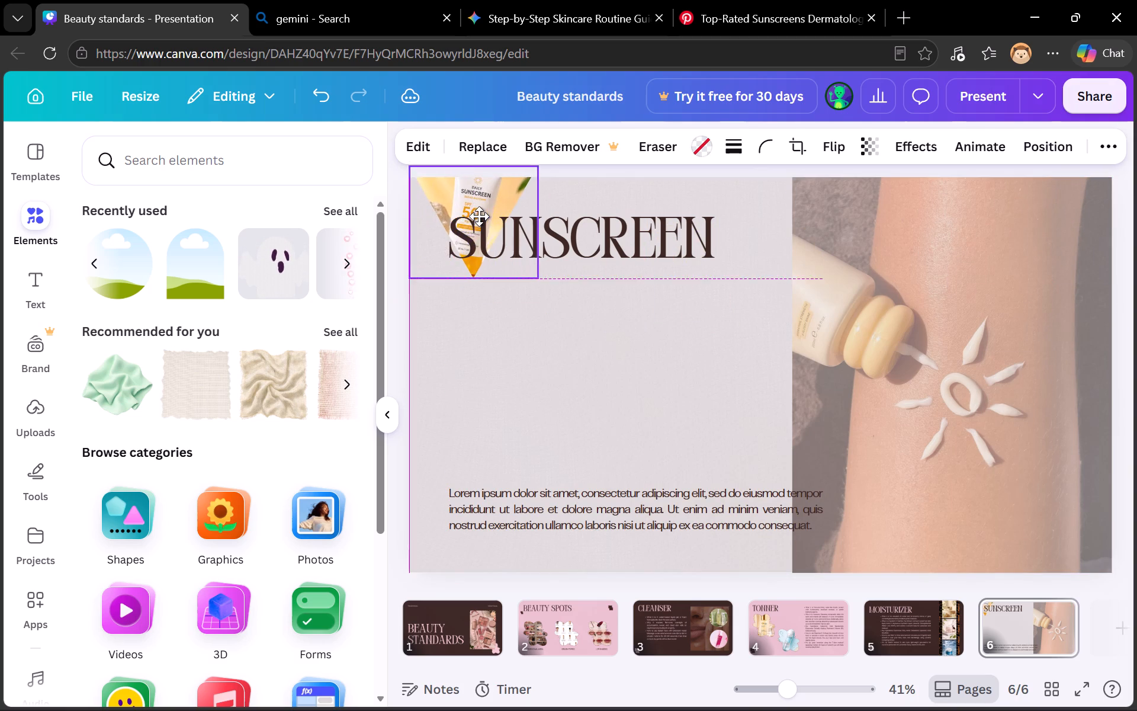
{"action": "left_click_drag", "start_coordinate": [479, 216], "coordinate": [474, 226]}
{"action": "left_click", "coordinate": [601, 430]}
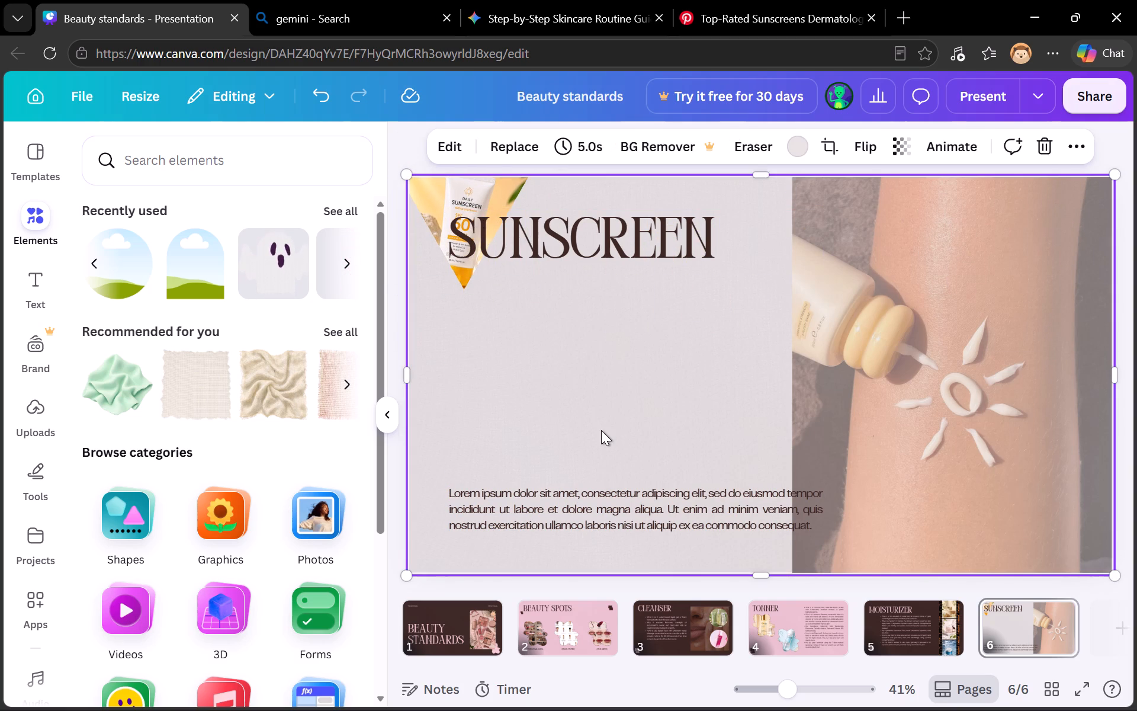
Lower the SUNSCREEN title slightly and move the Lorem ipsum paragraph up beneath it.
{"action": "left_click_drag", "start_coordinate": [595, 255], "coordinate": [599, 264]}
{"action": "left_click", "coordinate": [577, 379]}
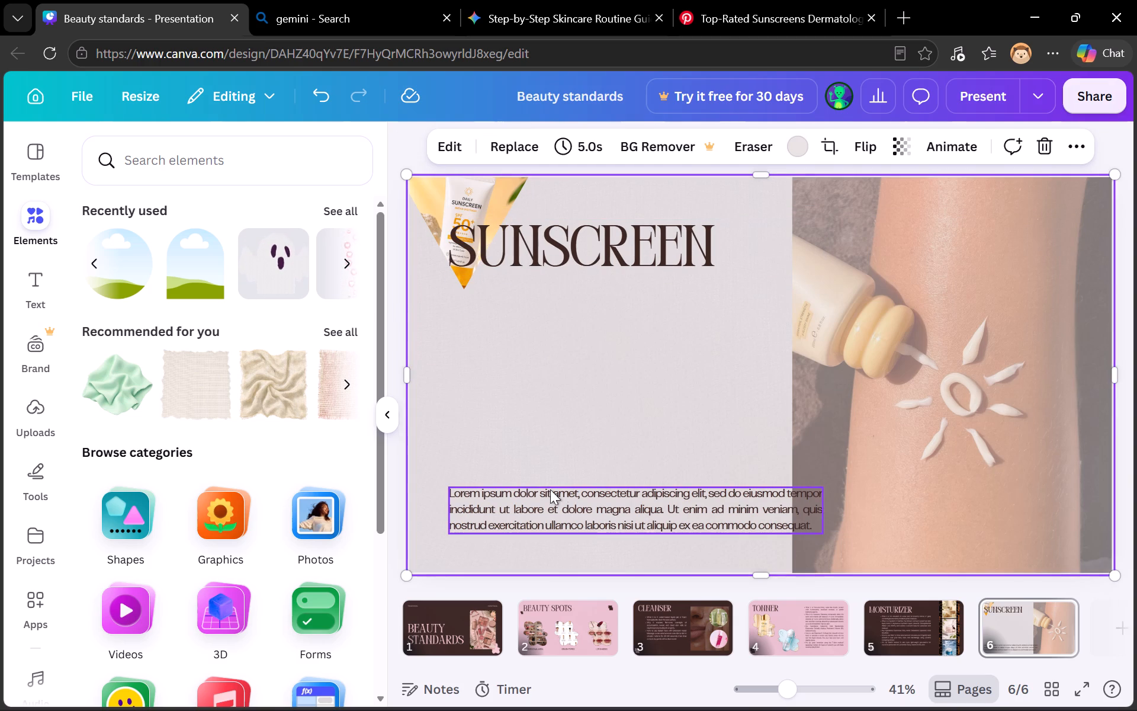
{"action": "left_click_drag", "start_coordinate": [548, 497], "coordinate": [551, 336]}
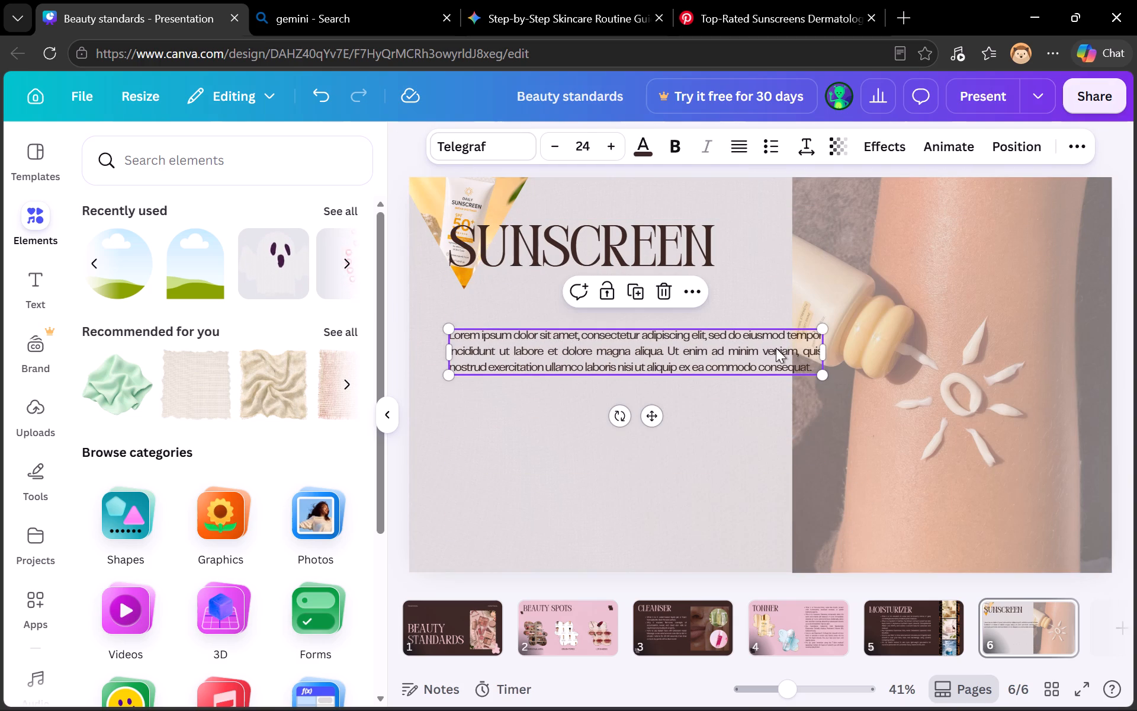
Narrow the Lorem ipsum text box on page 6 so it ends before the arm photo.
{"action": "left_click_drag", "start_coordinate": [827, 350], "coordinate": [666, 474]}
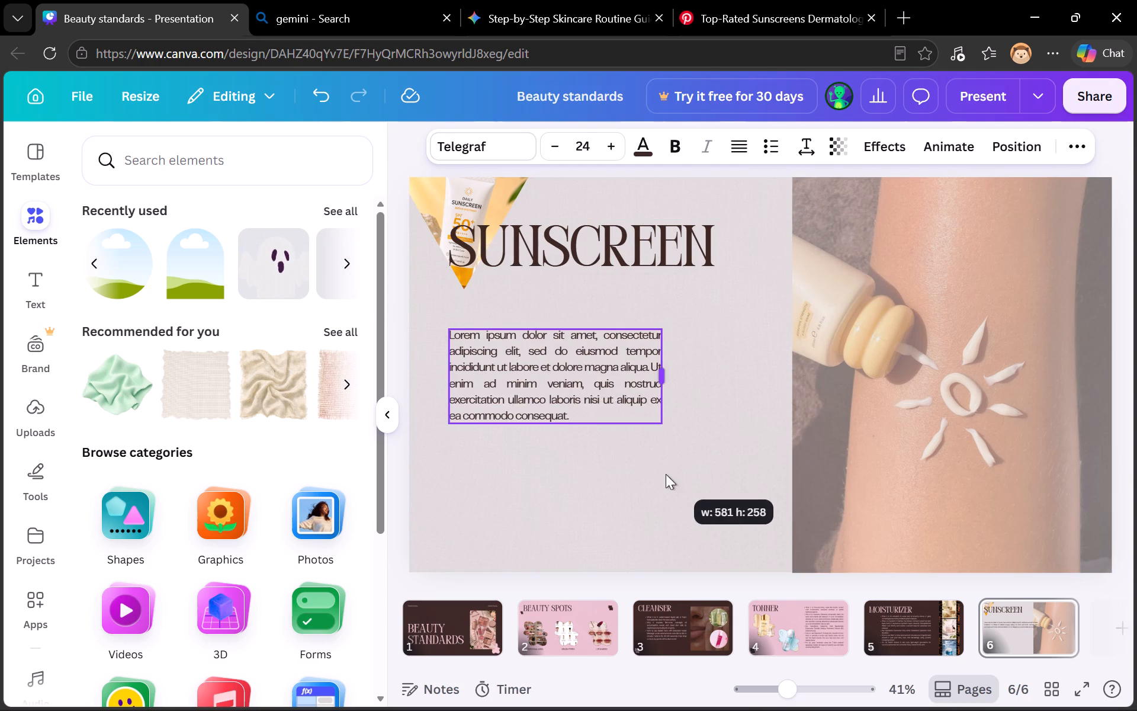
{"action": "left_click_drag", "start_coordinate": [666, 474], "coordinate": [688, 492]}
{"action": "left_click", "coordinate": [480, 136]}
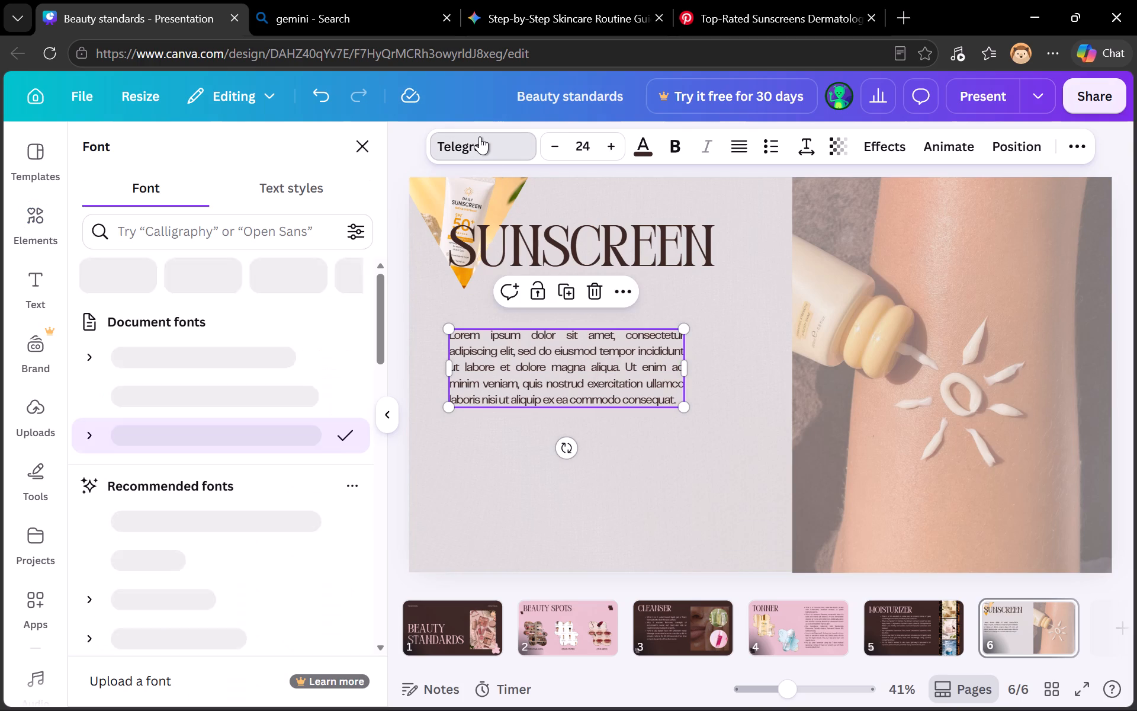
{"action": "left_click", "coordinate": [246, 514]}
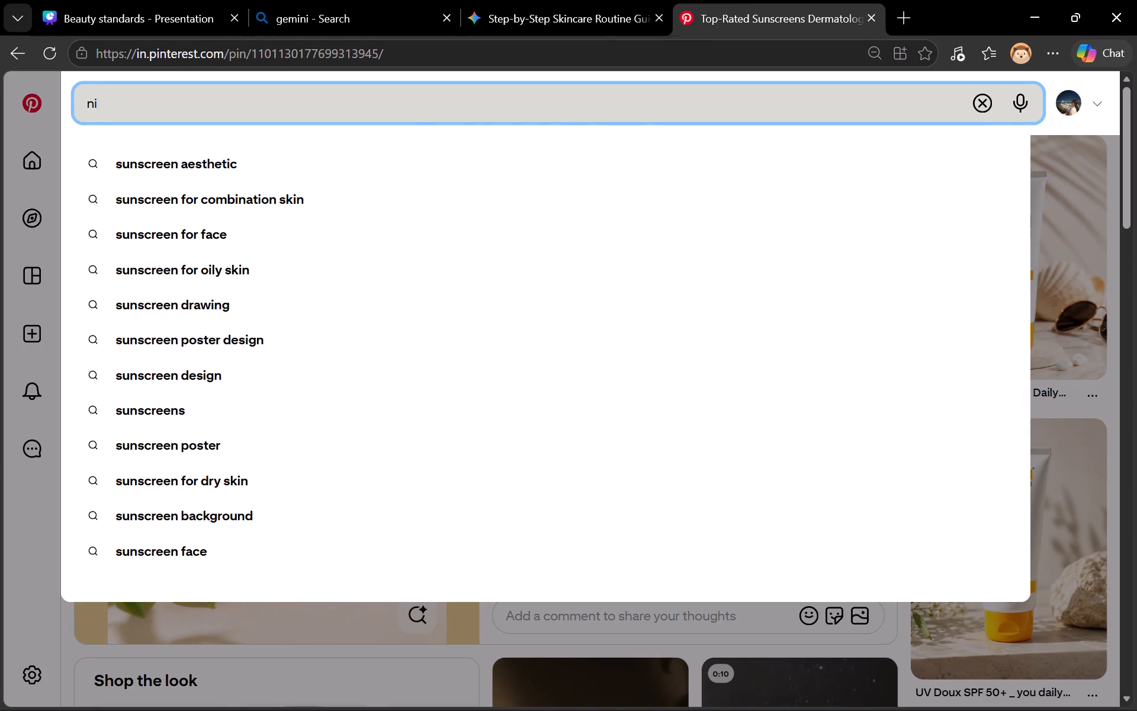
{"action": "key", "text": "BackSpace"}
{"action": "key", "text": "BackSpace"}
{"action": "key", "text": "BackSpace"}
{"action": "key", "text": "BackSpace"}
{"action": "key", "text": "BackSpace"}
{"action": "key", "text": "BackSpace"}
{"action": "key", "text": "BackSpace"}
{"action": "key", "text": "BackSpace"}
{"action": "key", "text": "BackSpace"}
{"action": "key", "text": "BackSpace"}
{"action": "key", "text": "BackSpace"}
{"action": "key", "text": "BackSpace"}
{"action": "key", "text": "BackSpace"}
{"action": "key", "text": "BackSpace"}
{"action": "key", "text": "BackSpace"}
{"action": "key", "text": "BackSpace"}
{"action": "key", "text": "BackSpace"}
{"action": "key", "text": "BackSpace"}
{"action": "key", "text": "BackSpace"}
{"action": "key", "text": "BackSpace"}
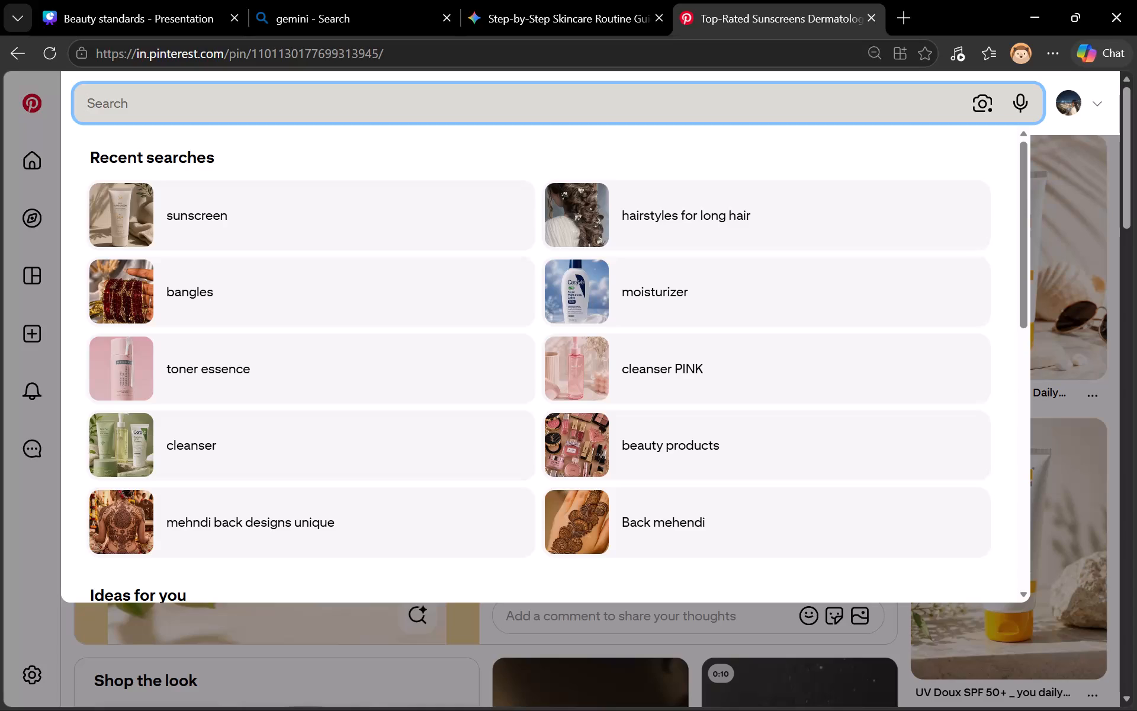
Rerun the recent Pinterest search for bangles and narrow it to Kashmiri bangles.
{"action": "left_click", "coordinate": [436, 303]}
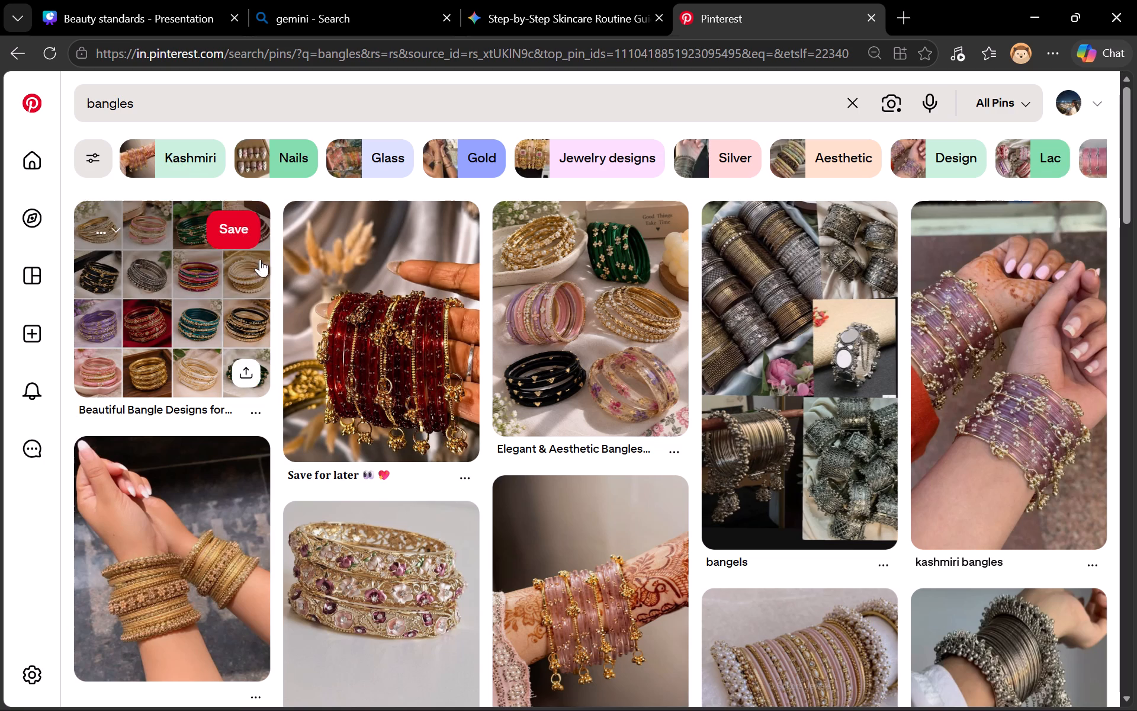
{"action": "left_click", "coordinate": [176, 151]}
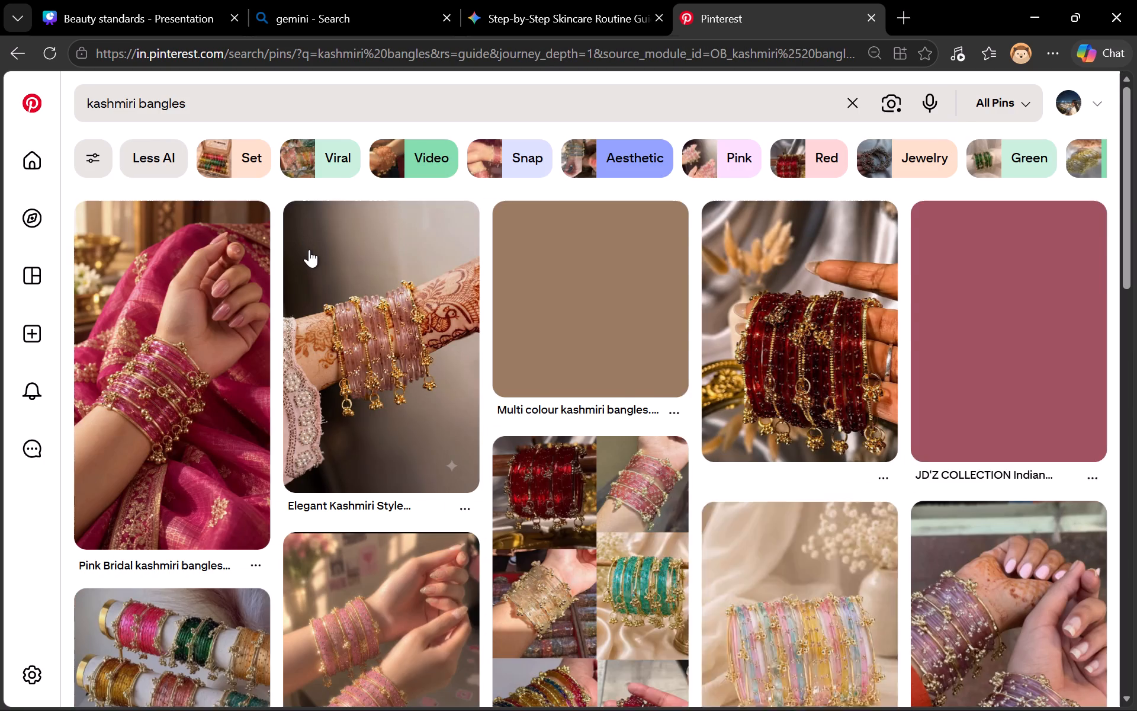
Browse the Kashmiri bangles pins on Pinterest, looking over the different designs and colours.
{"action": "scroll", "coordinate": [339, 267], "scroll_direction": "down", "scroll_amount": 1}
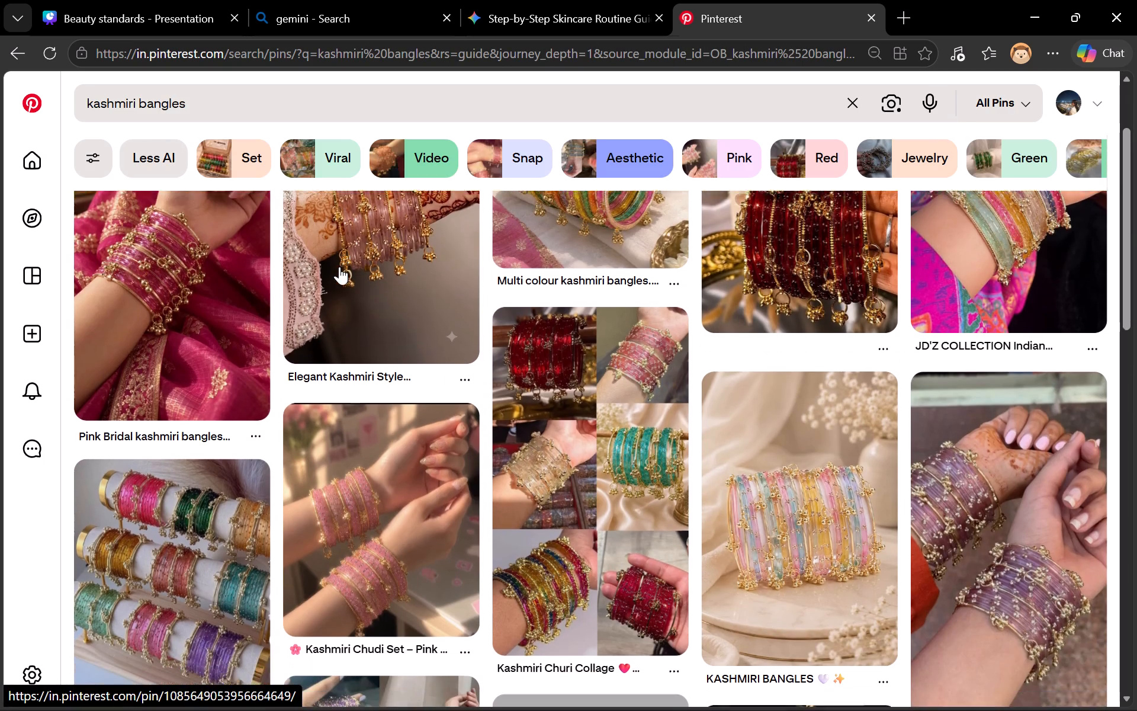
{"action": "scroll", "coordinate": [339, 267], "scroll_direction": "down", "scroll_amount": 3}
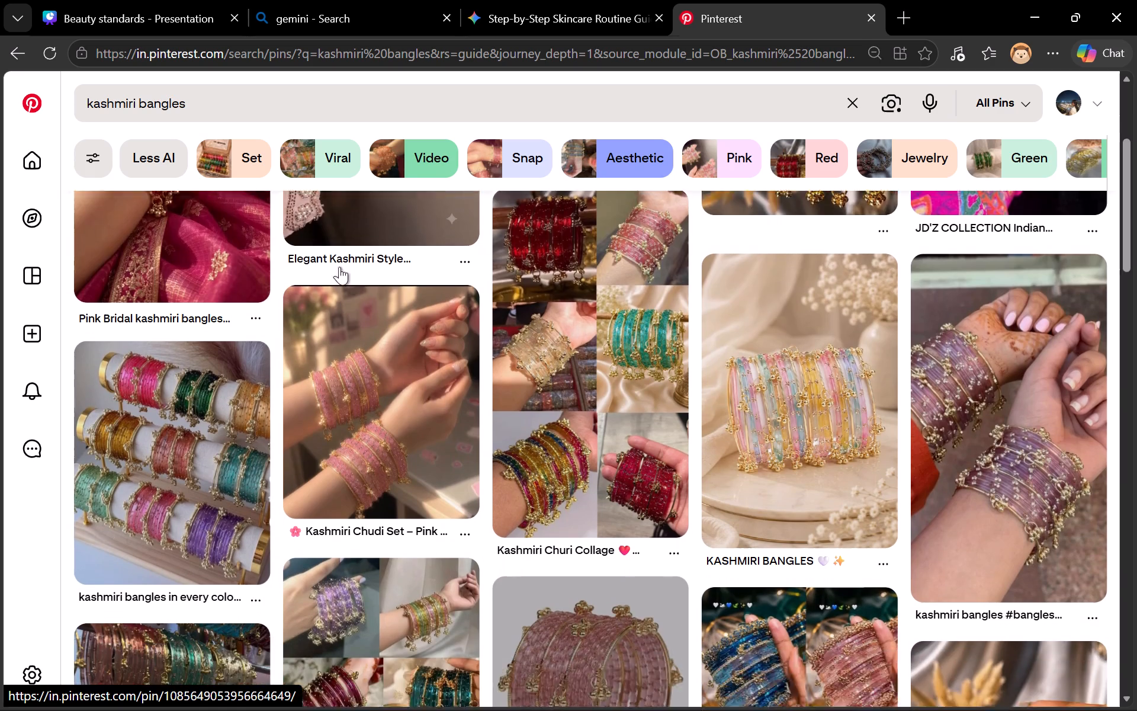
{"action": "scroll", "coordinate": [339, 267], "scroll_direction": "down", "scroll_amount": 1}
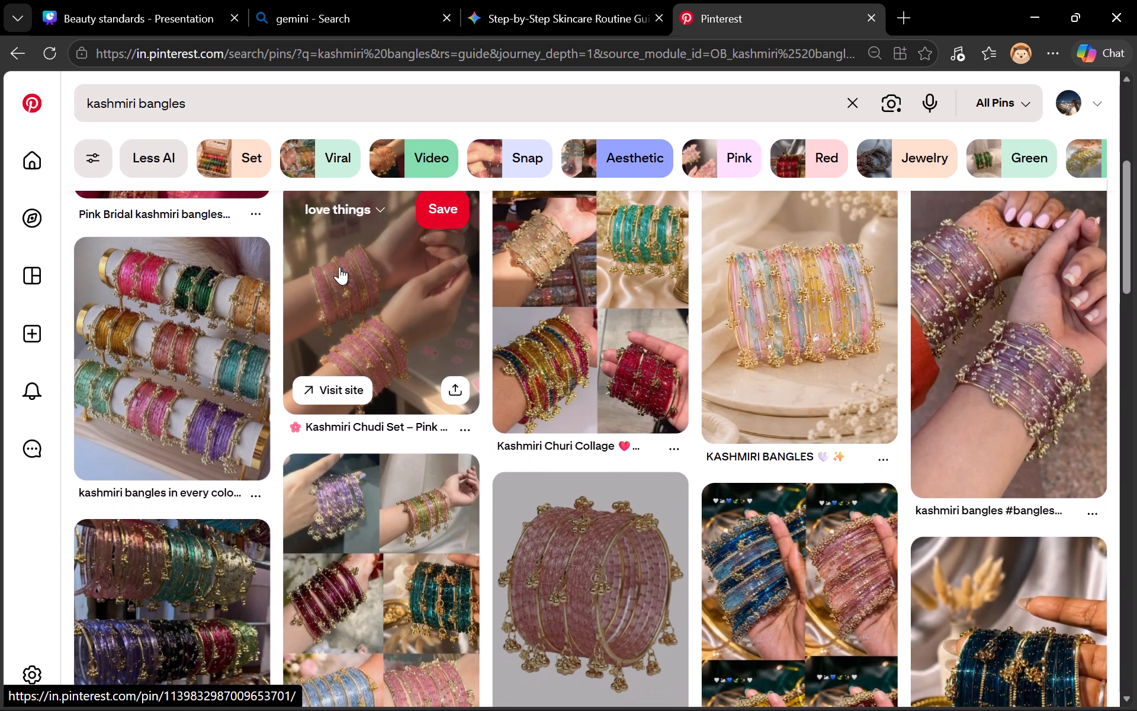
{"action": "scroll", "coordinate": [339, 267], "scroll_direction": "down", "scroll_amount": 3}
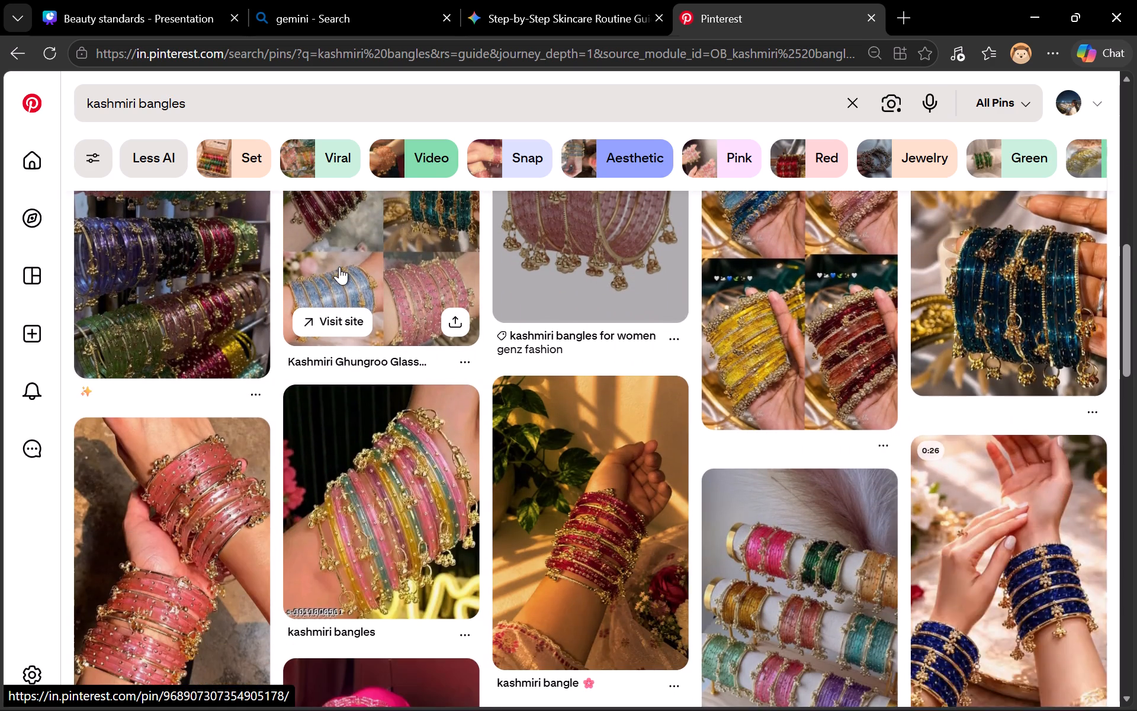
{"action": "scroll", "coordinate": [339, 267], "scroll_direction": "down", "scroll_amount": 3}
{"action": "scroll", "coordinate": [363, 360], "scroll_direction": "down", "scroll_amount": 1}
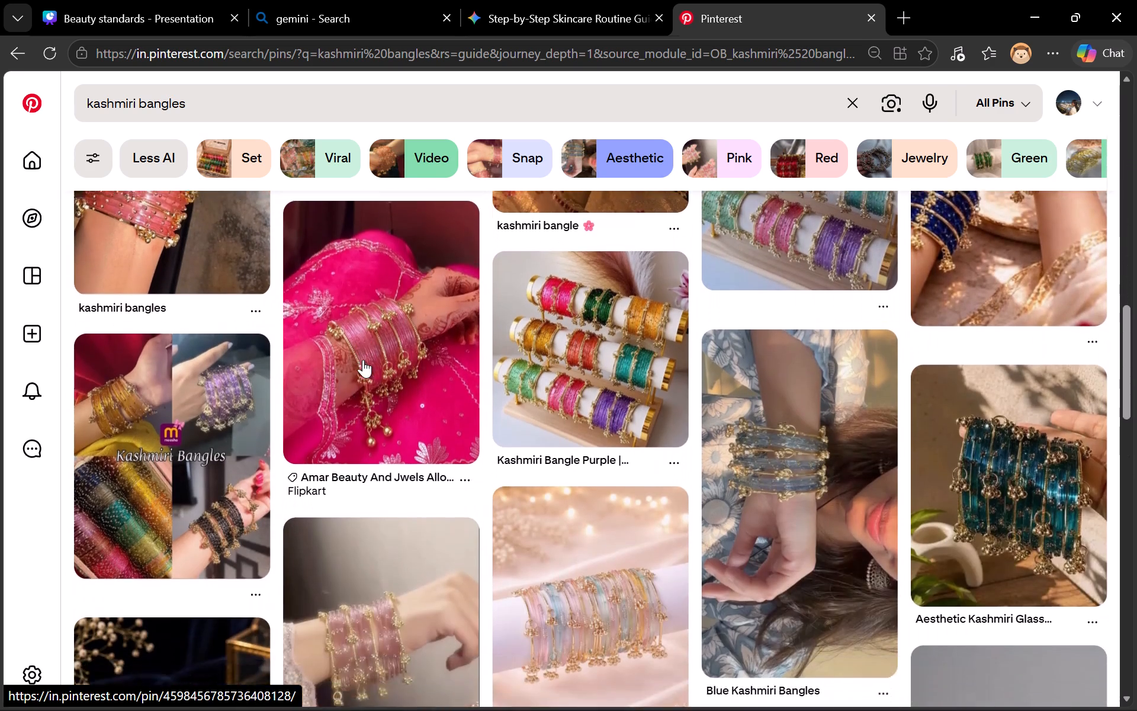
{"action": "scroll", "coordinate": [363, 360], "scroll_direction": "down", "scroll_amount": 1}
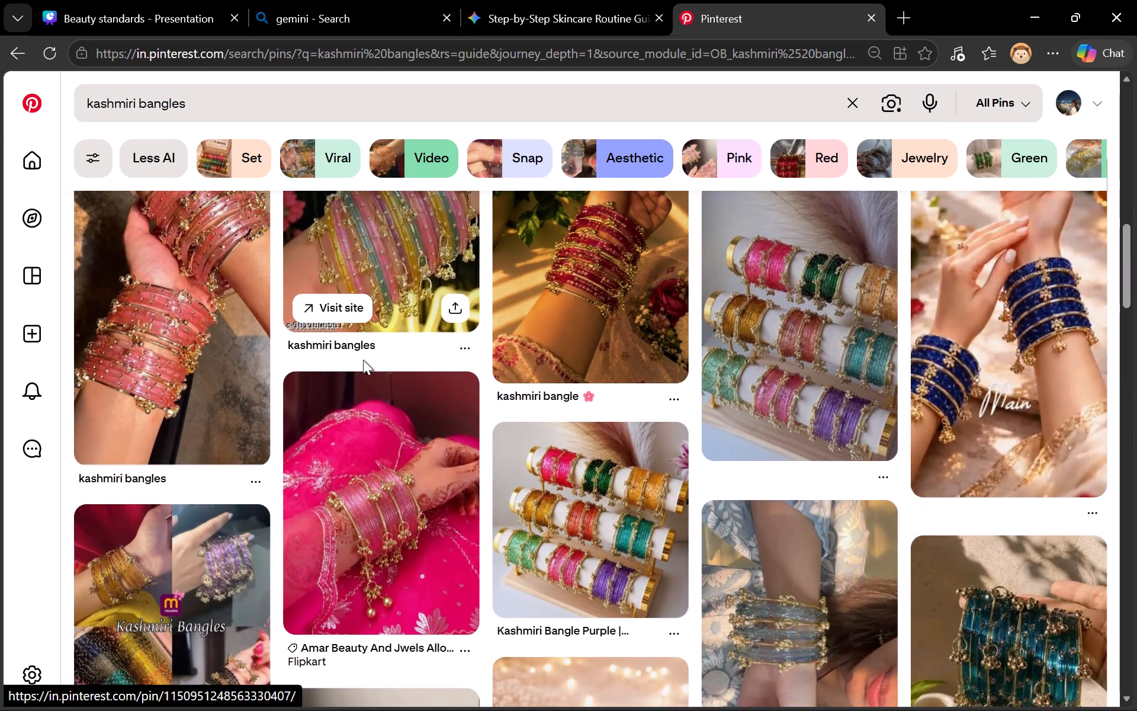
{"action": "scroll", "coordinate": [363, 360], "scroll_direction": "down", "scroll_amount": 5}
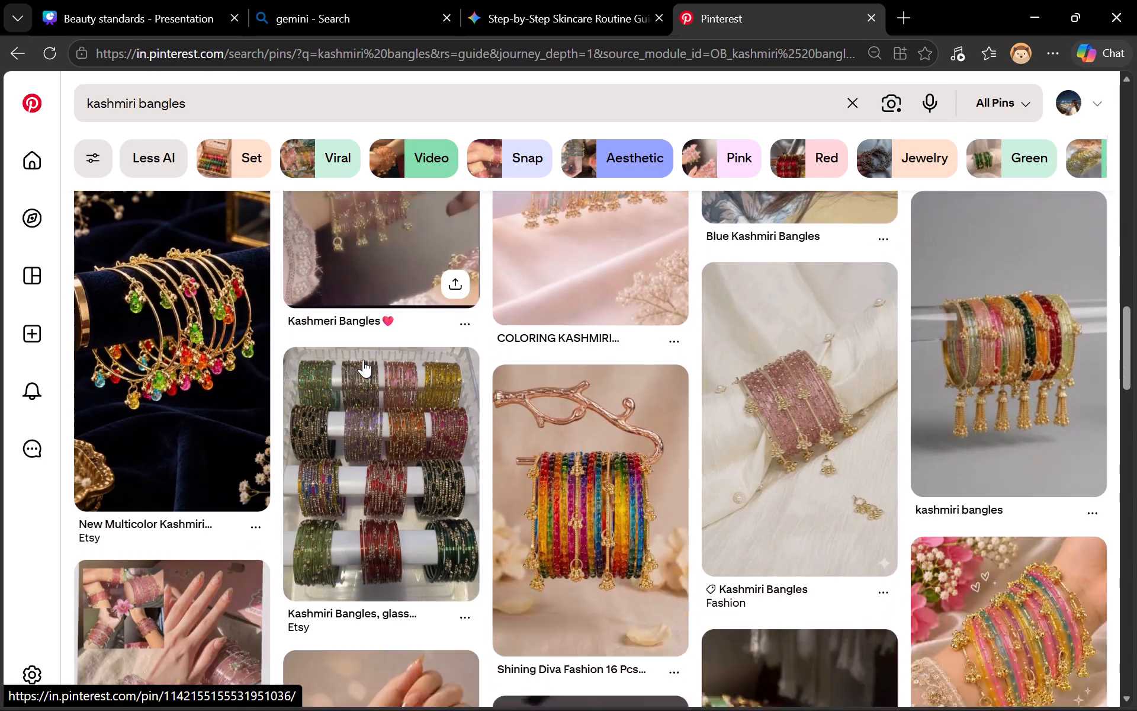
{"action": "scroll", "coordinate": [363, 360], "scroll_direction": "down", "scroll_amount": 4}
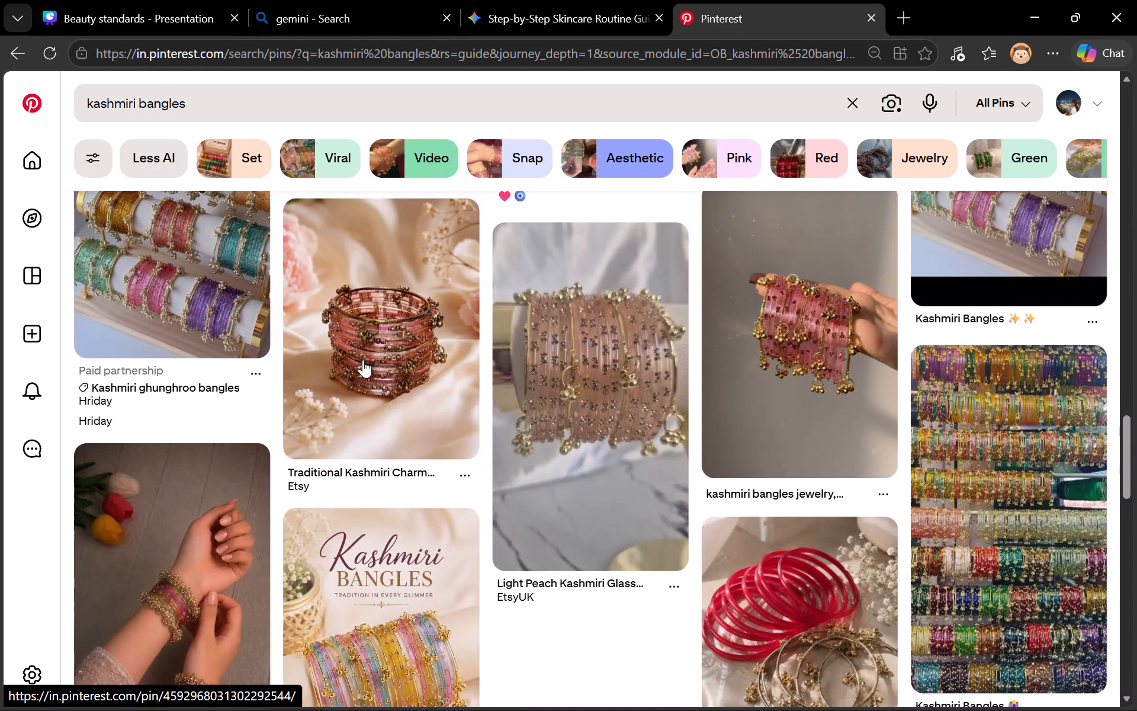
{"action": "scroll", "coordinate": [363, 360], "scroll_direction": "down", "scroll_amount": 5}
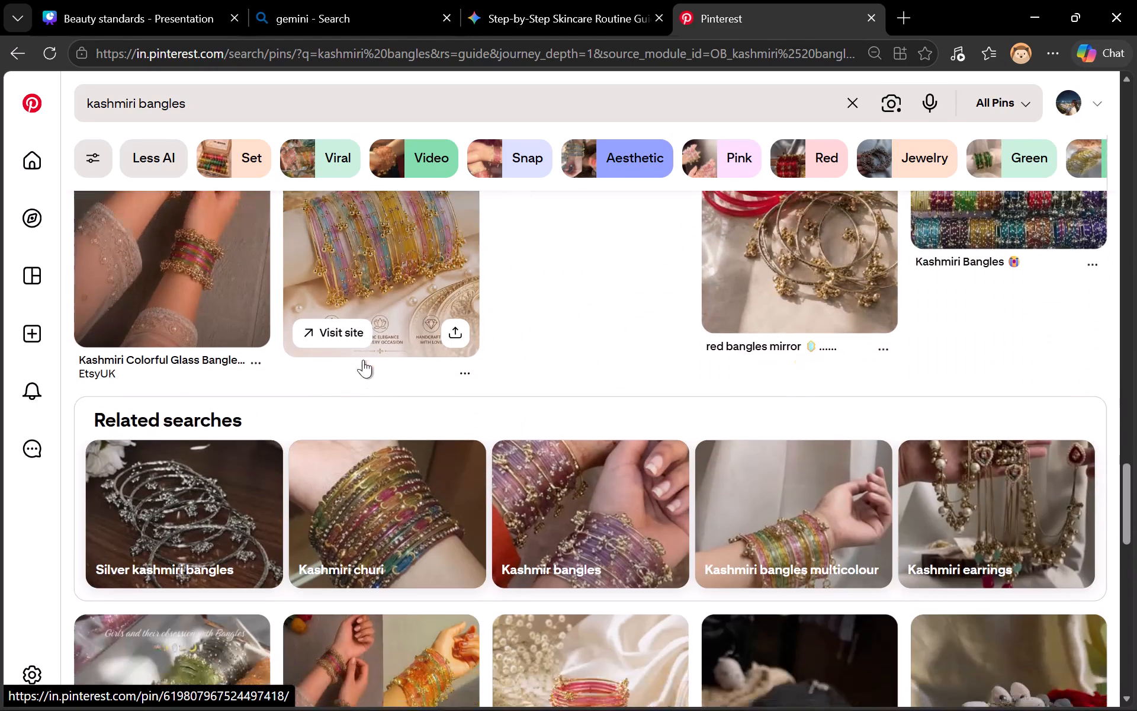
{"action": "scroll", "coordinate": [363, 360], "scroll_direction": "down", "scroll_amount": 5}
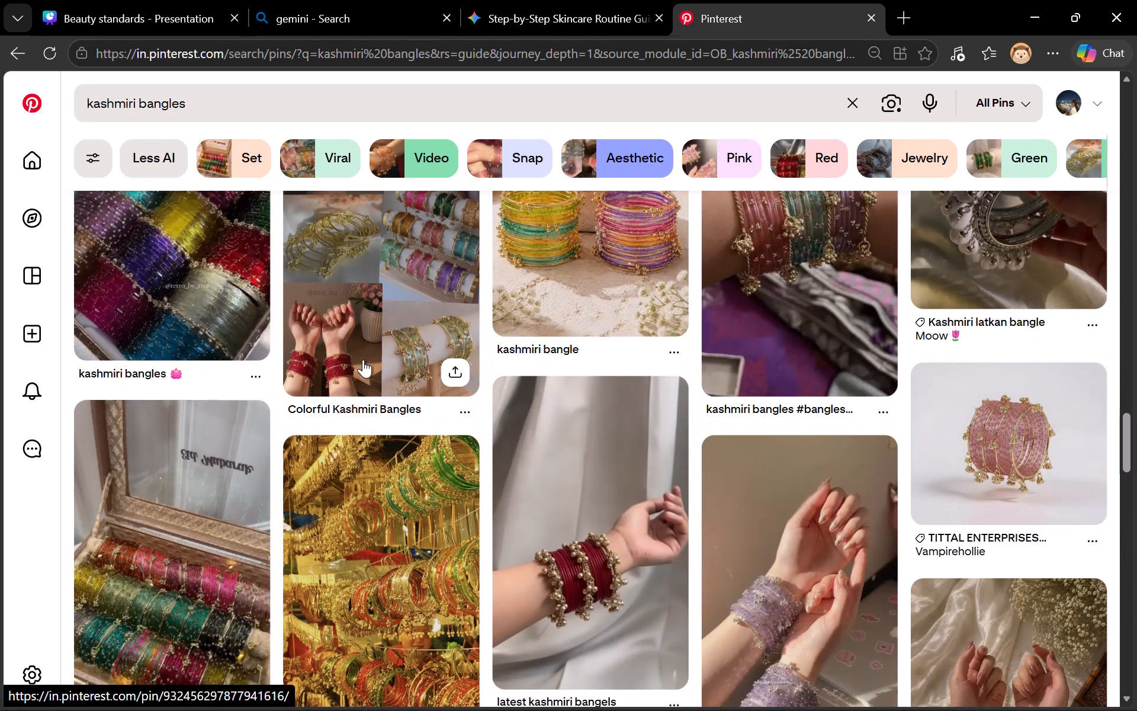
{"action": "scroll", "coordinate": [363, 360], "scroll_direction": "up", "scroll_amount": 2}
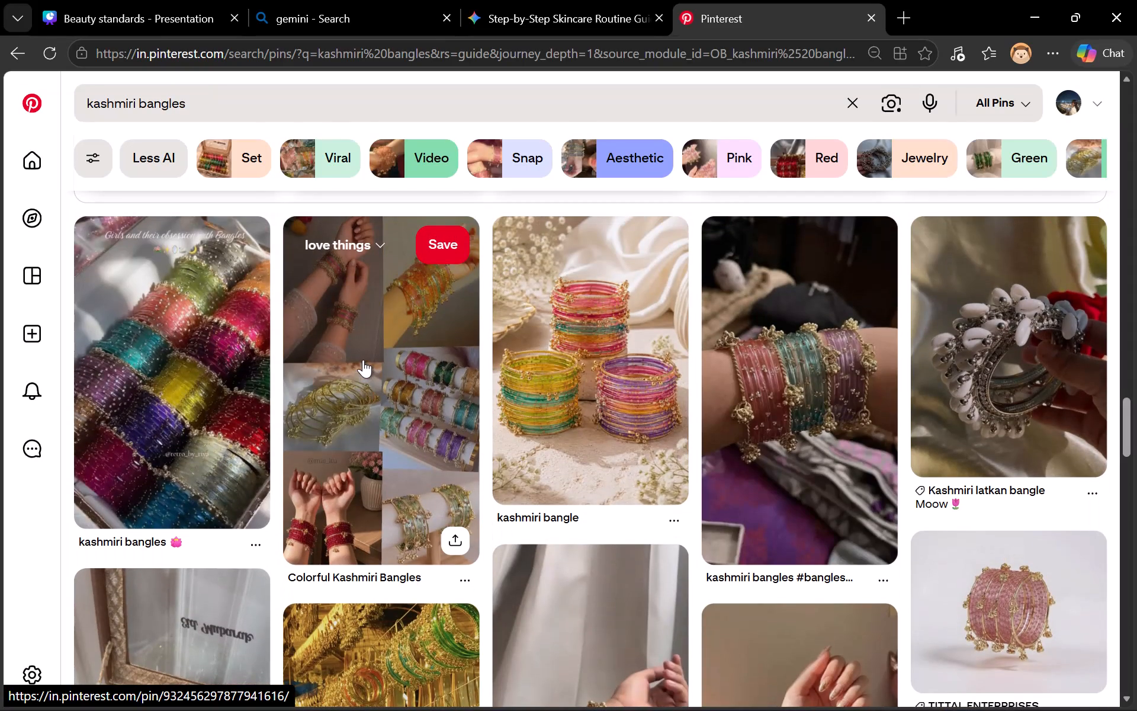
{"action": "scroll", "coordinate": [363, 360], "scroll_direction": "up", "scroll_amount": 1}
Browse further through the Kashmiri bangles pins, examining the different designs, colours and boxed sets.
{"action": "scroll", "coordinate": [363, 360], "scroll_direction": "down", "scroll_amount": 5}
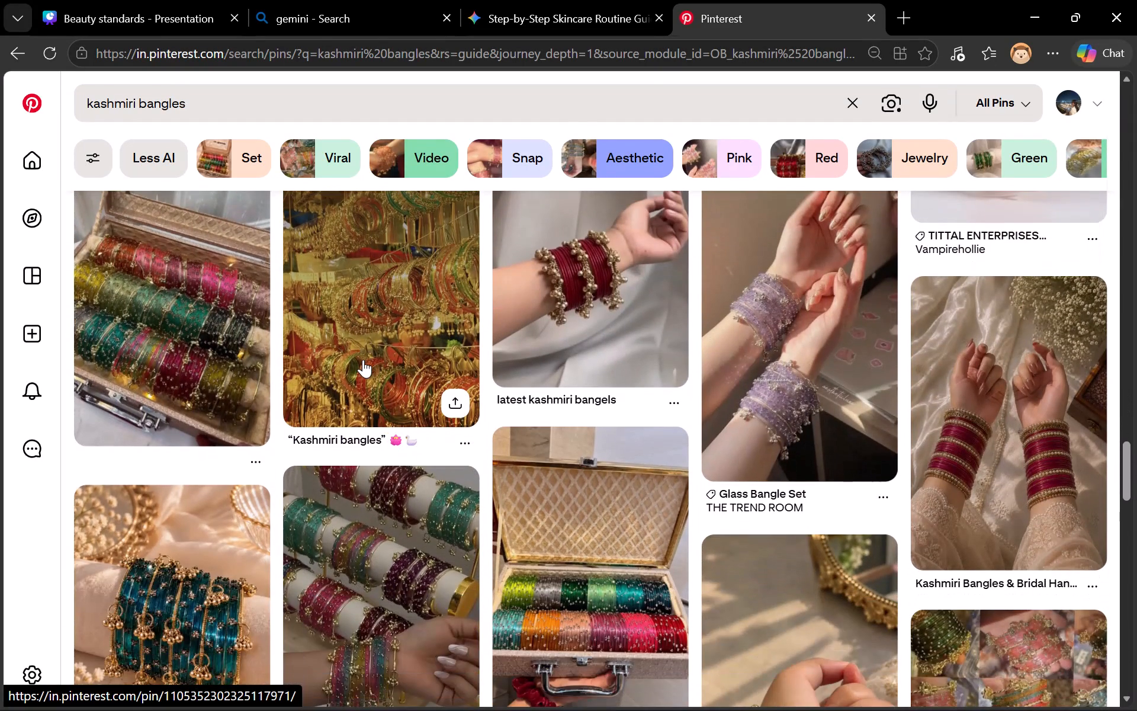
{"action": "scroll", "coordinate": [363, 360], "scroll_direction": "down", "scroll_amount": 3}
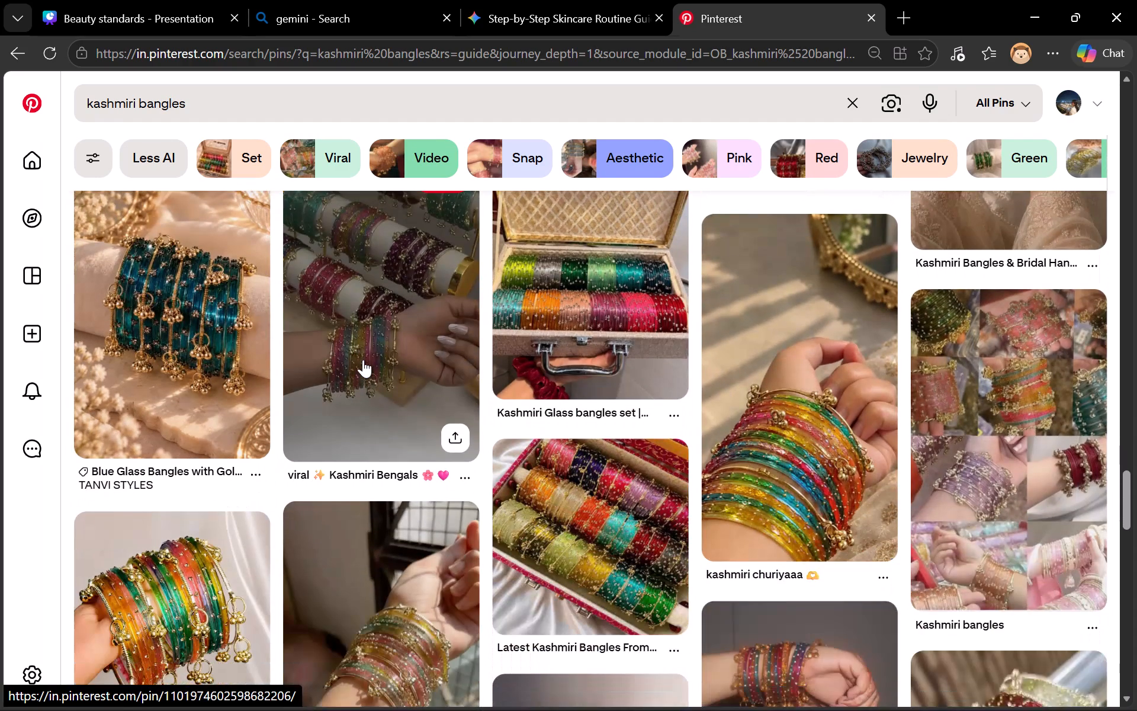
{"action": "scroll", "coordinate": [363, 360], "scroll_direction": "down", "scroll_amount": 6}
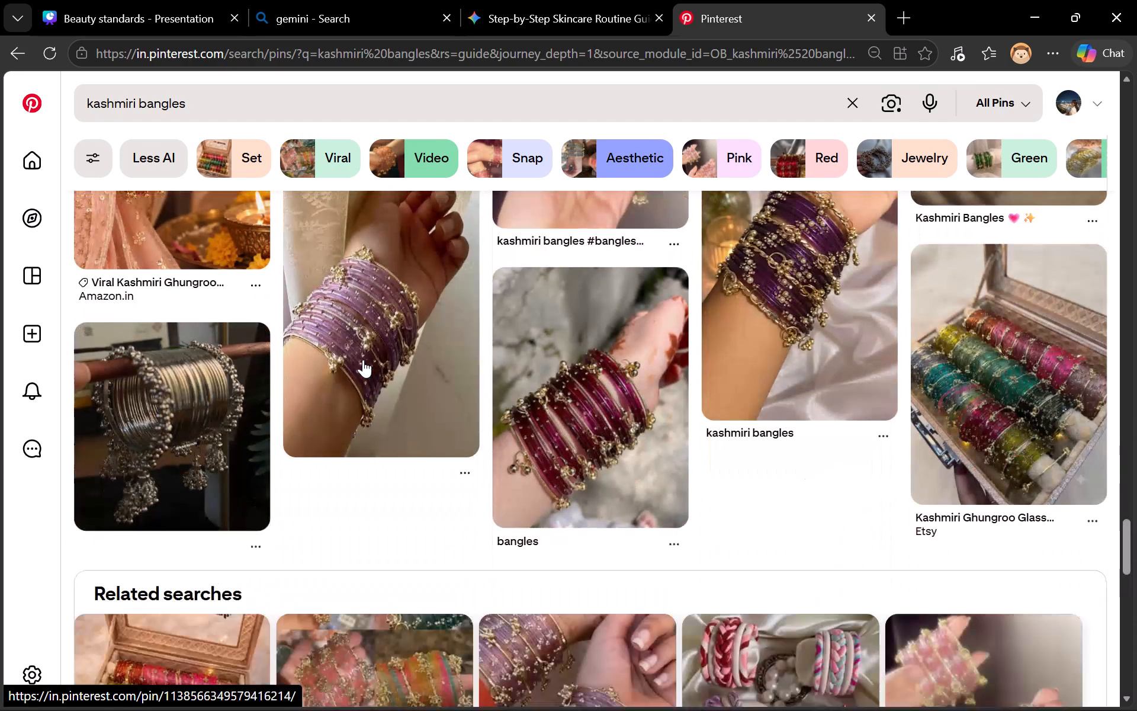
{"action": "scroll", "coordinate": [363, 360], "scroll_direction": "down", "scroll_amount": 9}
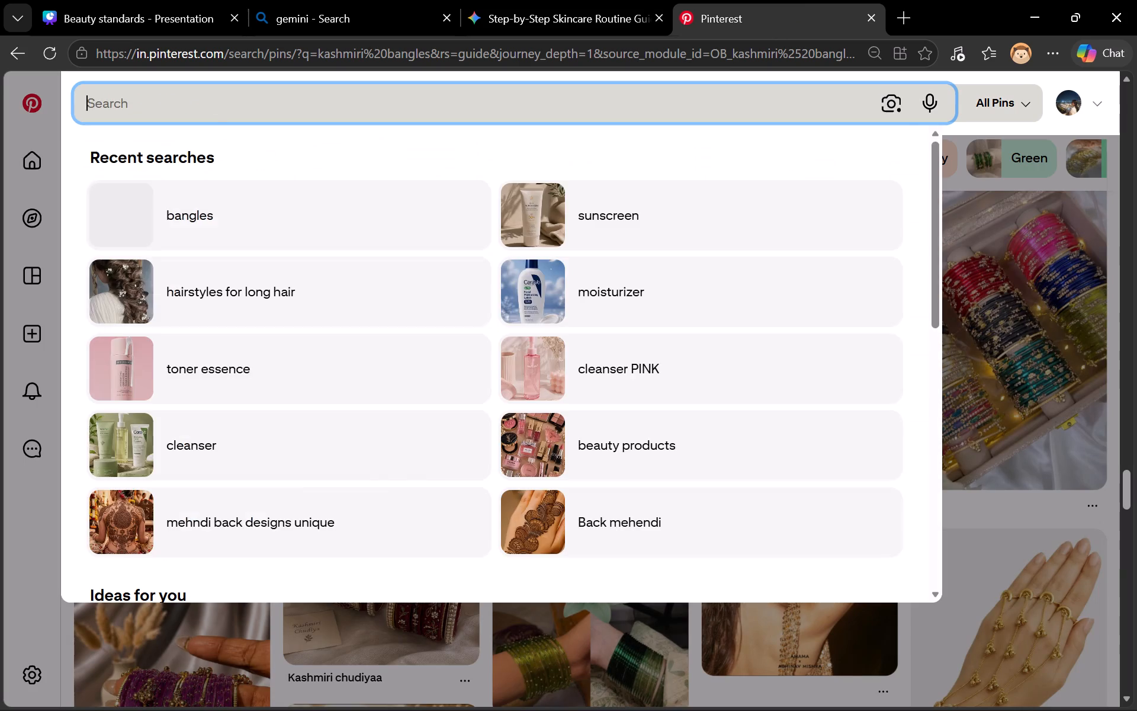
{"action": "type", "text": "primer"}
{"action": "key", "text": "Return"}
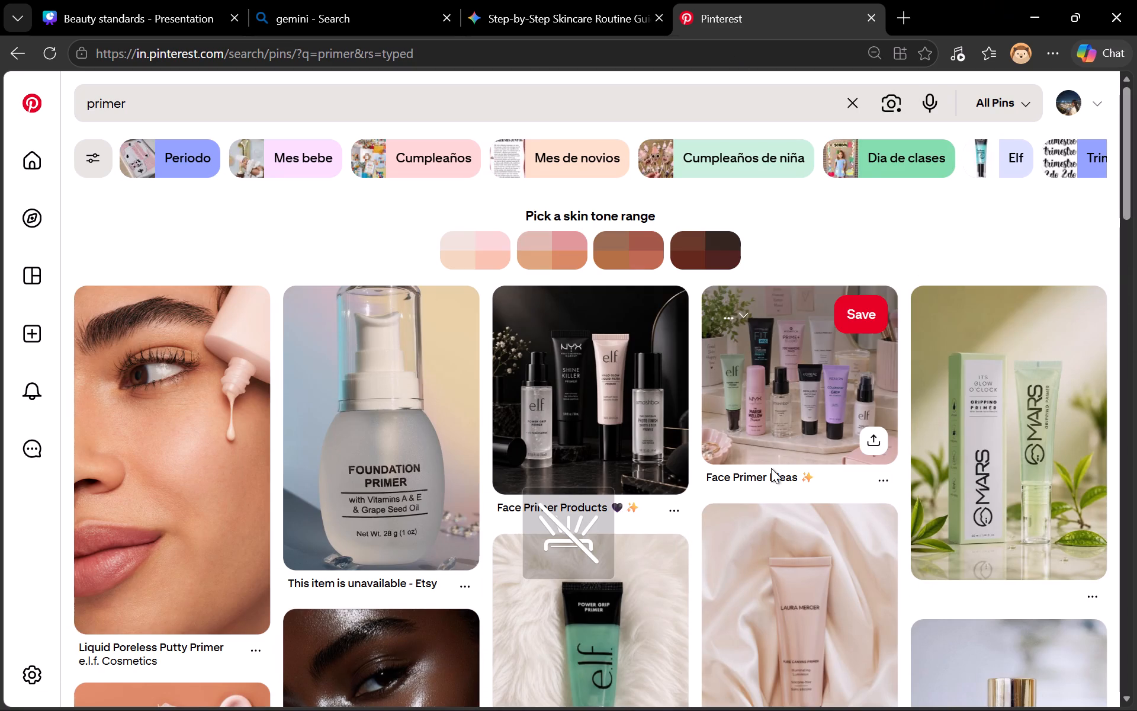
Browse the primer pins on Pinterest, comparing the product photos for one that suits the presentation.
{"action": "scroll", "coordinate": [771, 468], "scroll_direction": "left", "scroll_amount": 3}
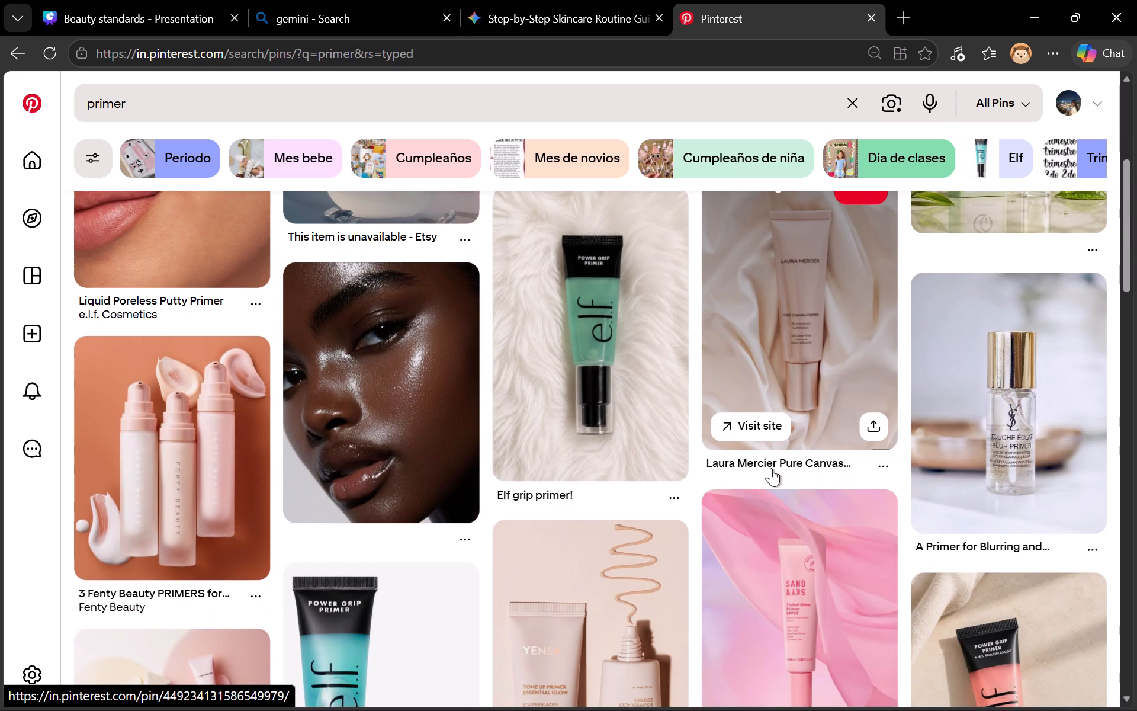
{"action": "scroll", "coordinate": [771, 468], "scroll_direction": "left", "scroll_amount": 1}
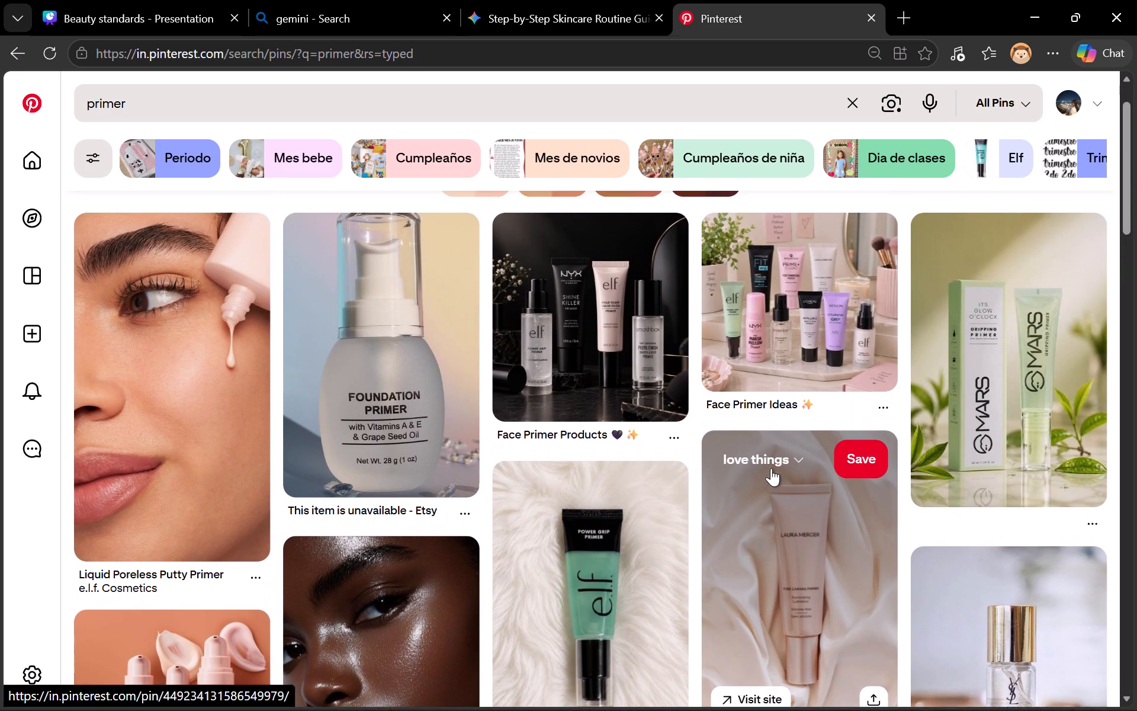
{"action": "scroll", "coordinate": [771, 468], "scroll_direction": "left", "scroll_amount": 1}
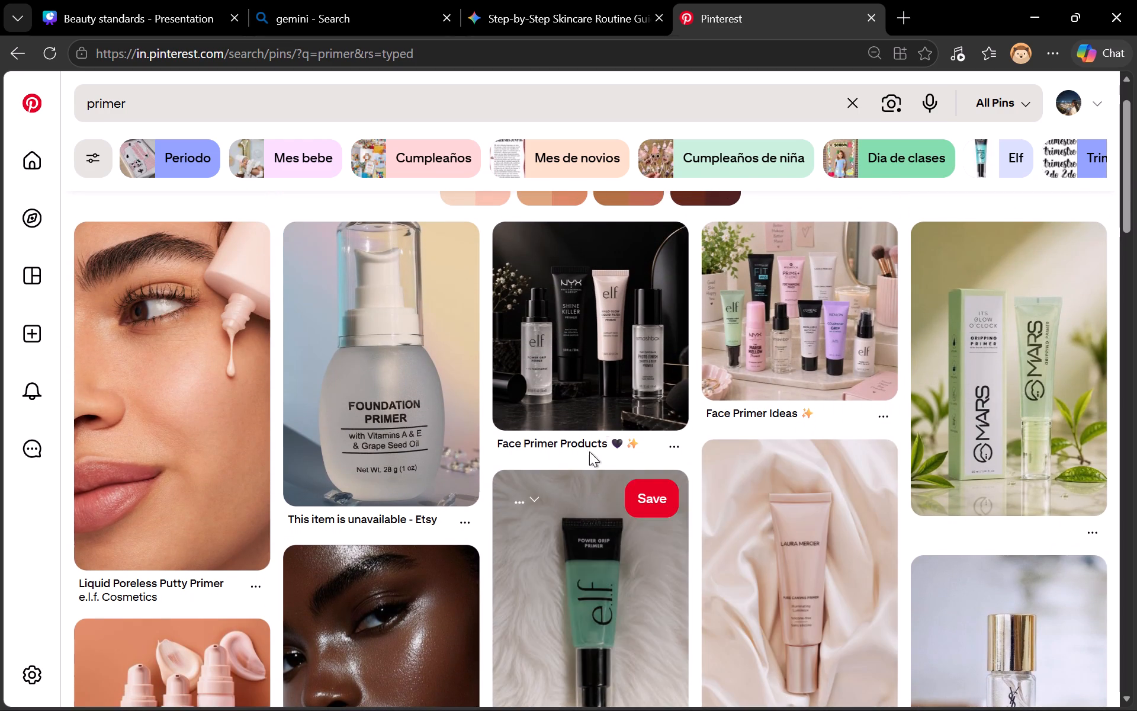
{"action": "scroll", "coordinate": [749, 408], "scroll_direction": "up", "scroll_amount": 4}
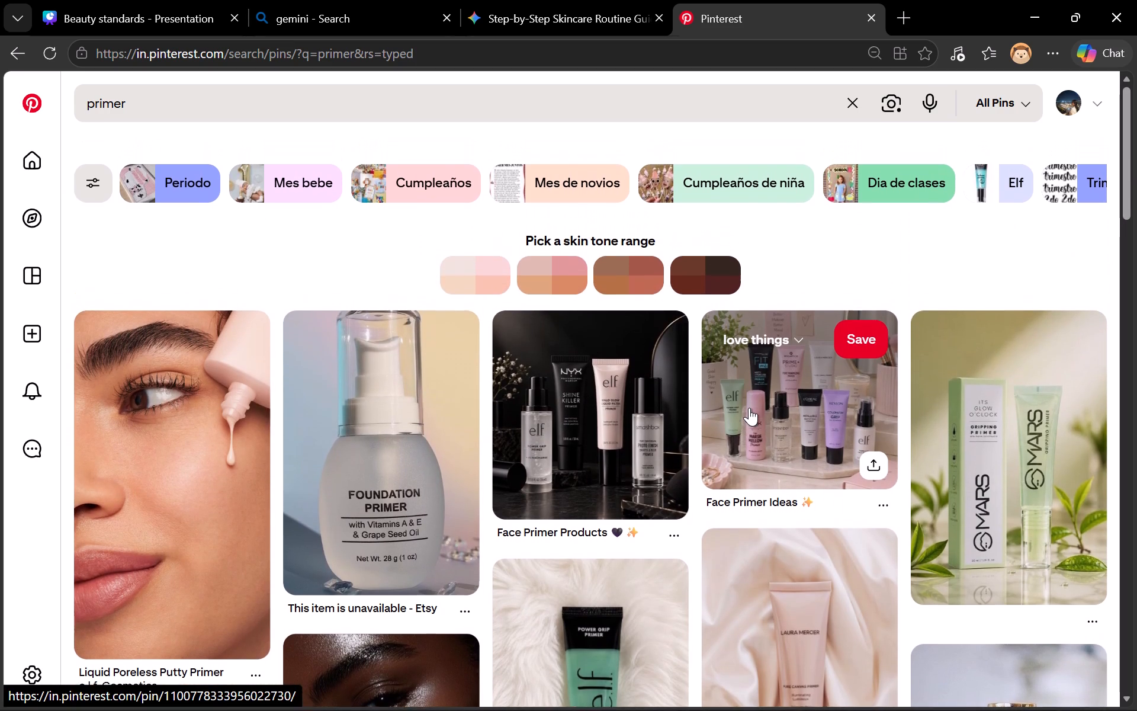
{"action": "scroll", "coordinate": [749, 408], "scroll_direction": "down", "scroll_amount": 5}
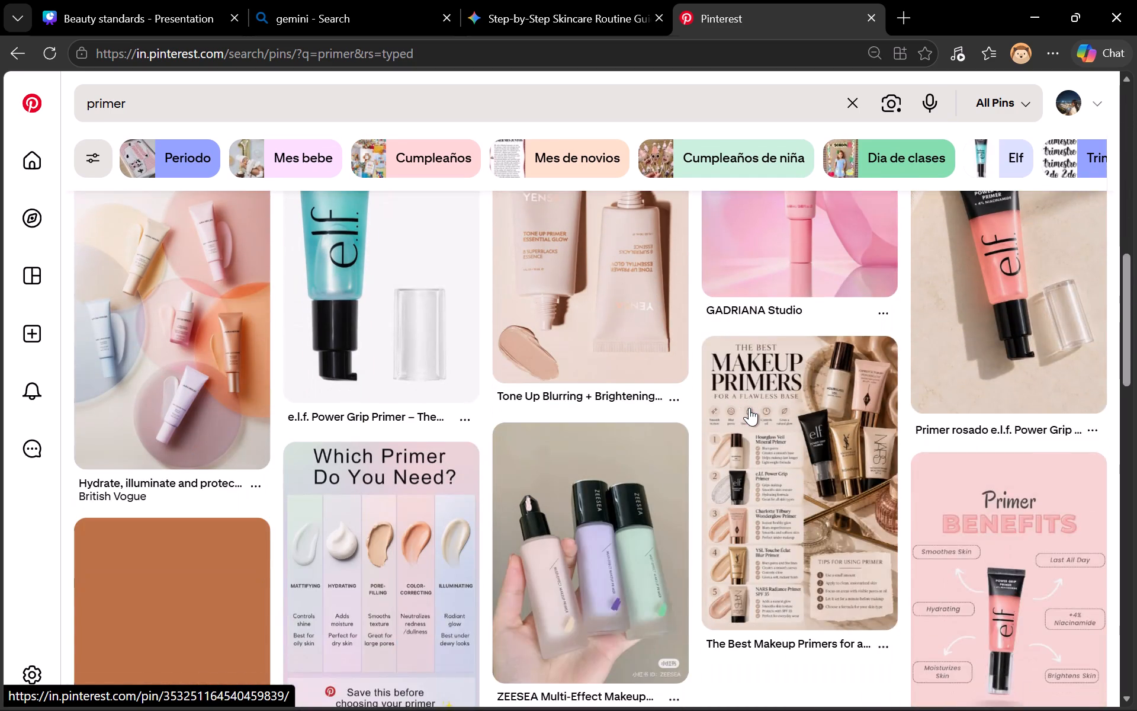
{"action": "scroll", "coordinate": [749, 408], "scroll_direction": "down", "scroll_amount": 2}
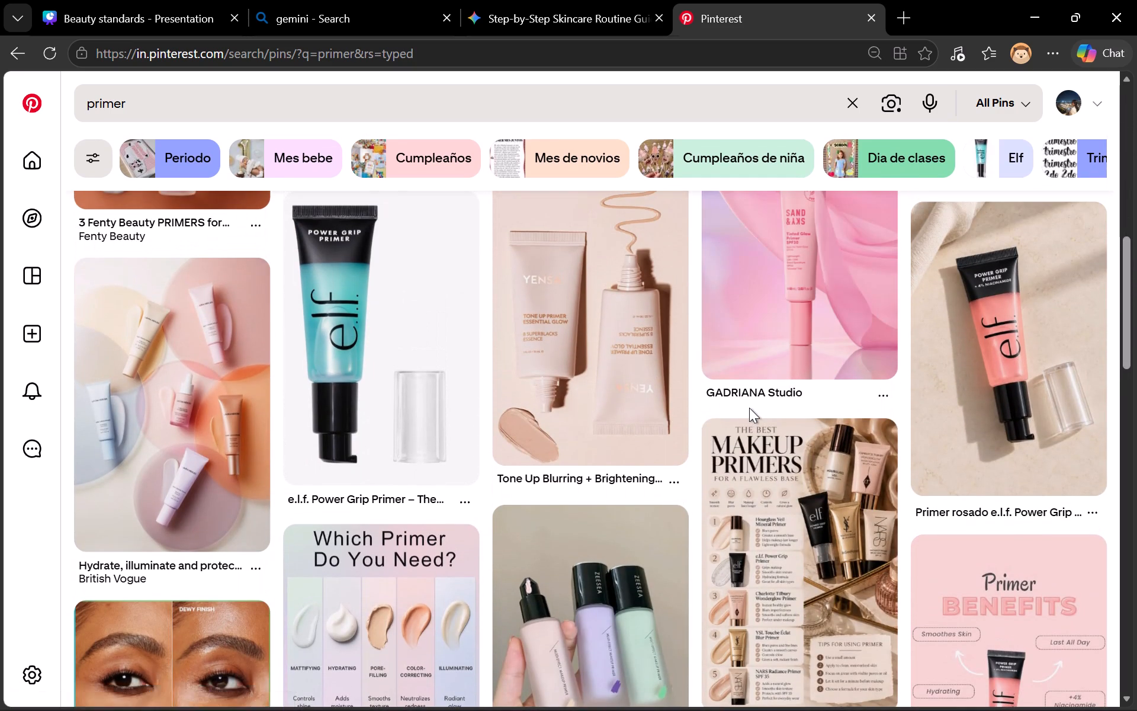
{"action": "scroll", "coordinate": [749, 408], "scroll_direction": "down", "scroll_amount": 1}
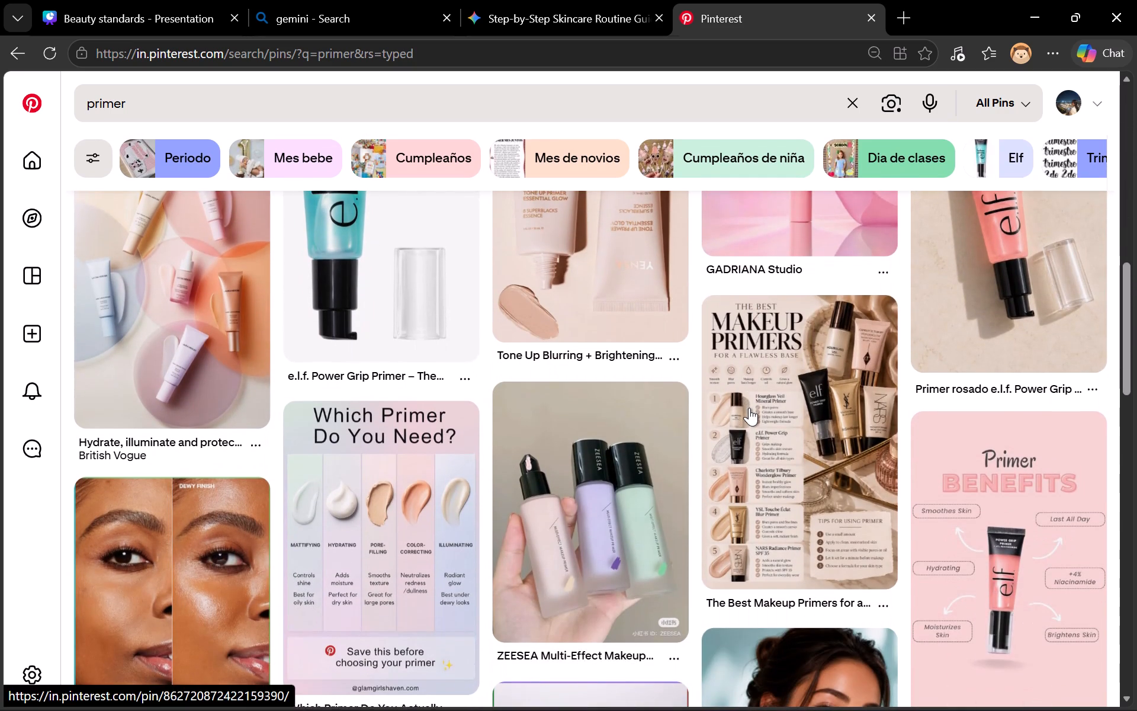
{"action": "scroll", "coordinate": [749, 408], "scroll_direction": "down", "scroll_amount": 2}
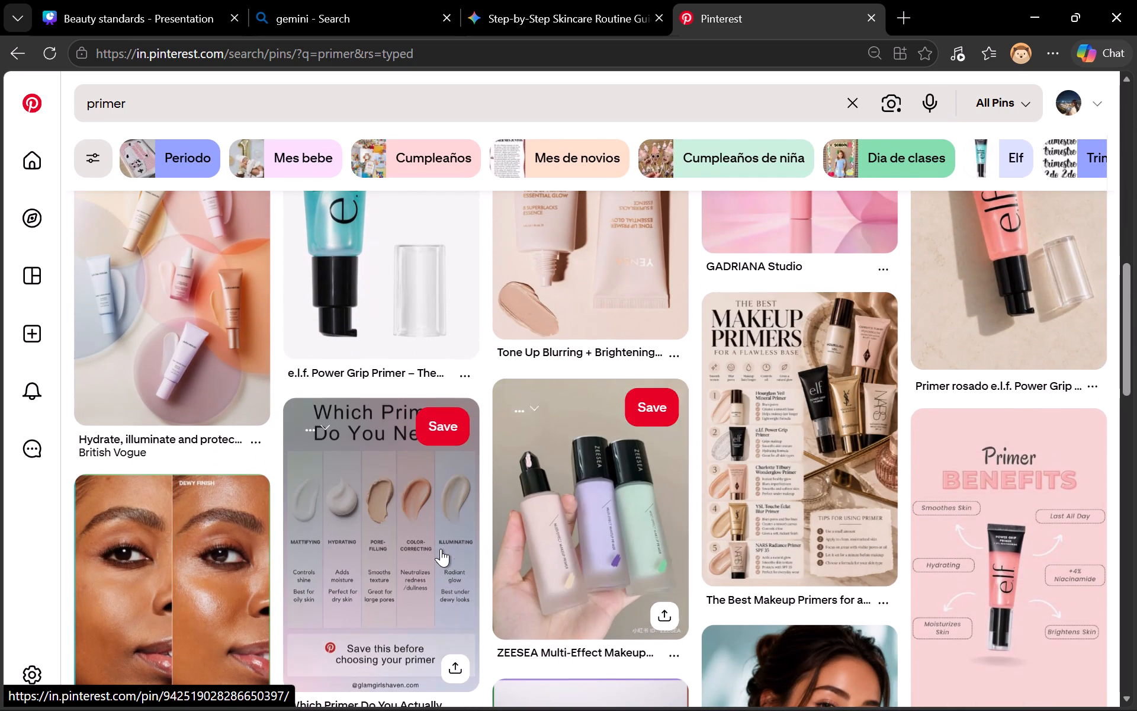
{"action": "scroll", "coordinate": [441, 549], "scroll_direction": "down", "scroll_amount": 3}
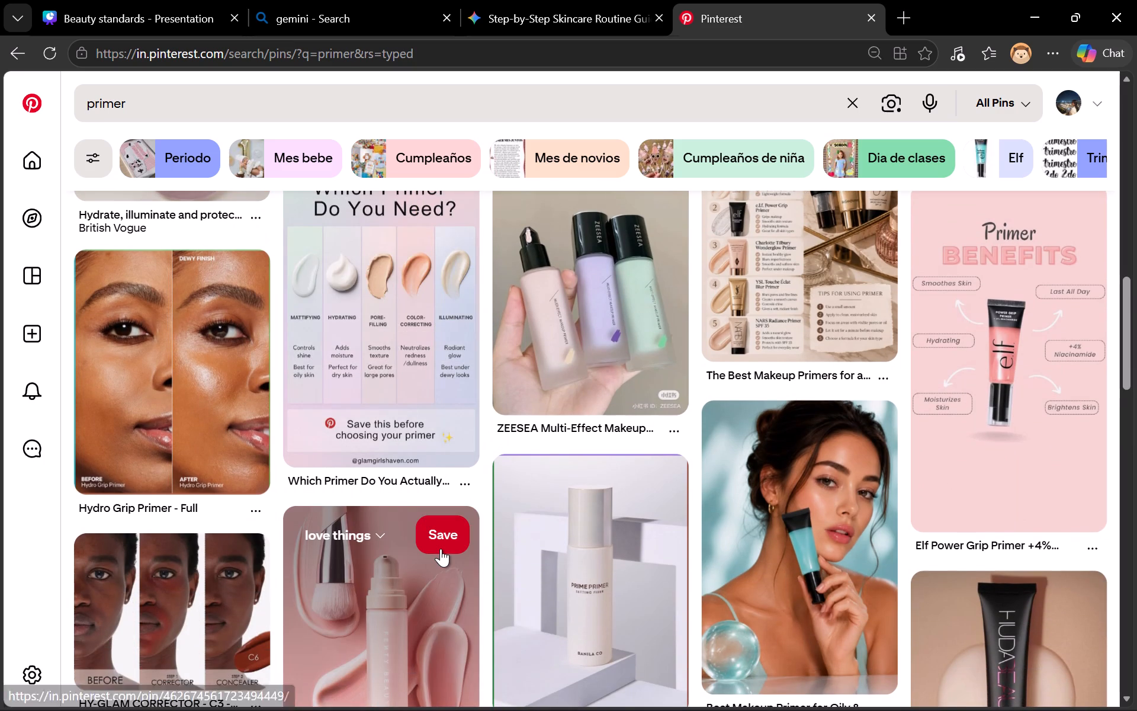
{"action": "scroll", "coordinate": [441, 549], "scroll_direction": "down", "scroll_amount": 1}
{"action": "scroll", "coordinate": [441, 549], "scroll_direction": "up", "scroll_amount": 1}
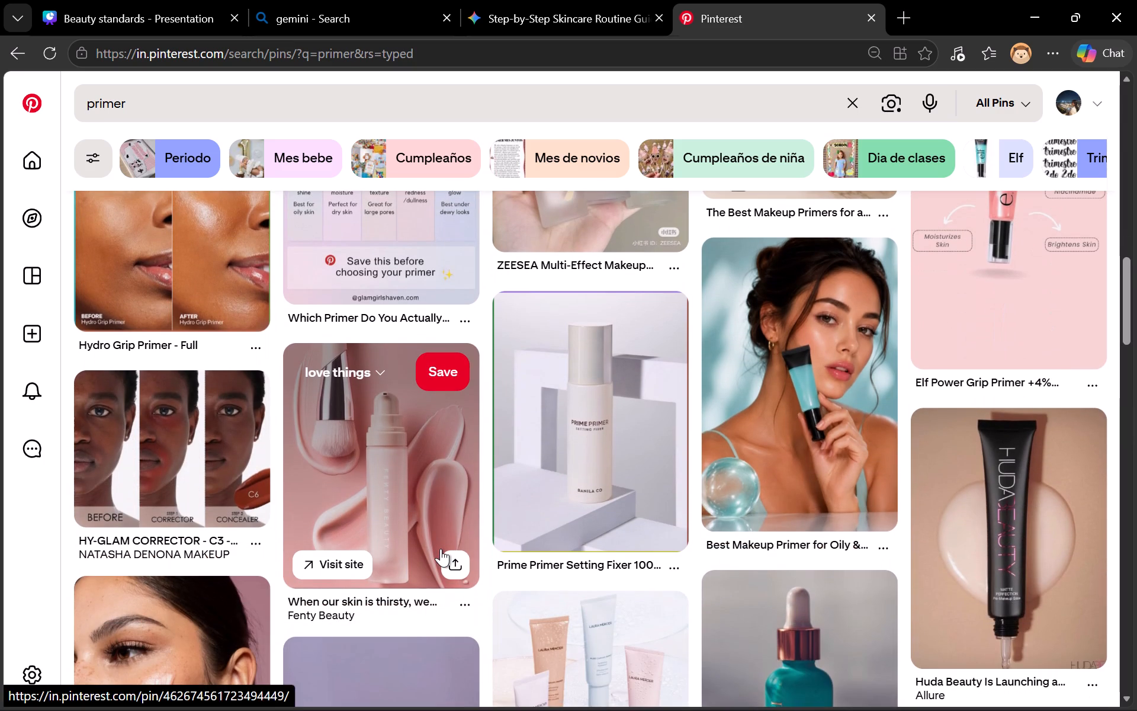
{"action": "scroll", "coordinate": [441, 549], "scroll_direction": "up", "scroll_amount": 3}
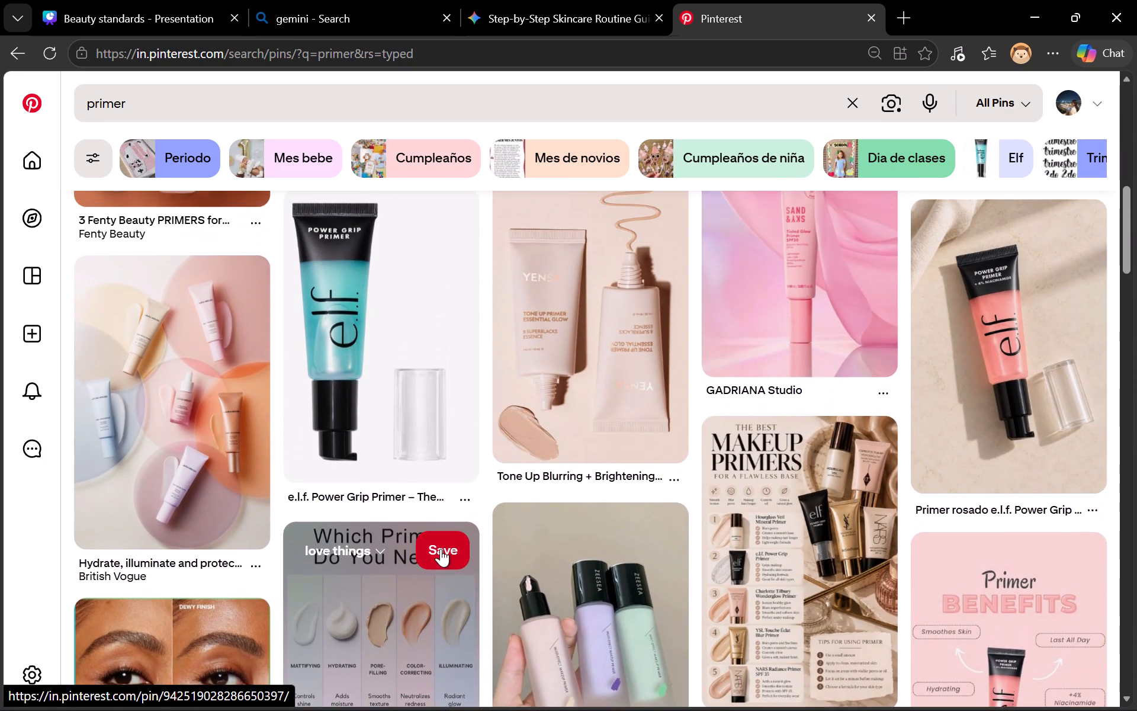
{"action": "scroll", "coordinate": [441, 549], "scroll_direction": "up", "scroll_amount": 2}
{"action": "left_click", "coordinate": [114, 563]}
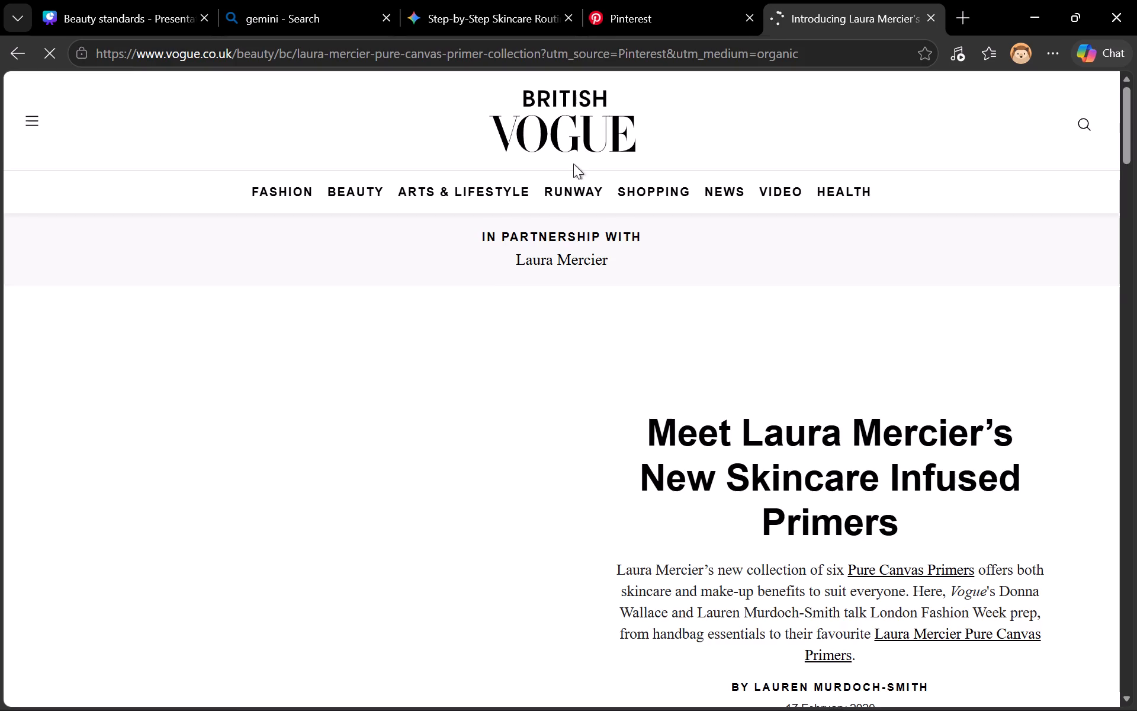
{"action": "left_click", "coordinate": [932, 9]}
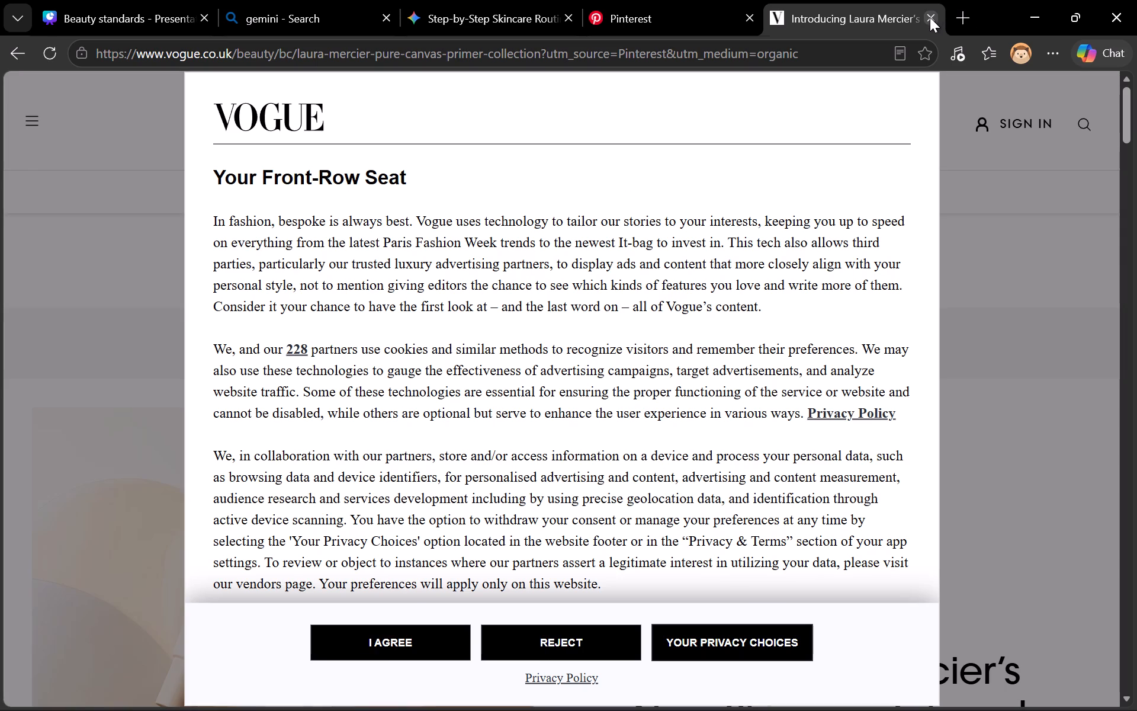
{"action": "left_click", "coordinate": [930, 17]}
Open the British Vogue pin "Hydrate, illuminate and protect your skin with these new primers".
{"action": "left_click", "coordinate": [208, 490]}
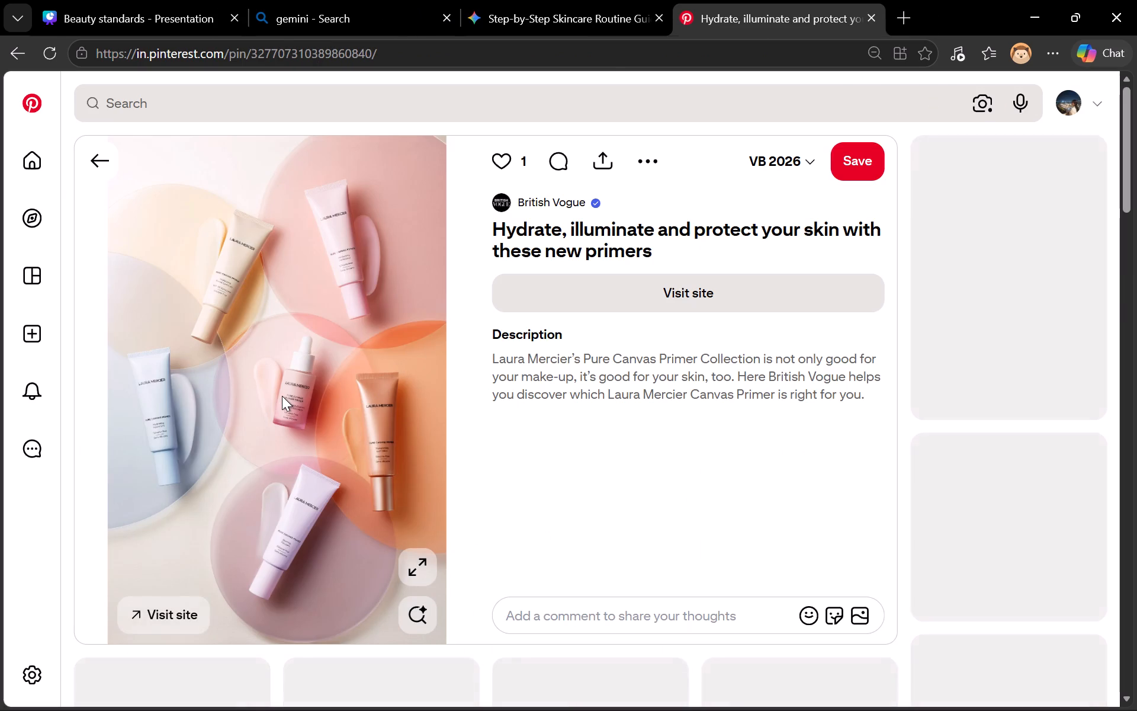
Copy the primer photo from the British Vogue pin and paste it onto blank page 7 of the Canva presentation.
{"action": "right_click", "coordinate": [282, 396]}
{"action": "left_click", "coordinate": [403, 130]}
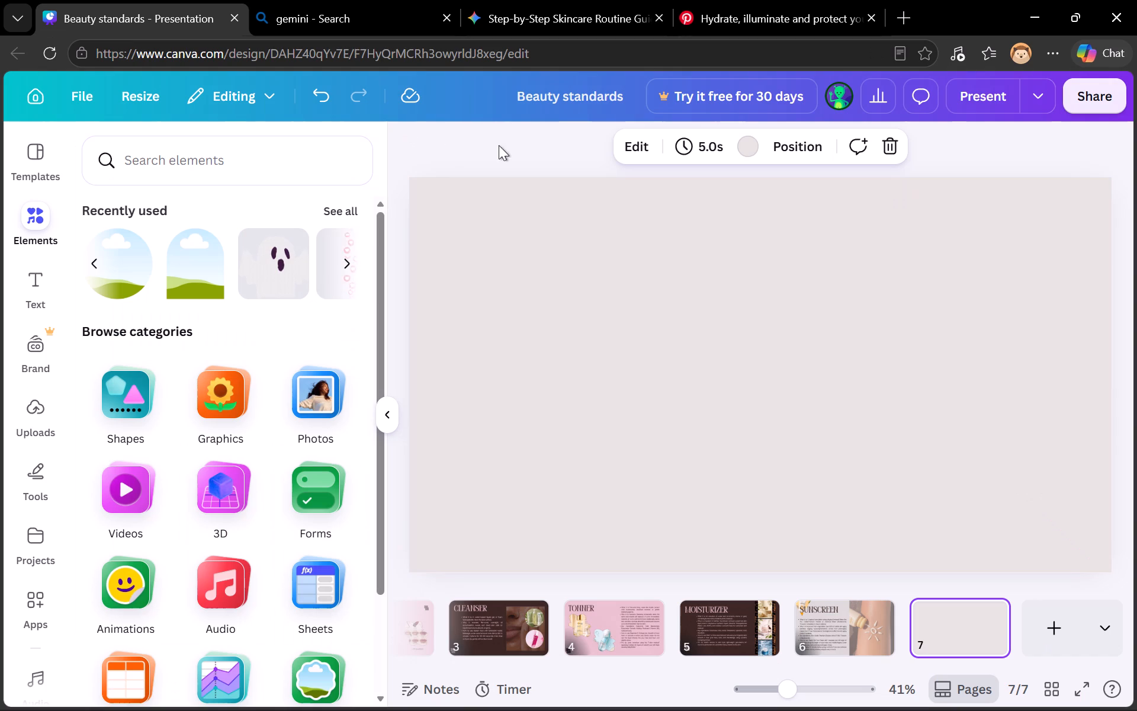
{"action": "left_click", "coordinate": [628, 244]}
{"action": "key", "text": "ctrl+v"}
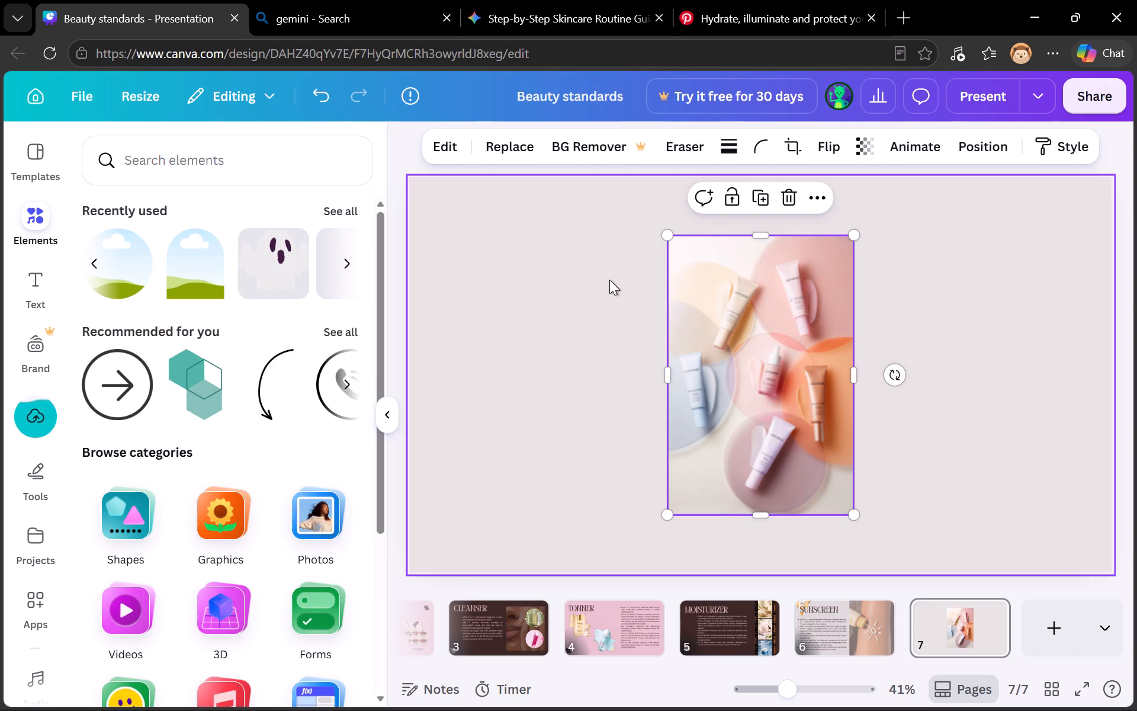
Try the primer photo's colours as the page 7 background and settle on Greyorange #e29b72.
{"action": "left_click", "coordinate": [934, 268]}
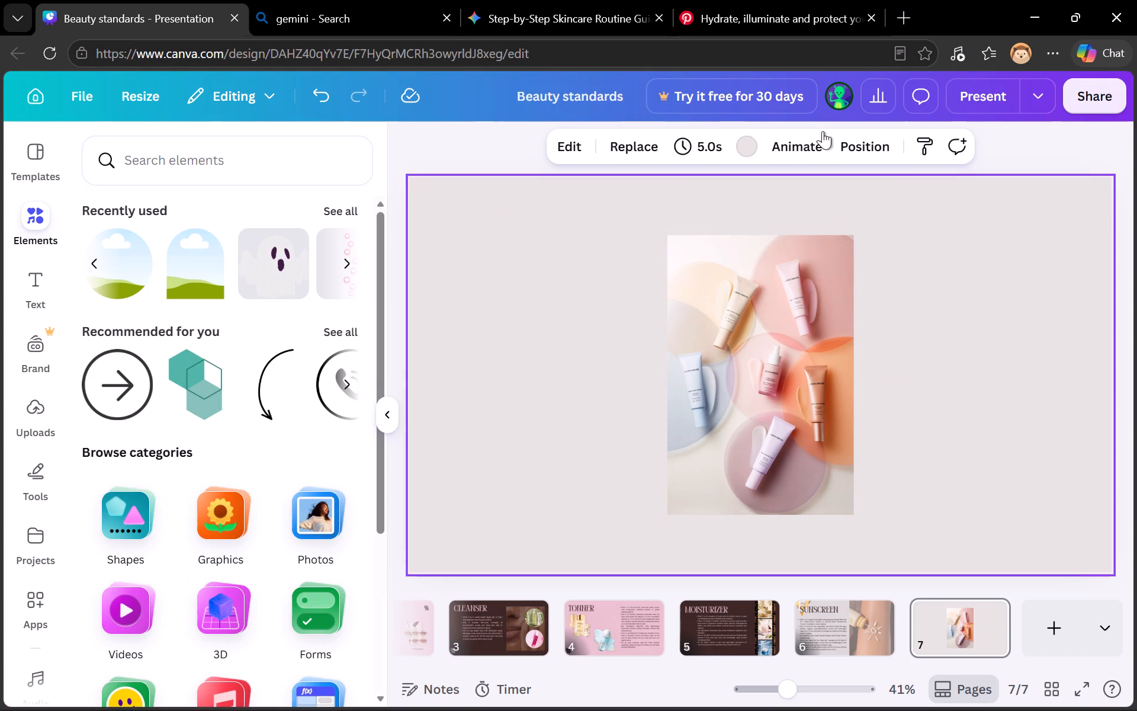
{"action": "left_click", "coordinate": [752, 137]}
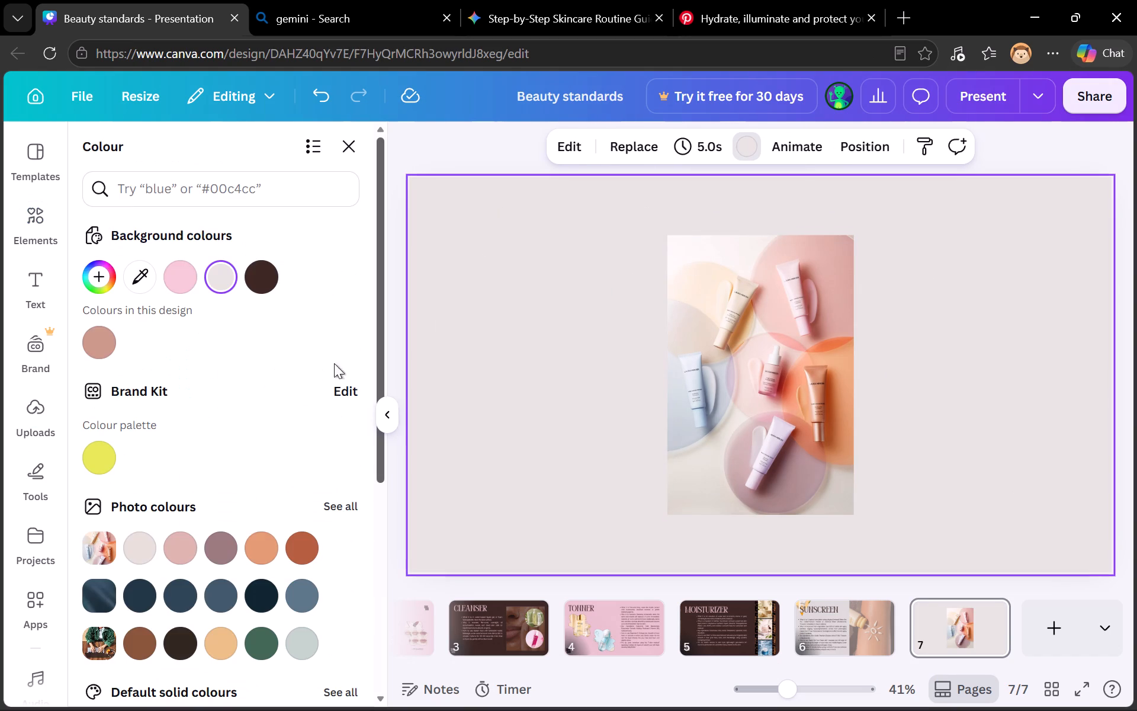
{"action": "left_click", "coordinate": [143, 546]}
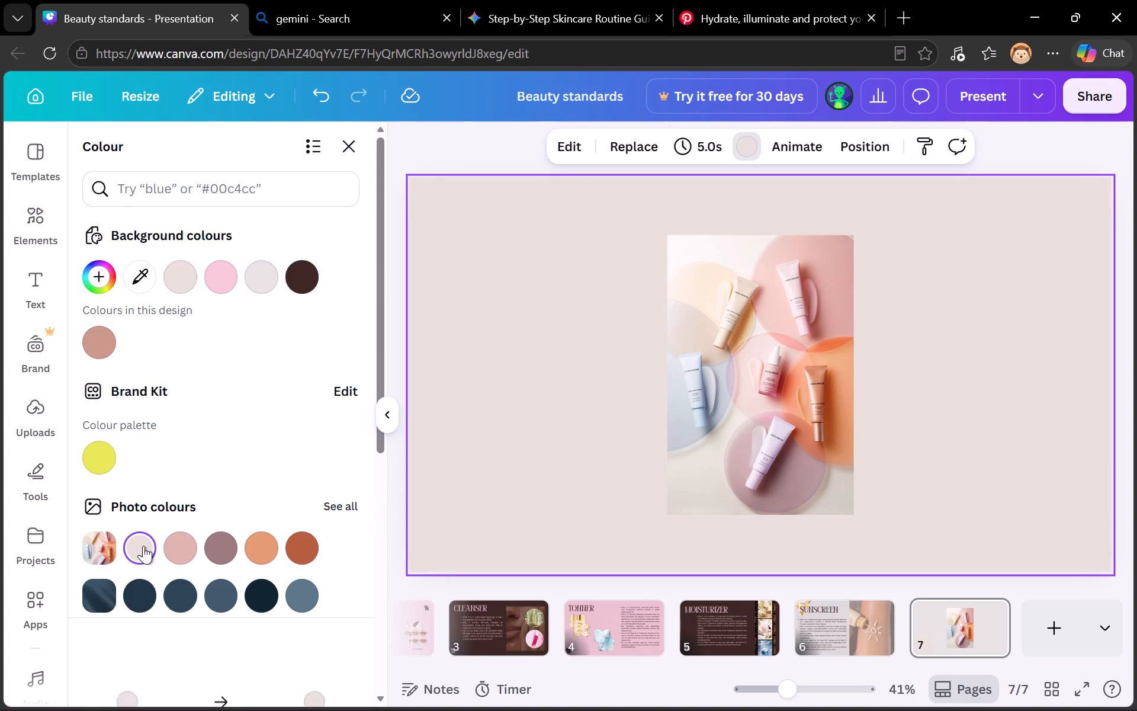
{"action": "left_click", "coordinate": [178, 545]}
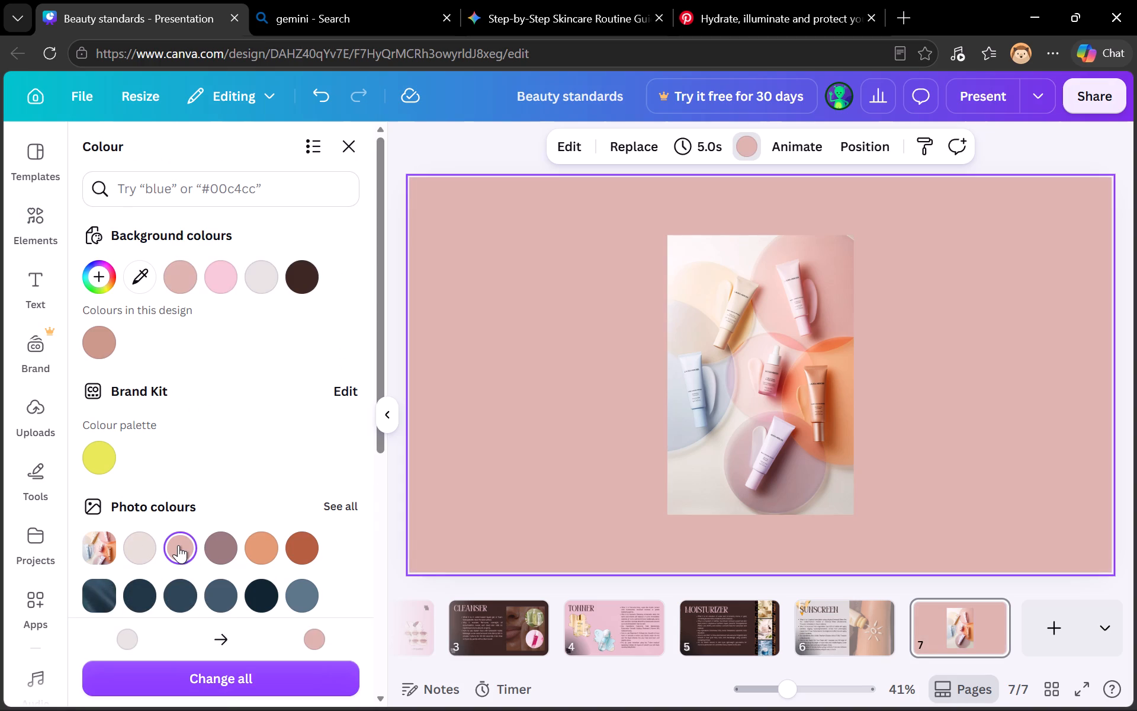
{"action": "left_click", "coordinate": [236, 552]}
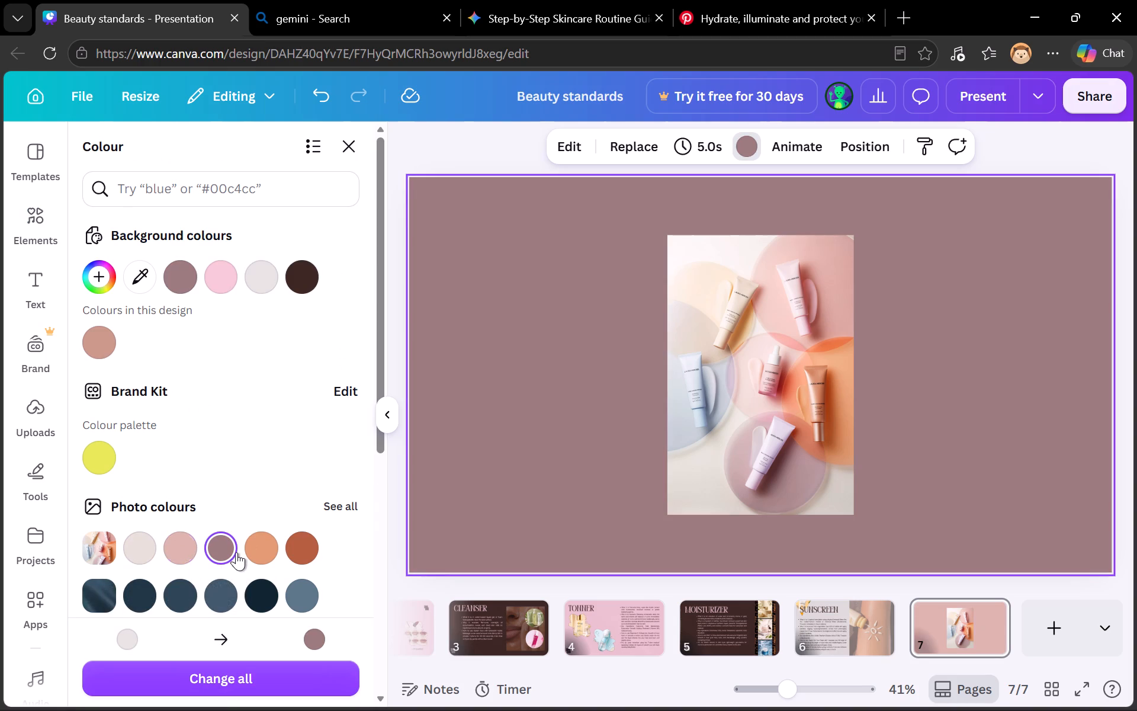
{"action": "left_click", "coordinate": [297, 539]}
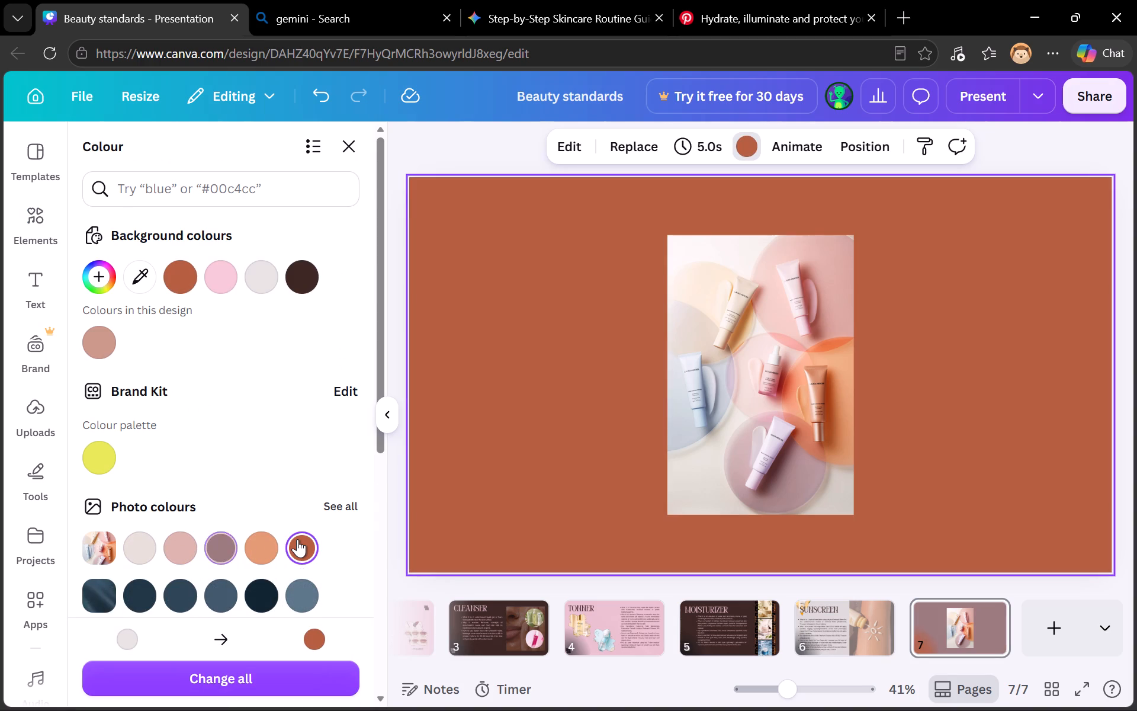
{"action": "left_click", "coordinate": [265, 545]}
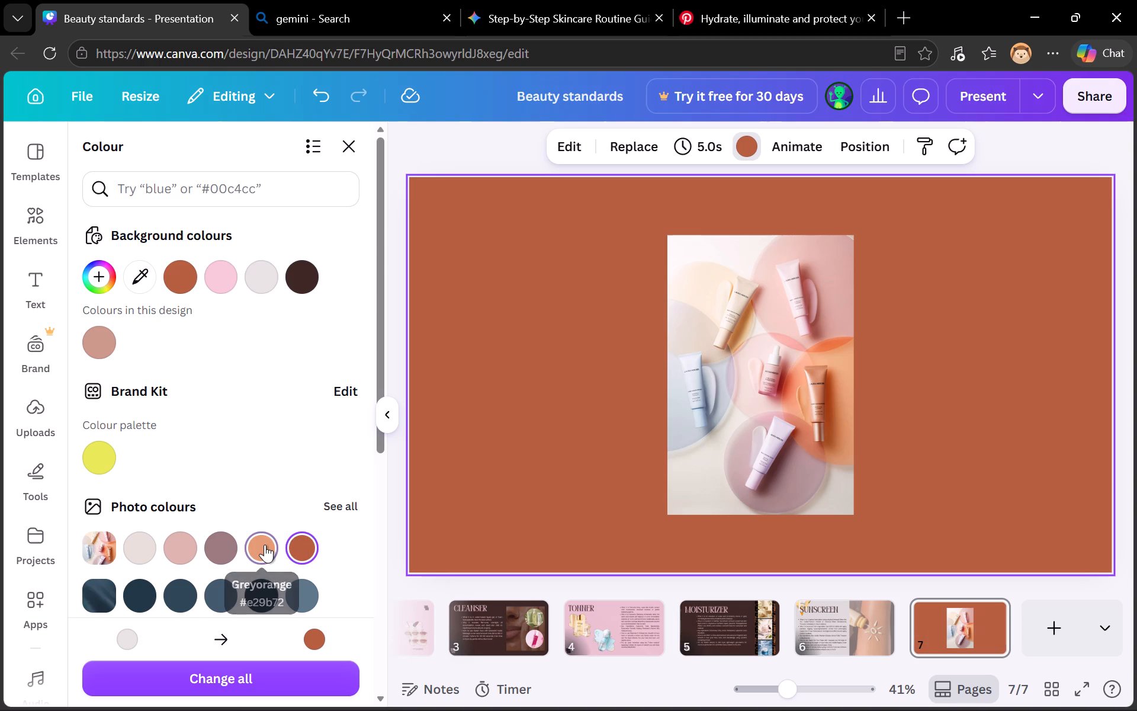
Move the primer photo aside, add the recently used arch frame to page 7 and fill it with the photo.
{"action": "left_click_drag", "start_coordinate": [690, 376], "coordinate": [567, 382]}
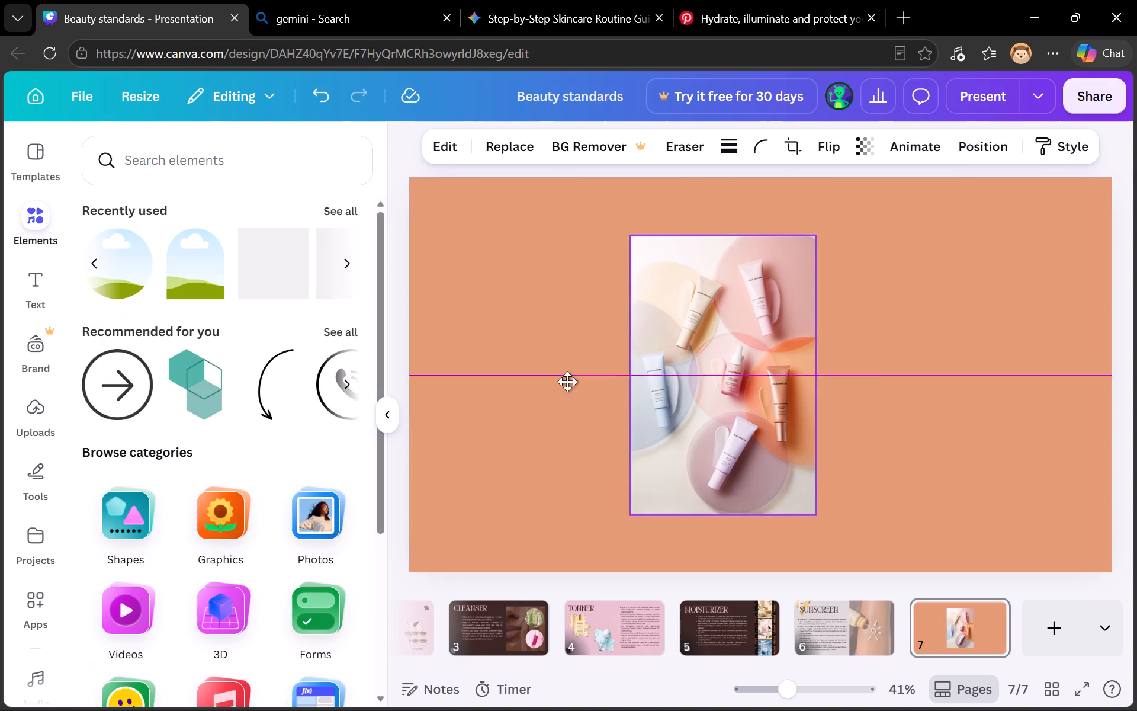
{"action": "left_click_drag", "start_coordinate": [567, 382], "coordinate": [913, 340]}
{"action": "left_click", "coordinate": [183, 296]}
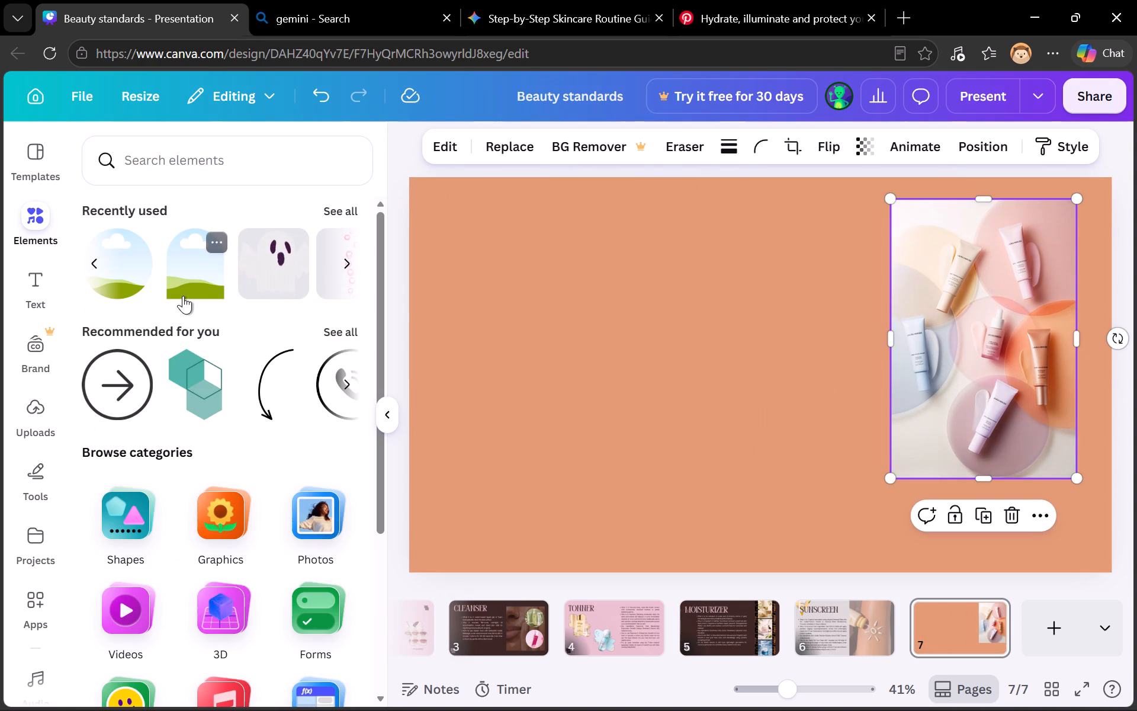
{"action": "left_click_drag", "start_coordinate": [914, 281], "coordinate": [776, 329]}
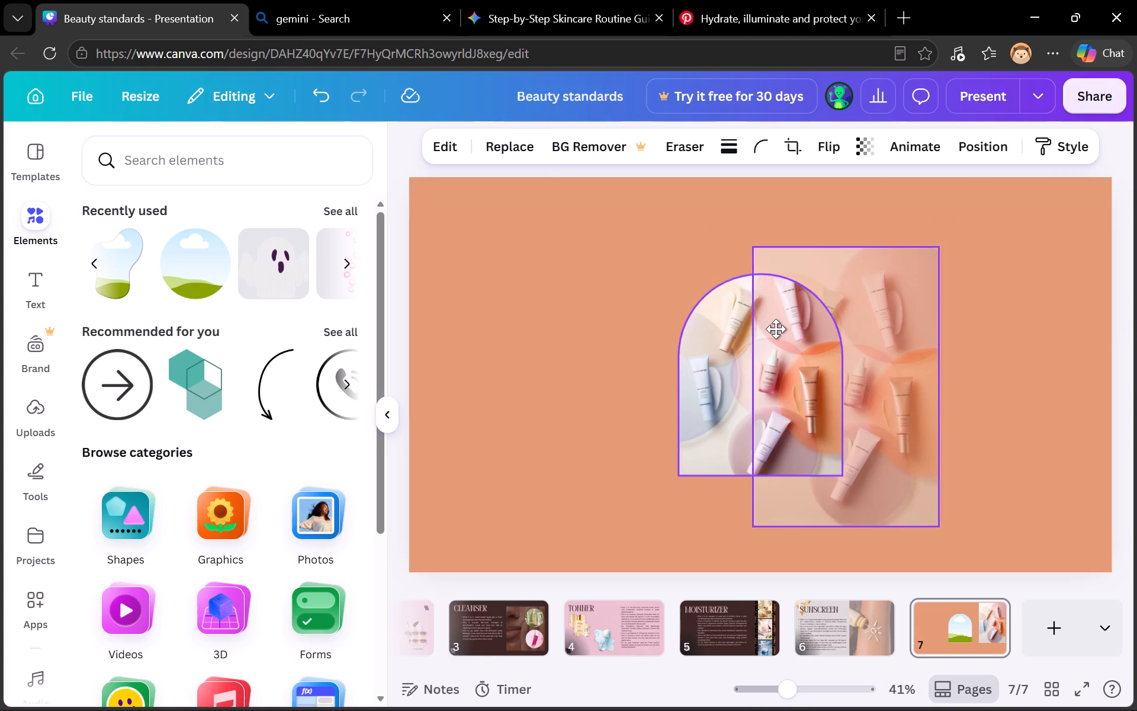
{"action": "left_click_drag", "start_coordinate": [776, 329], "coordinate": [776, 328]}
Enlarge the arch-framed primer photo and place it on the left side of the slide, slightly below centre.
{"action": "left_click_drag", "start_coordinate": [760, 349], "coordinate": [972, 364]}
{"action": "left_click_drag", "start_coordinate": [893, 490], "coordinate": [852, 533]}
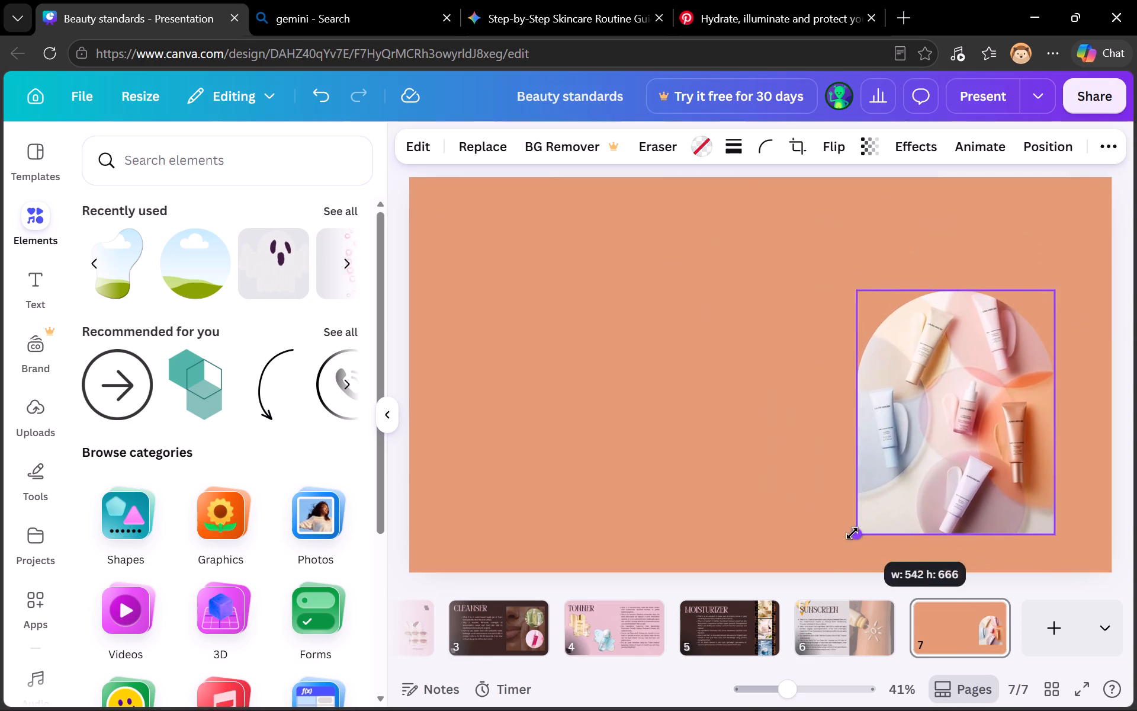
{"action": "left_click_drag", "start_coordinate": [852, 533], "coordinate": [833, 561]}
{"action": "left_click_drag", "start_coordinate": [914, 489], "coordinate": [921, 431]}
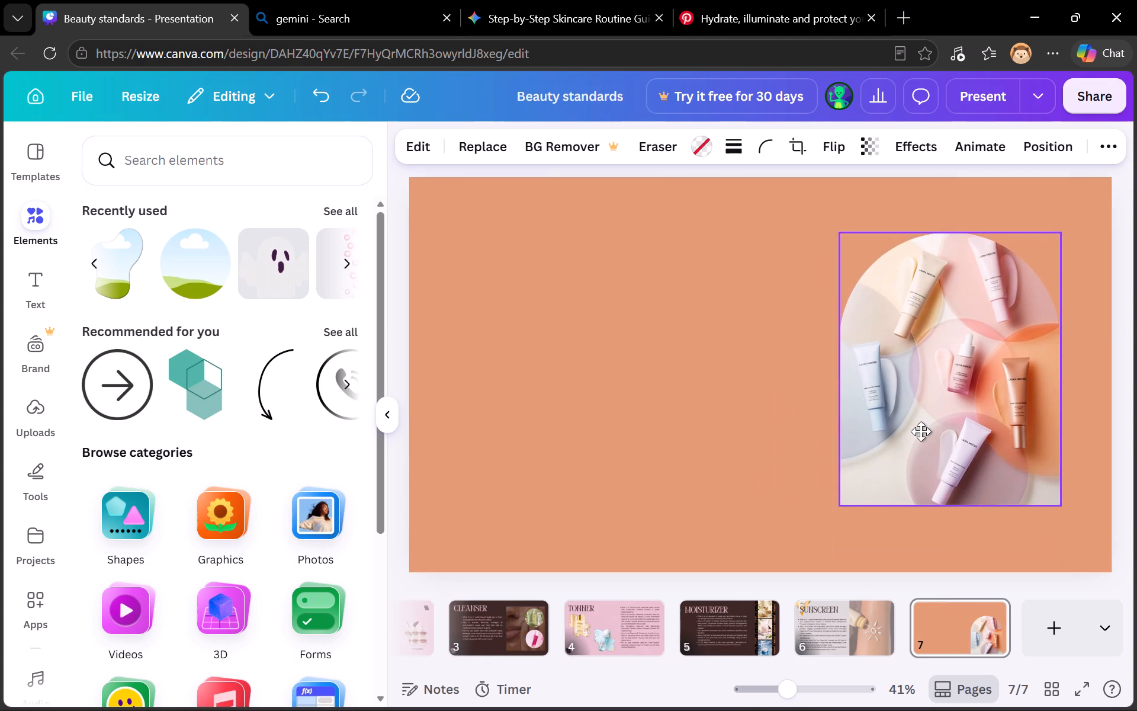
{"action": "left_click_drag", "start_coordinate": [921, 431], "coordinate": [637, 438]}
{"action": "left_click_drag", "start_coordinate": [635, 438], "coordinate": [518, 452]}
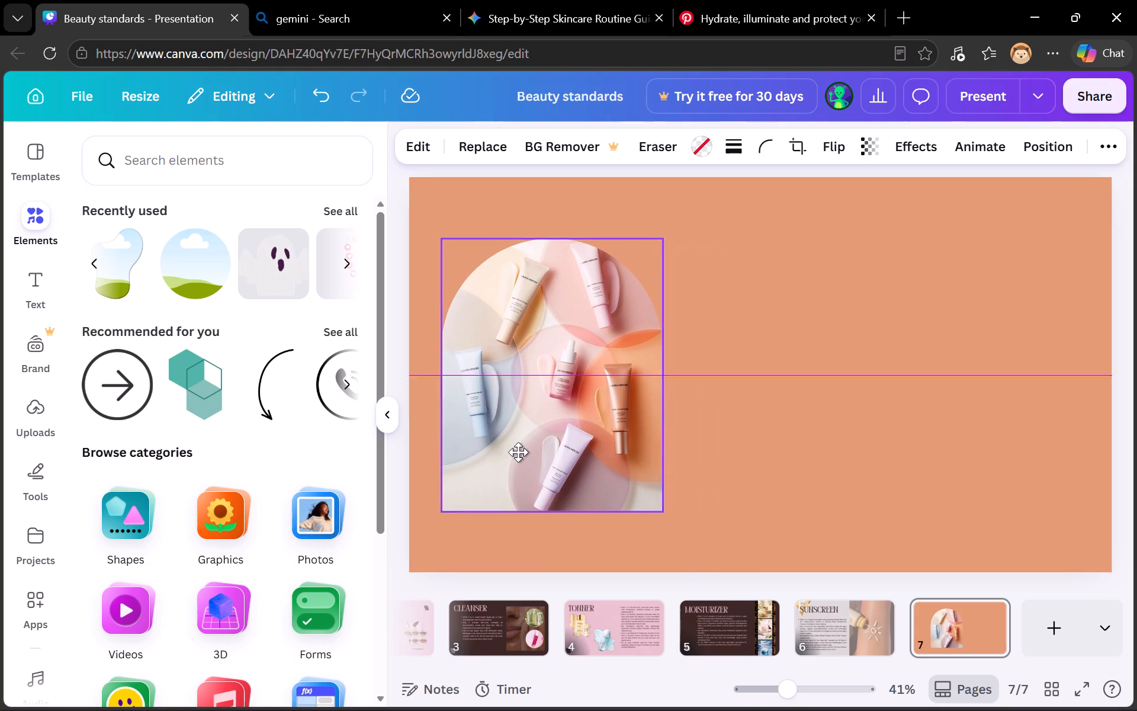
{"action": "left_click_drag", "start_coordinate": [518, 452], "coordinate": [515, 467]}
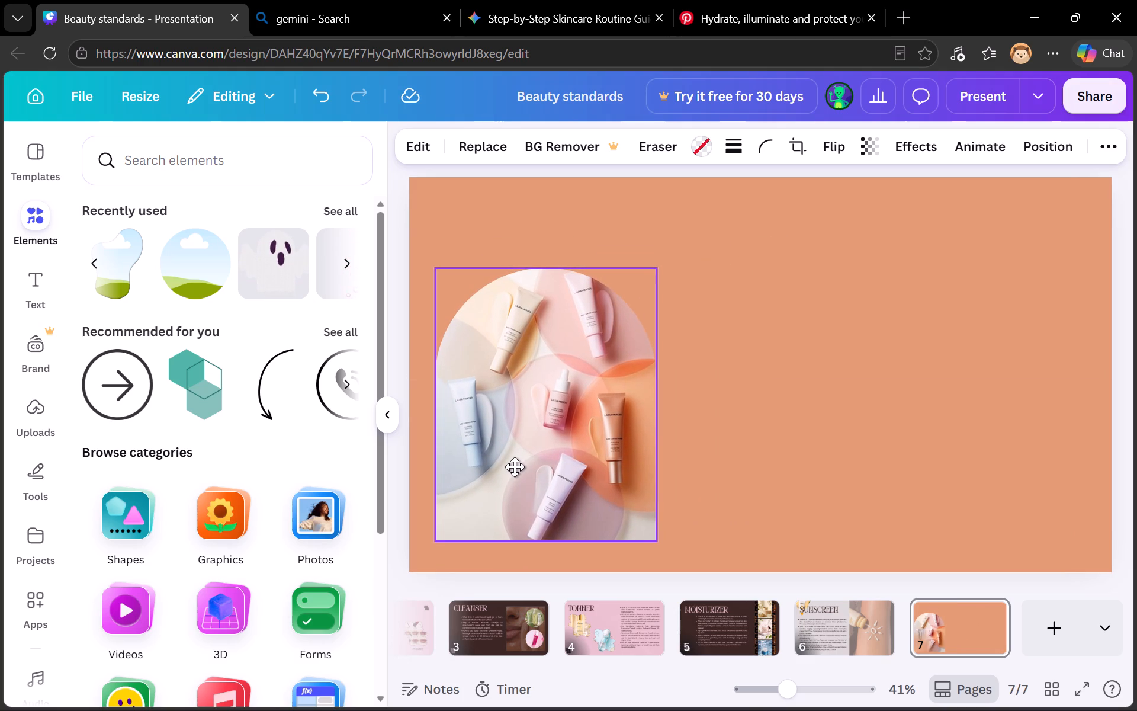
{"action": "left_click_drag", "start_coordinate": [515, 467], "coordinate": [514, 467]}
{"action": "left_click", "coordinate": [853, 289]}
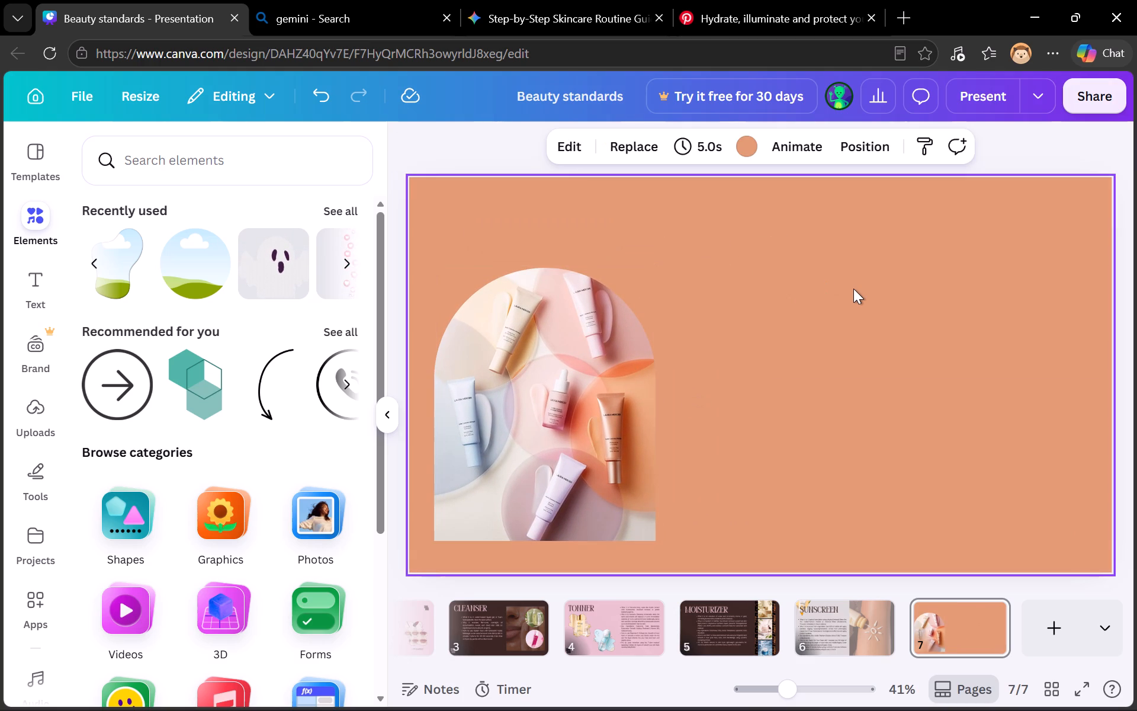
Copy the SUNSCREEN heading from page 6 onto page 7 and move it to the slide's upper right area.
{"action": "left_click", "coordinate": [850, 620]}
{"action": "left_click", "coordinate": [644, 246]}
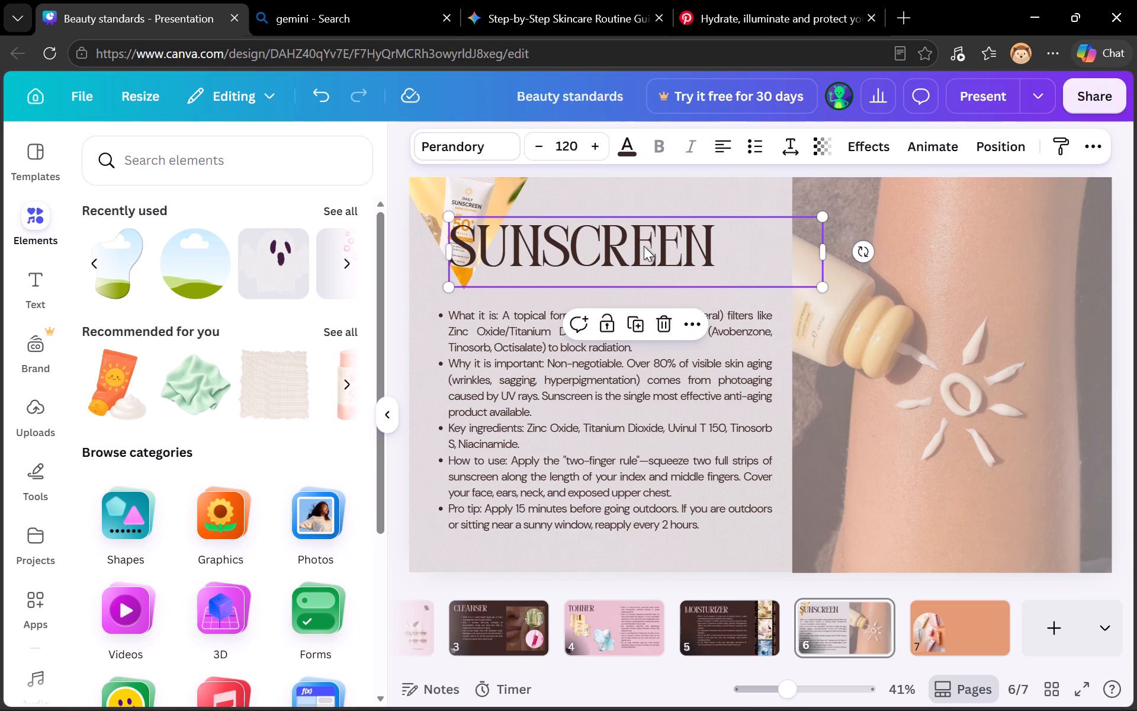
{"action": "right_click", "coordinate": [643, 259]}
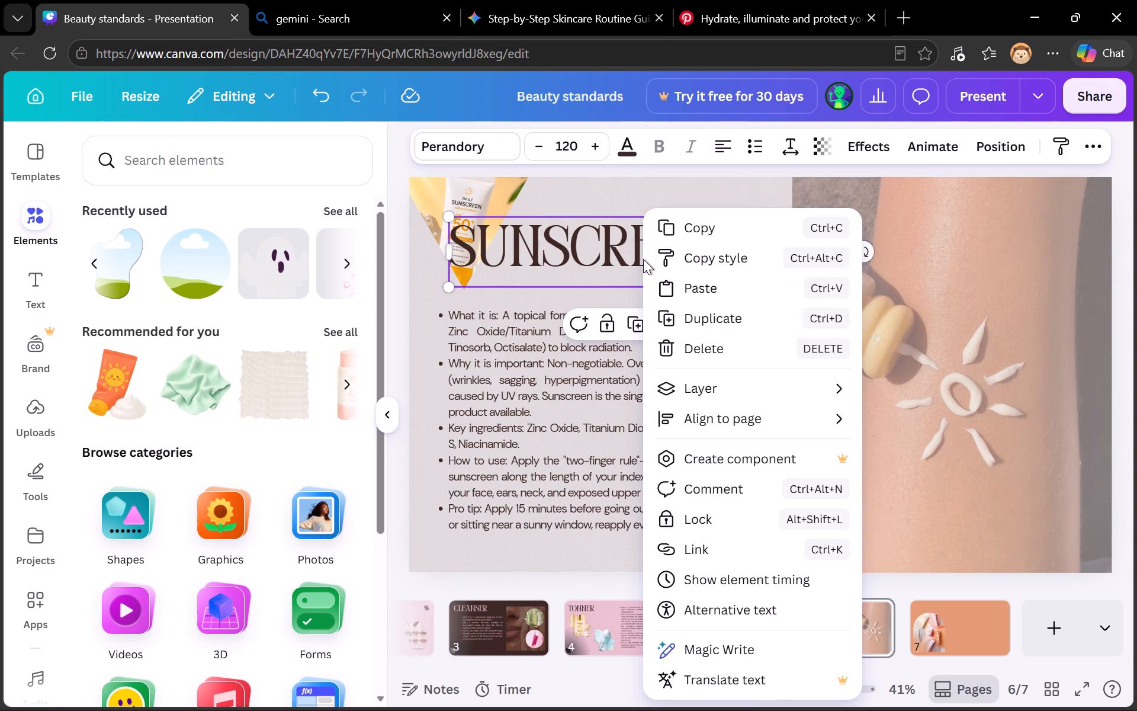
{"action": "left_click", "coordinate": [688, 239]}
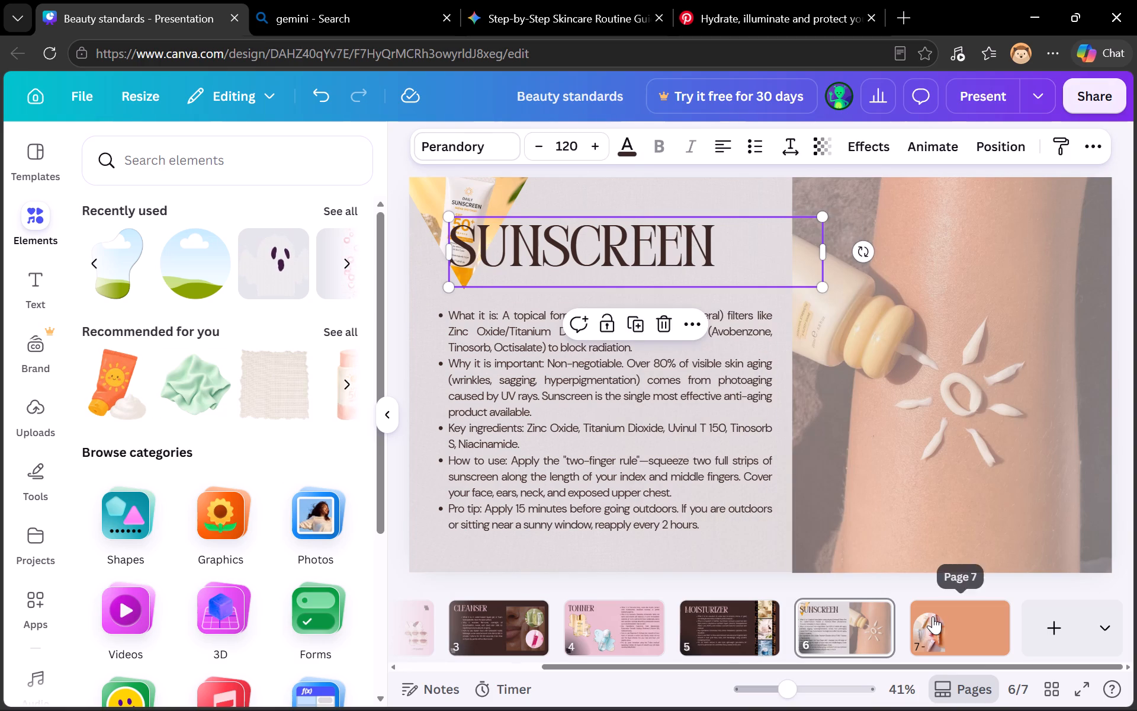
{"action": "left_click", "coordinate": [933, 616]}
{"action": "left_click", "coordinate": [905, 385]}
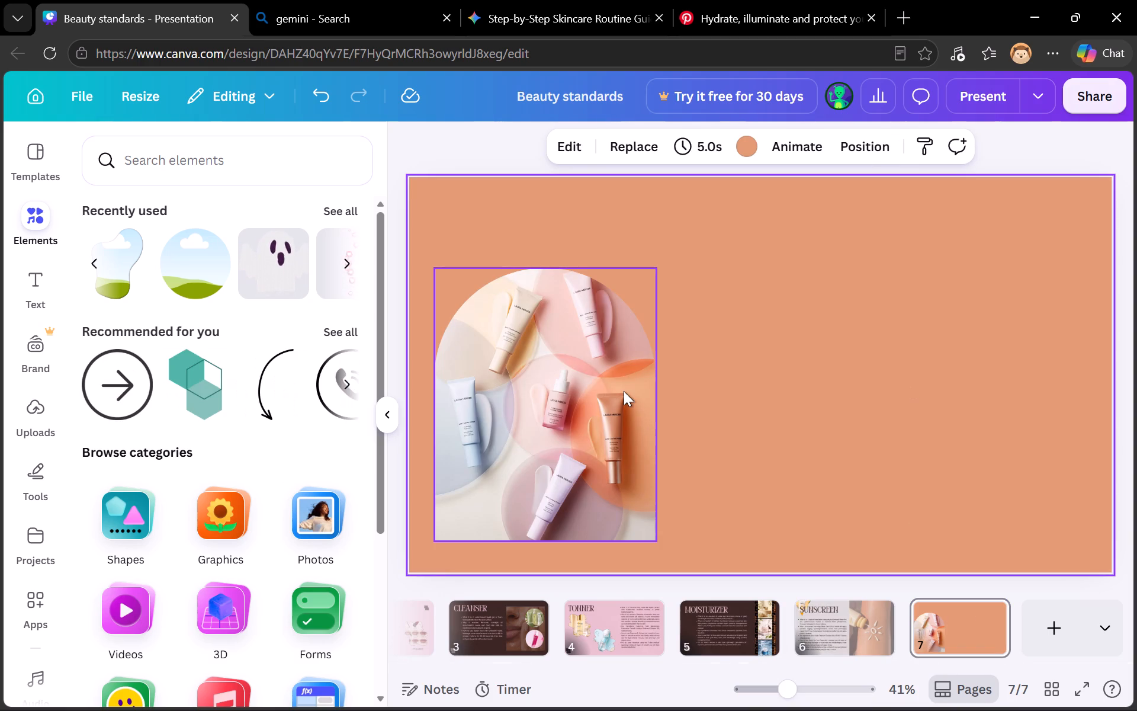
{"action": "key", "text": "ctrl+v"}
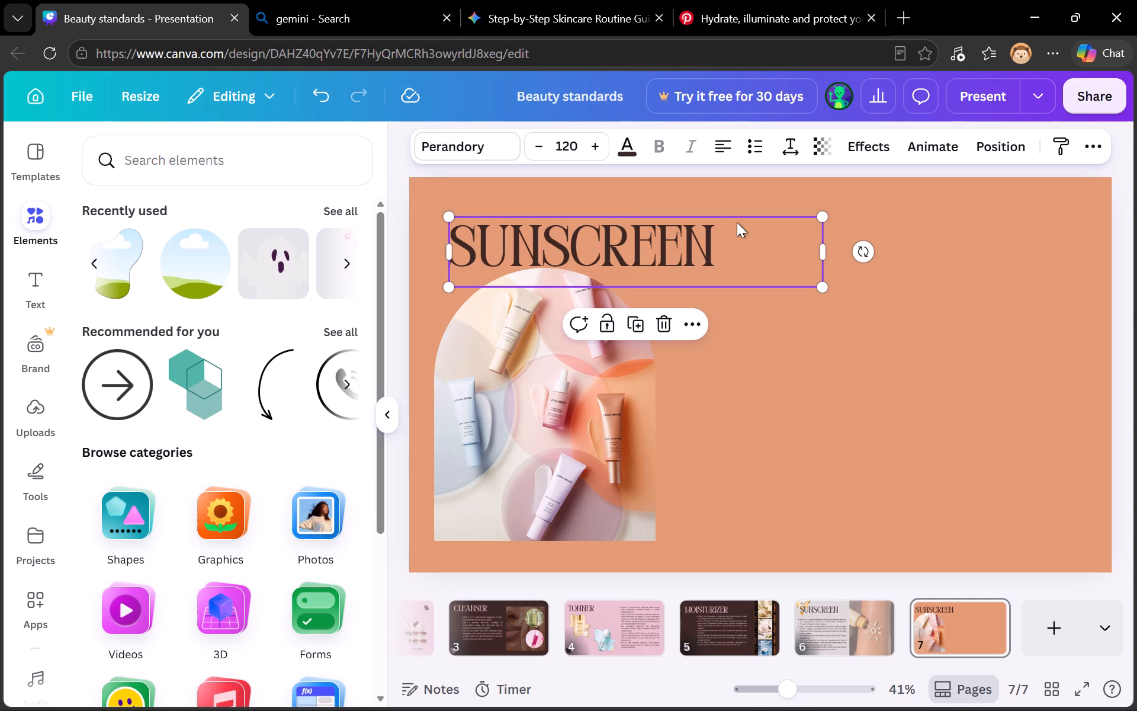
{"action": "left_click", "coordinate": [737, 222]}
{"action": "left_click", "coordinate": [756, 412]}
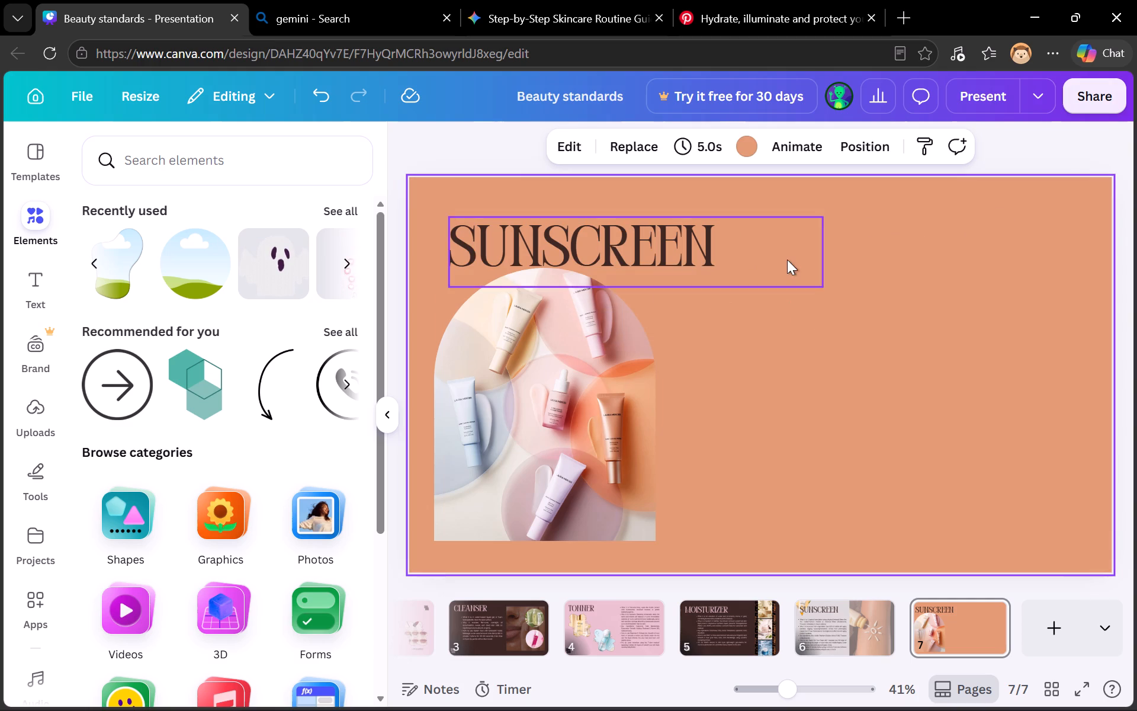
{"action": "left_click_drag", "start_coordinate": [778, 249], "coordinate": [1048, 255]}
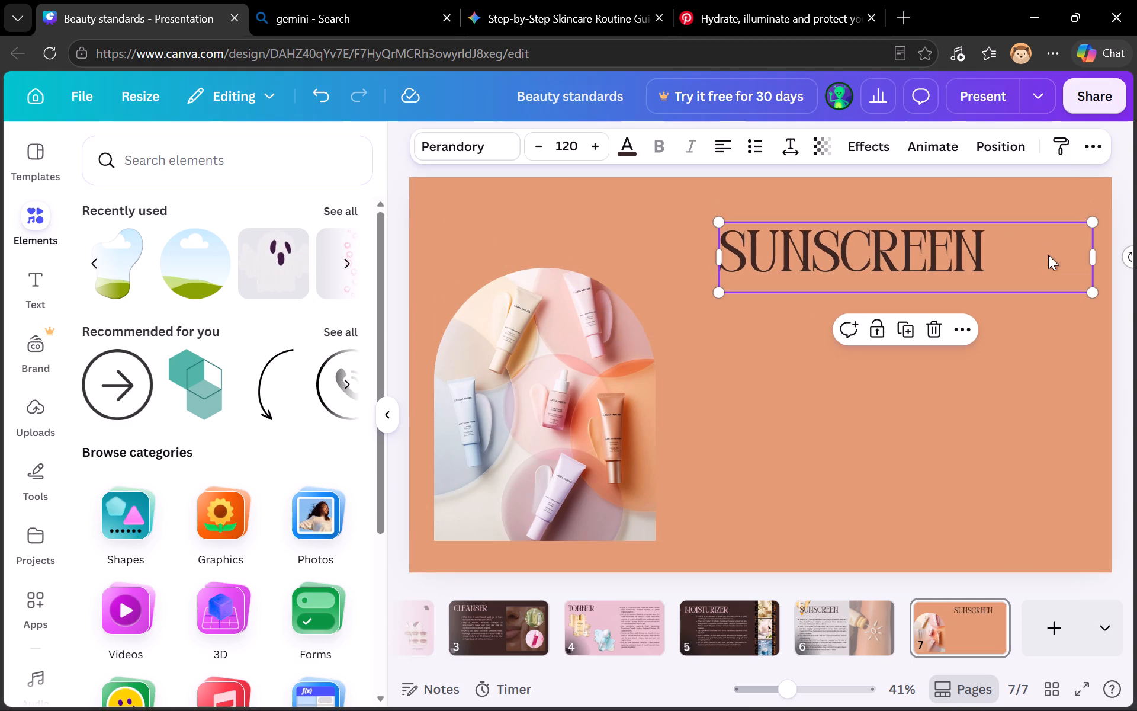
Replace the copied heading's text on page 7 with "PRIMER".
{"action": "double_click", "coordinate": [996, 263]}
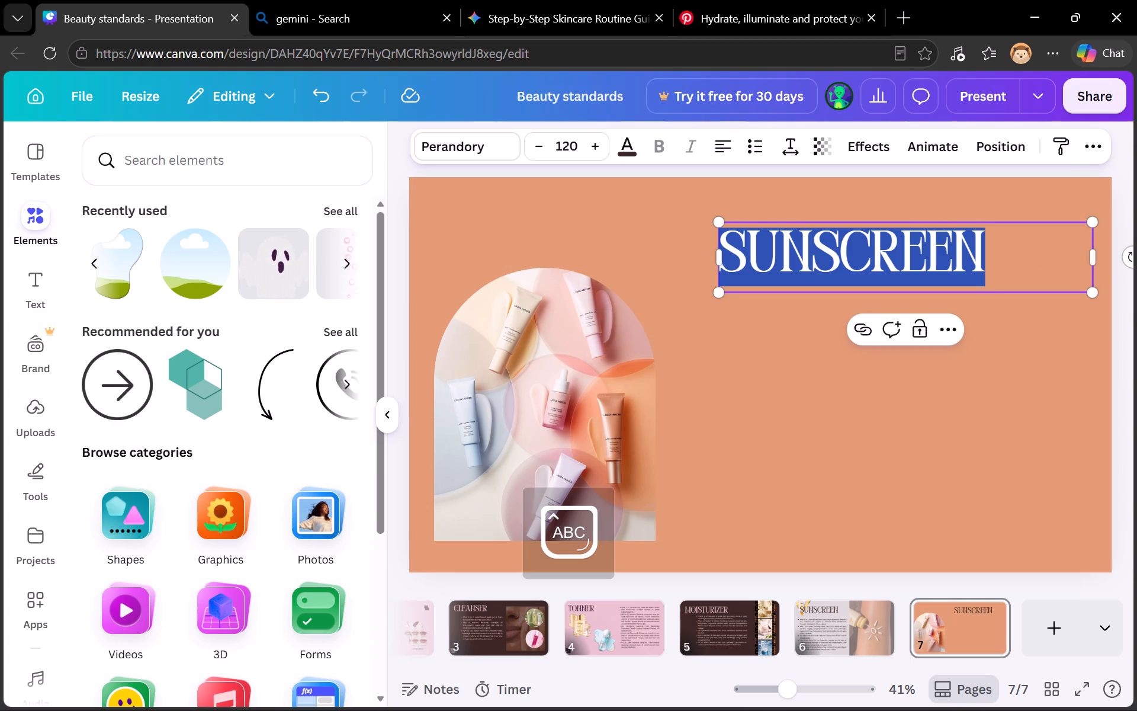
{"action": "type", "text": "PE"}
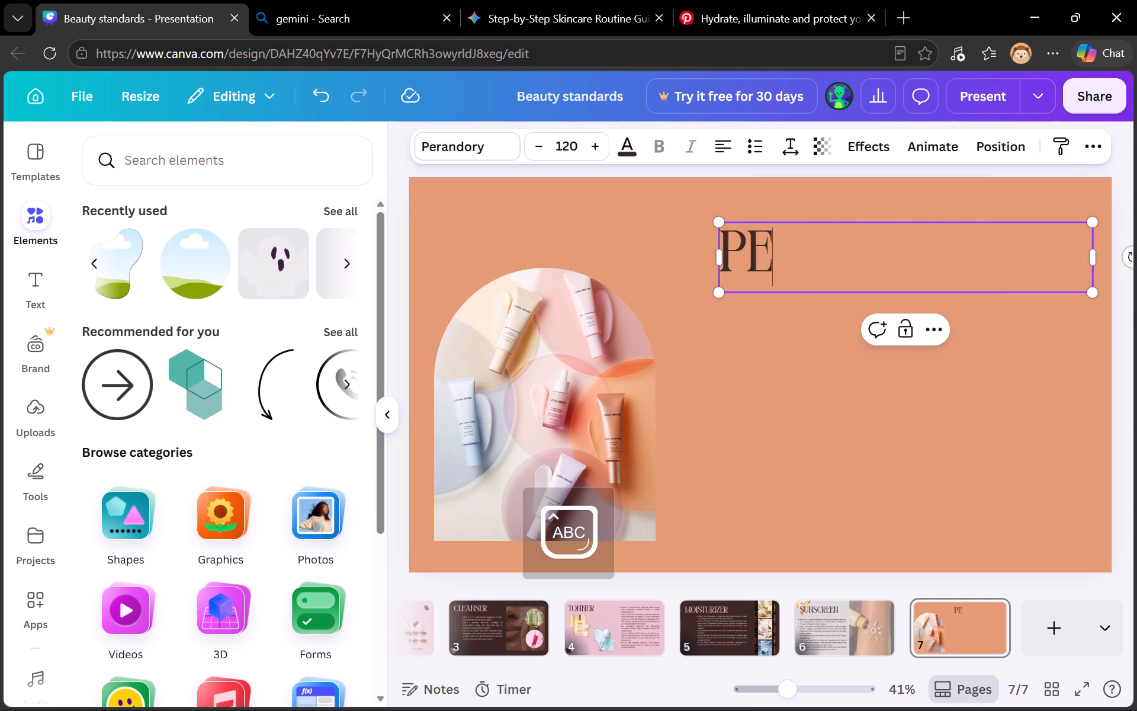
{"action": "key", "text": "BackSpace"}
{"action": "key", "text": "r"}
{"action": "type", "text": "IMER"}
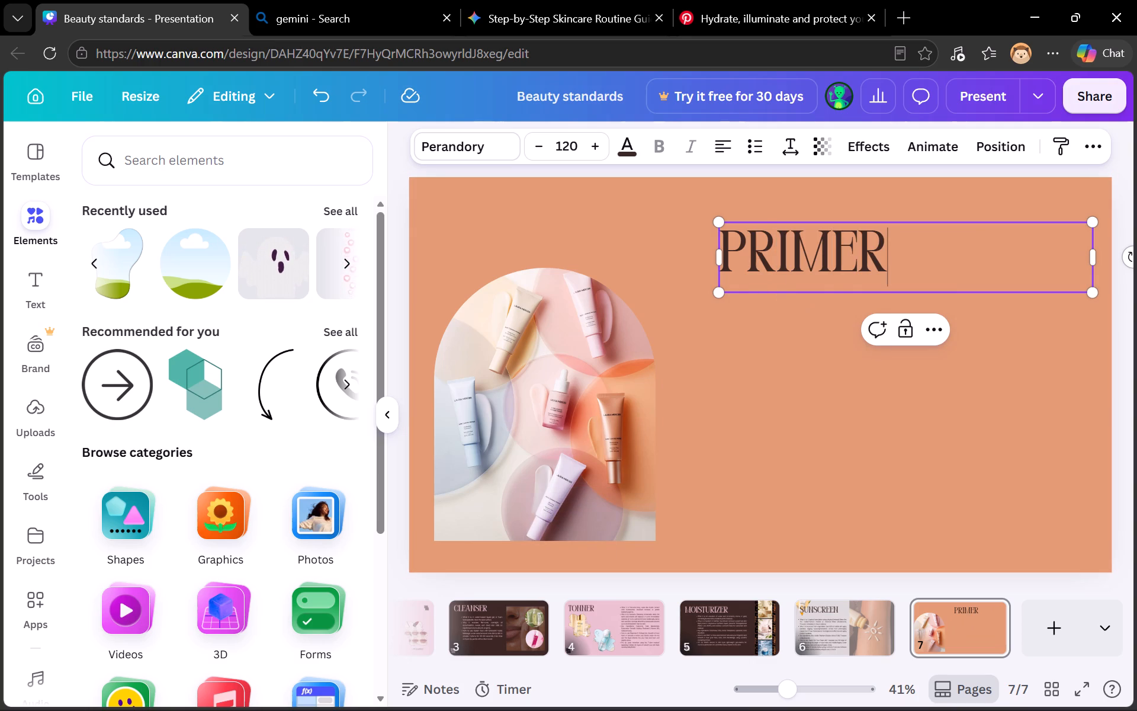
{"action": "left_click", "coordinate": [757, 353]}
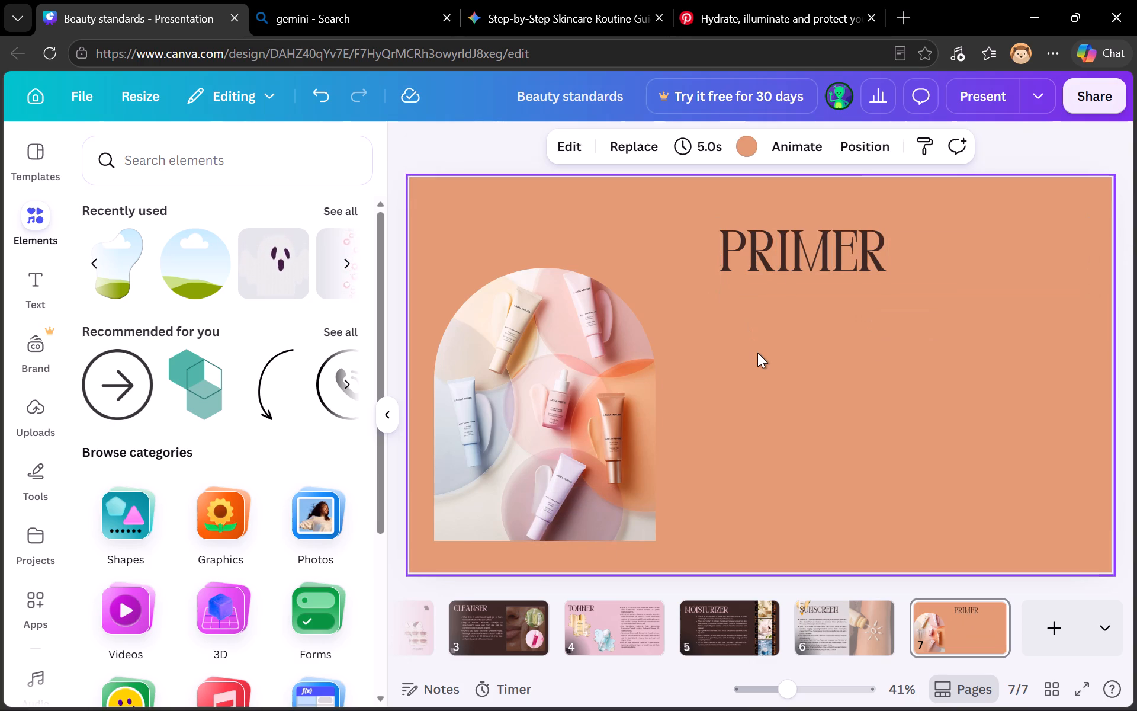
Widen the PRIMER text box leftward and reposition the heading near the slide's top, just right of the arch photo.
{"action": "left_click", "coordinate": [730, 260]}
{"action": "left_click_drag", "start_coordinate": [717, 251], "coordinate": [673, 242]}
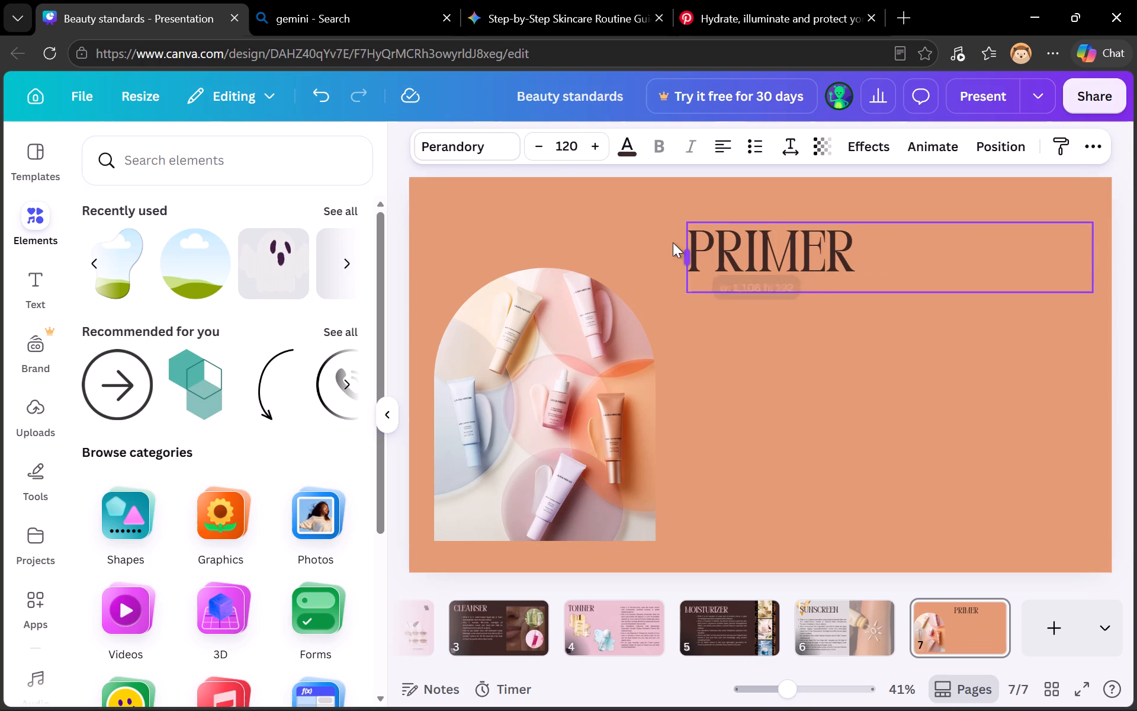
{"action": "left_click_drag", "start_coordinate": [673, 242], "coordinate": [672, 242]}
{"action": "left_click", "coordinate": [757, 378]}
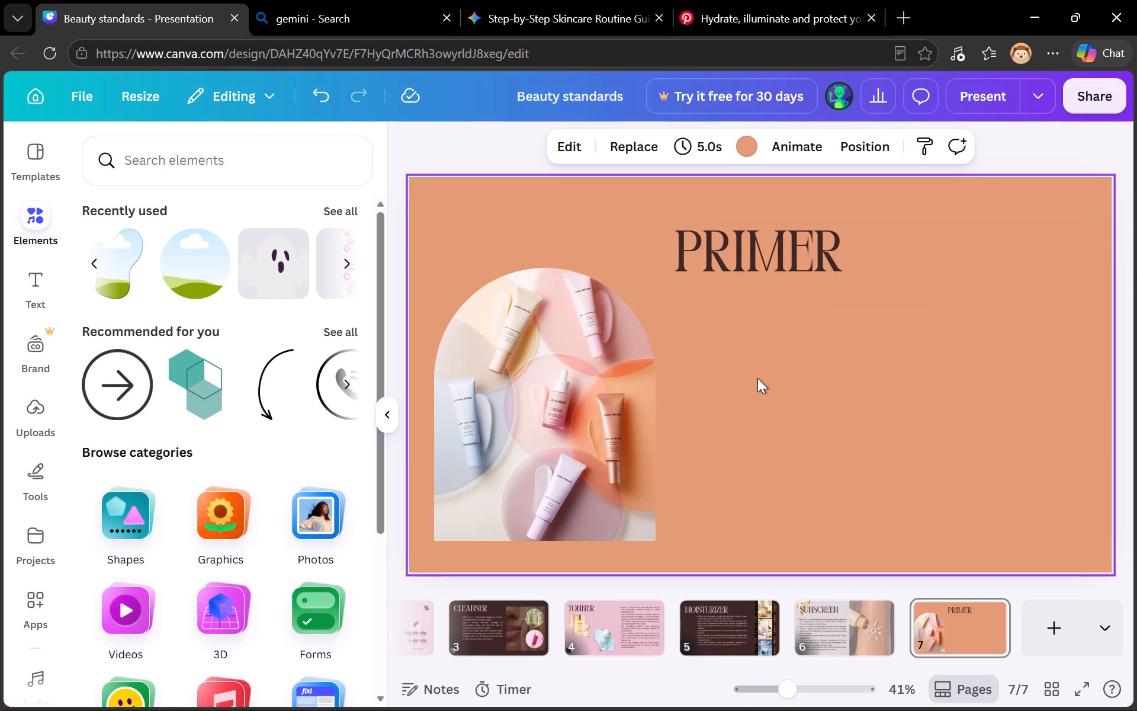
{"action": "left_click_drag", "start_coordinate": [771, 262], "coordinate": [902, 252]}
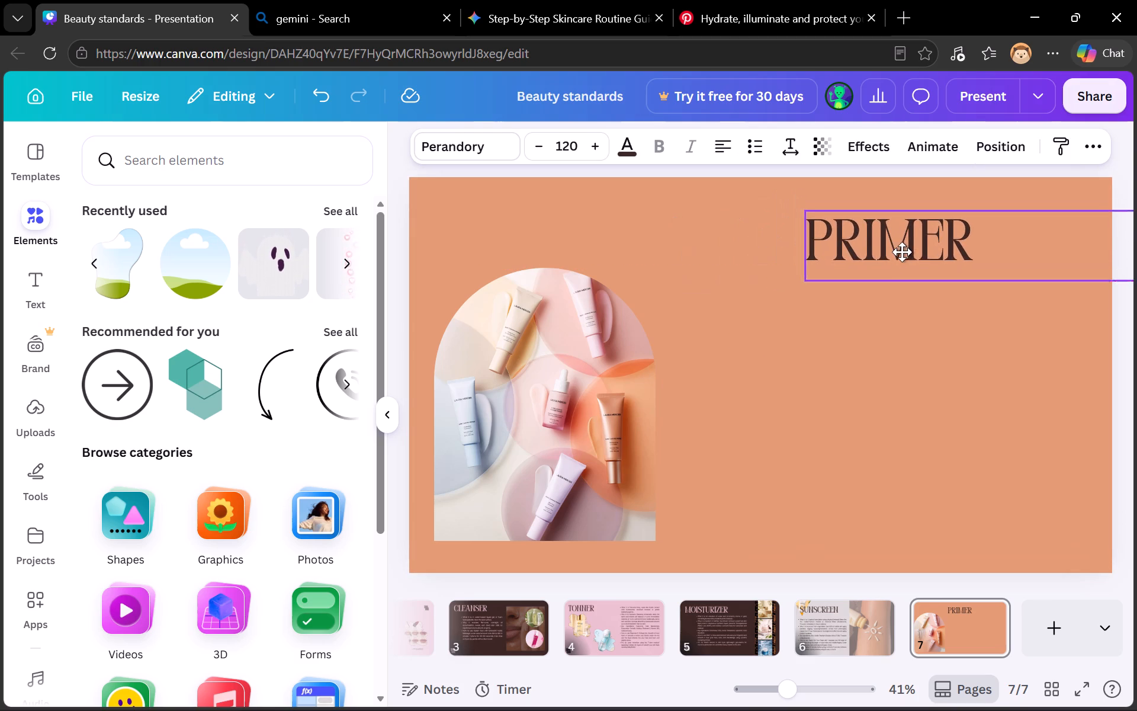
{"action": "left_click_drag", "start_coordinate": [902, 252], "coordinate": [744, 247]}
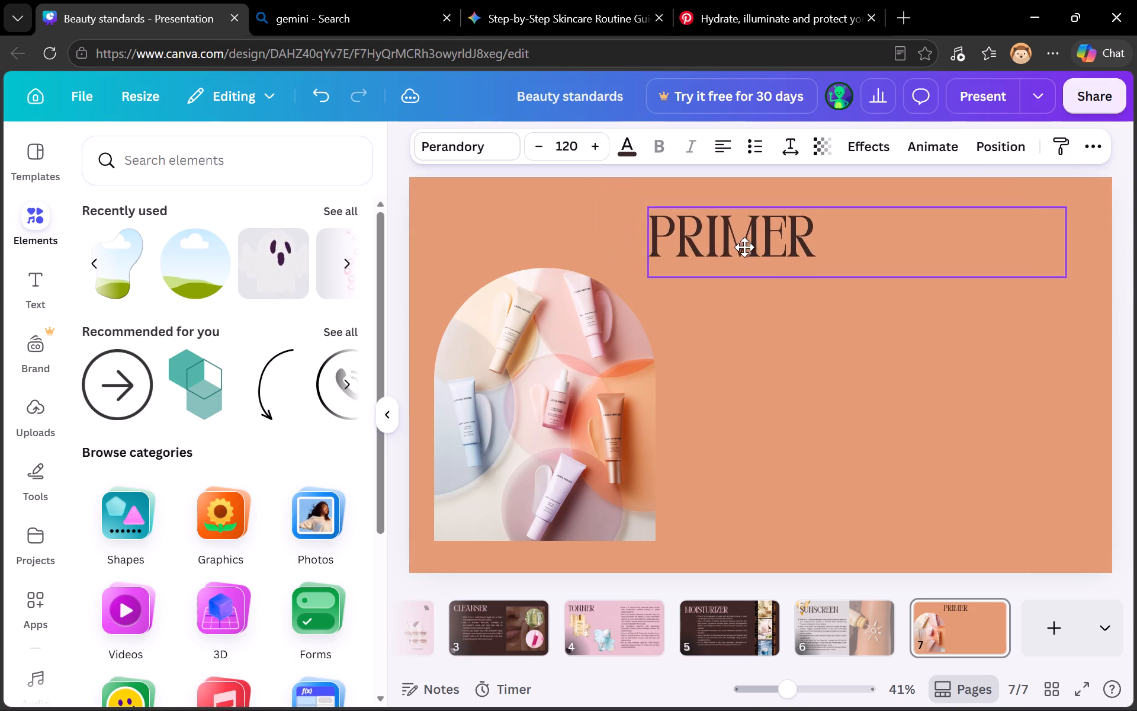
{"action": "left_click_drag", "start_coordinate": [744, 247], "coordinate": [774, 255]}
{"action": "left_click", "coordinate": [792, 351]}
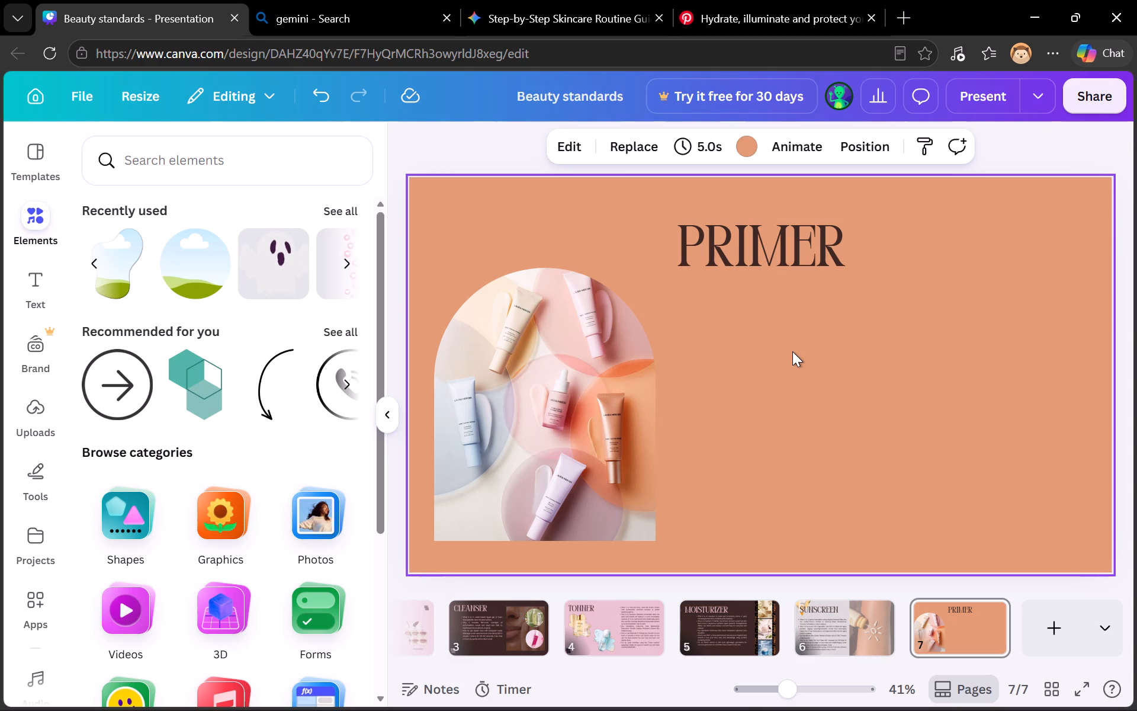
Switch to Pinterest and browse product pins related to the current primer photo, then go back to the primer search results.
{"action": "left_click", "coordinate": [766, 0]}
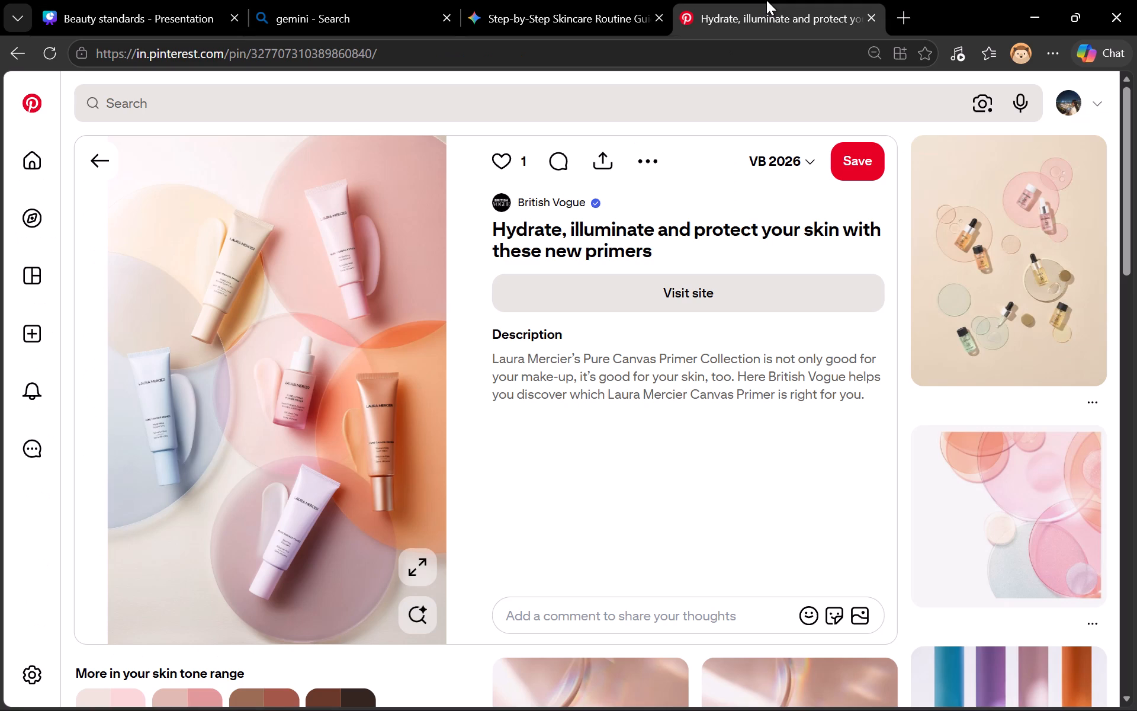
{"action": "scroll", "coordinate": [667, 370], "scroll_direction": "left", "scroll_amount": 1}
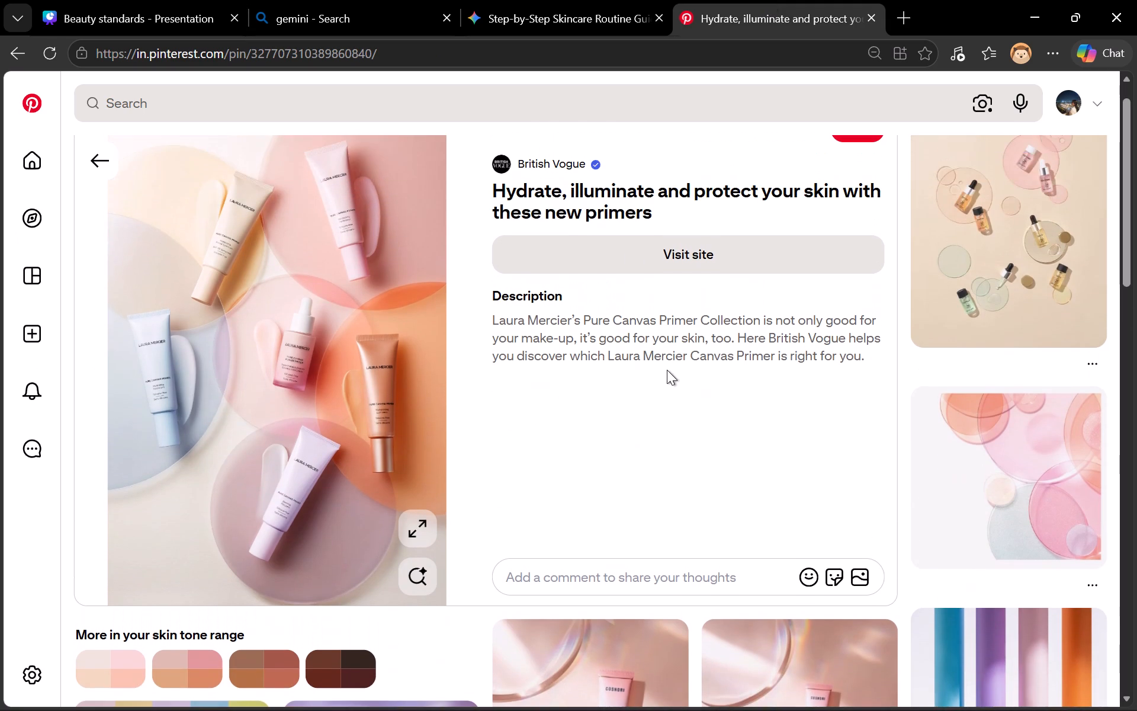
{"action": "left_click", "coordinate": [1009, 224]}
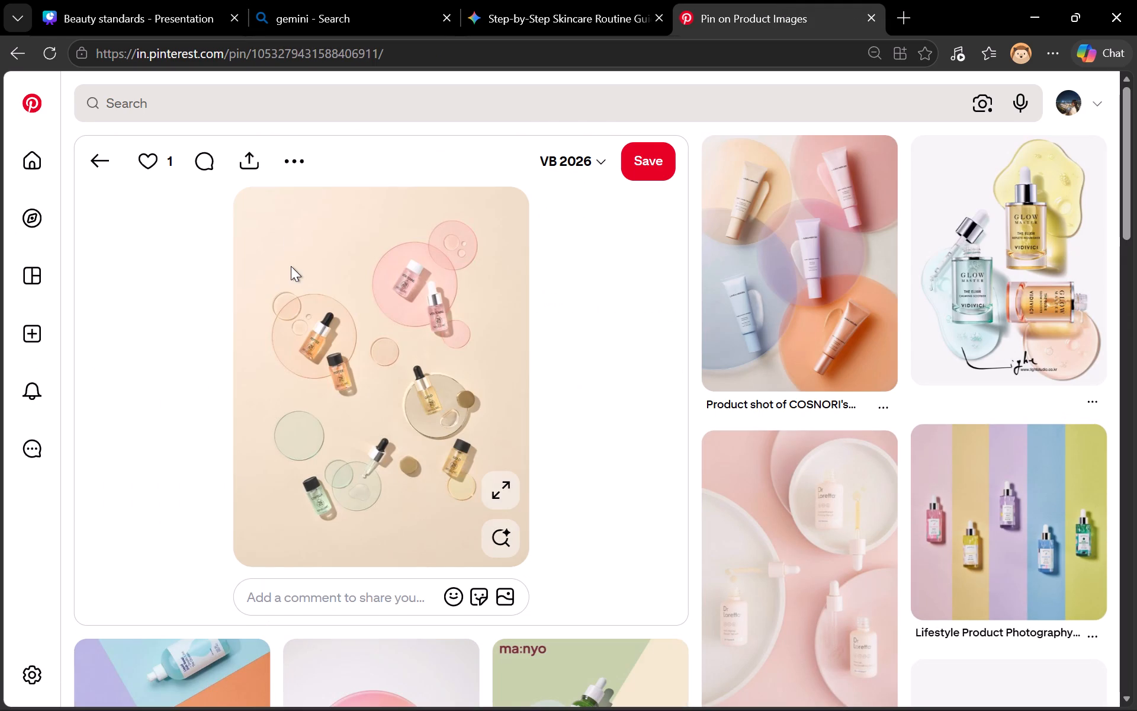
{"action": "scroll", "coordinate": [291, 266], "scroll_direction": "down", "scroll_amount": 5}
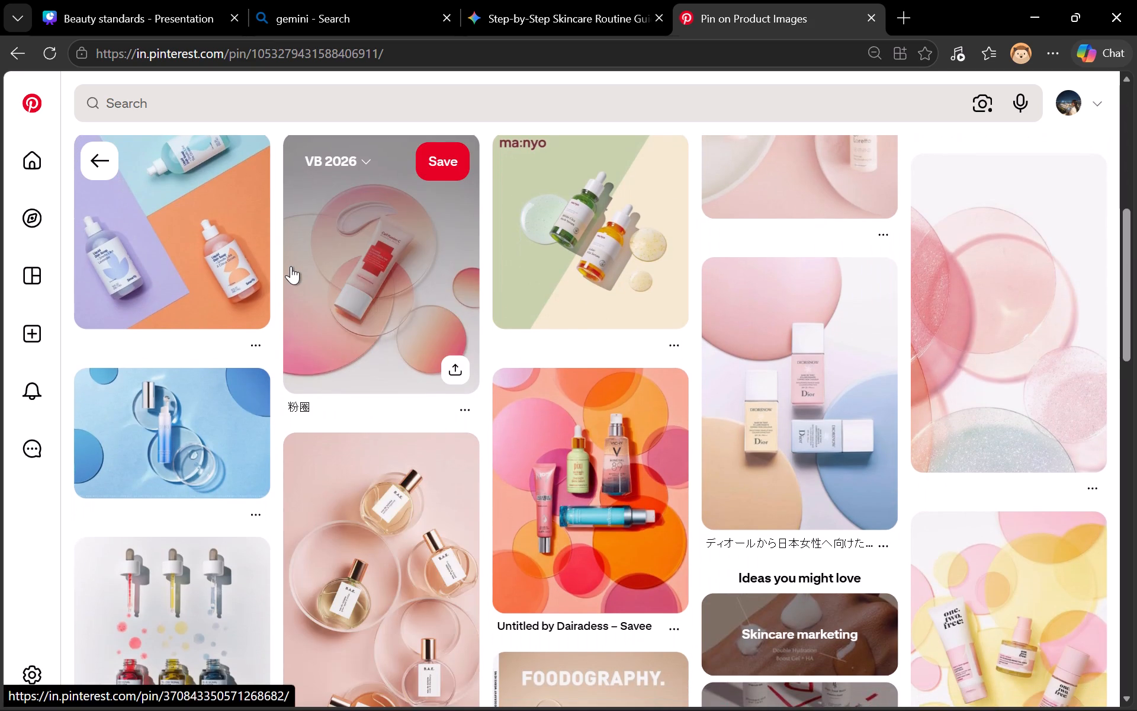
{"action": "scroll", "coordinate": [291, 266], "scroll_direction": "down", "scroll_amount": 4}
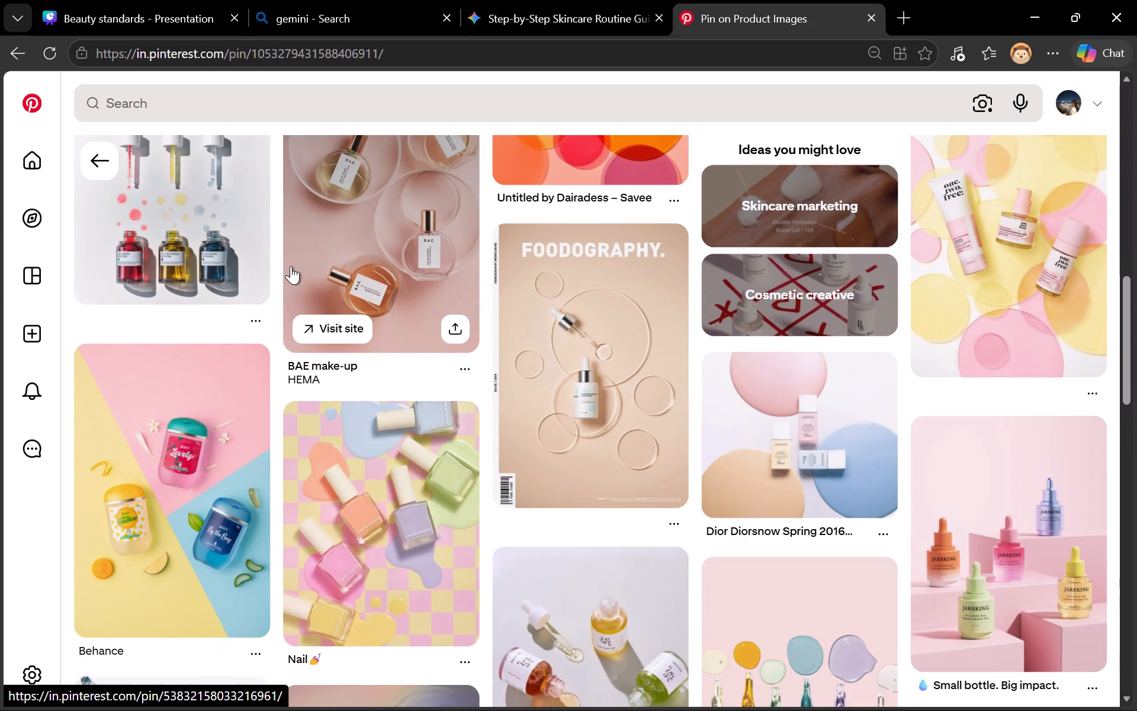
{"action": "scroll", "coordinate": [291, 266], "scroll_direction": "up", "scroll_amount": 5}
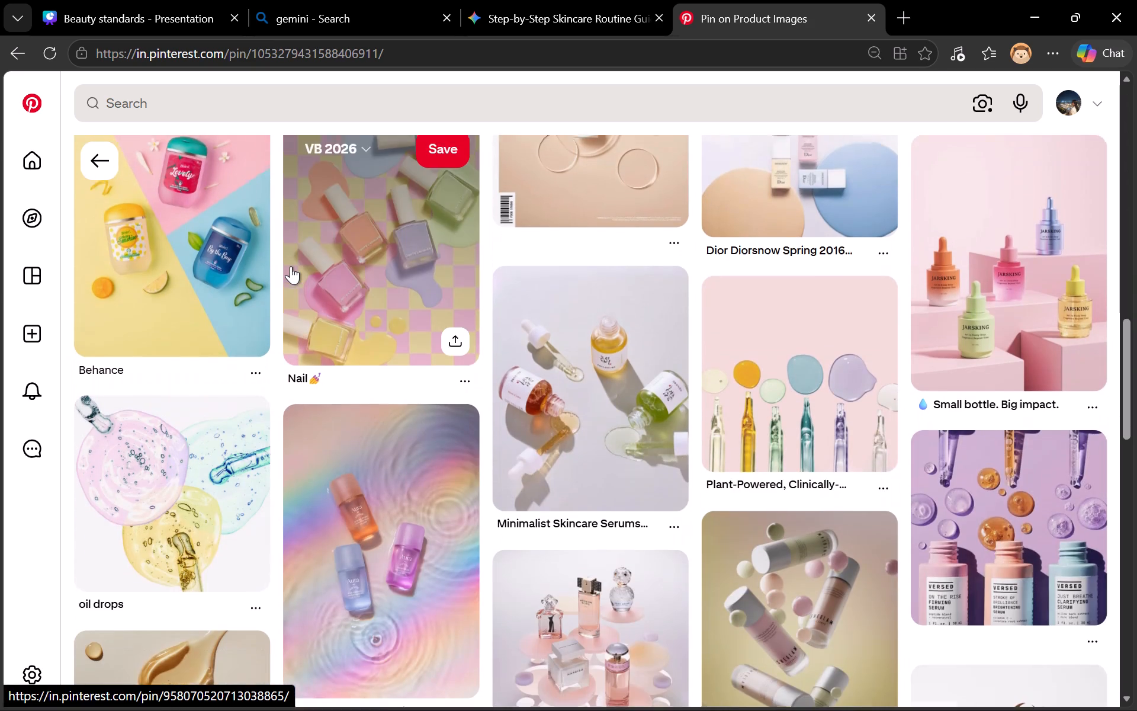
{"action": "scroll", "coordinate": [291, 266], "scroll_direction": "up", "scroll_amount": 2}
{"action": "left_click", "coordinate": [92, 162]}
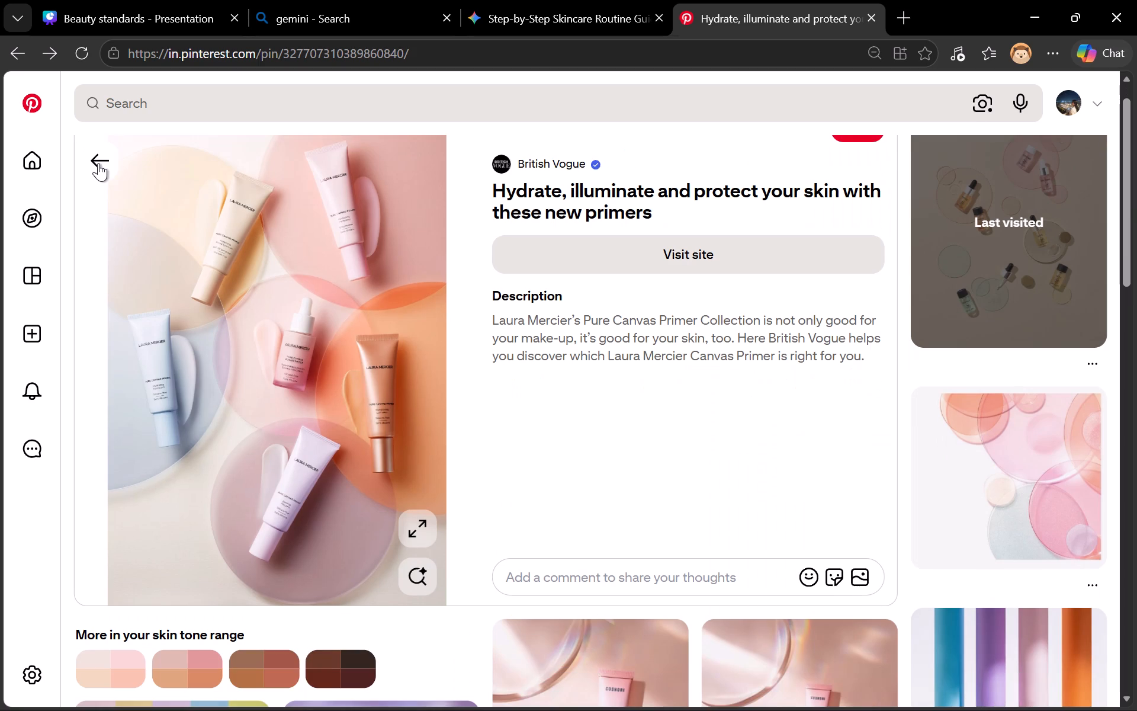
{"action": "left_click", "coordinate": [98, 163]}
{"action": "scroll", "coordinate": [316, 273], "scroll_direction": "up", "scroll_amount": 9}
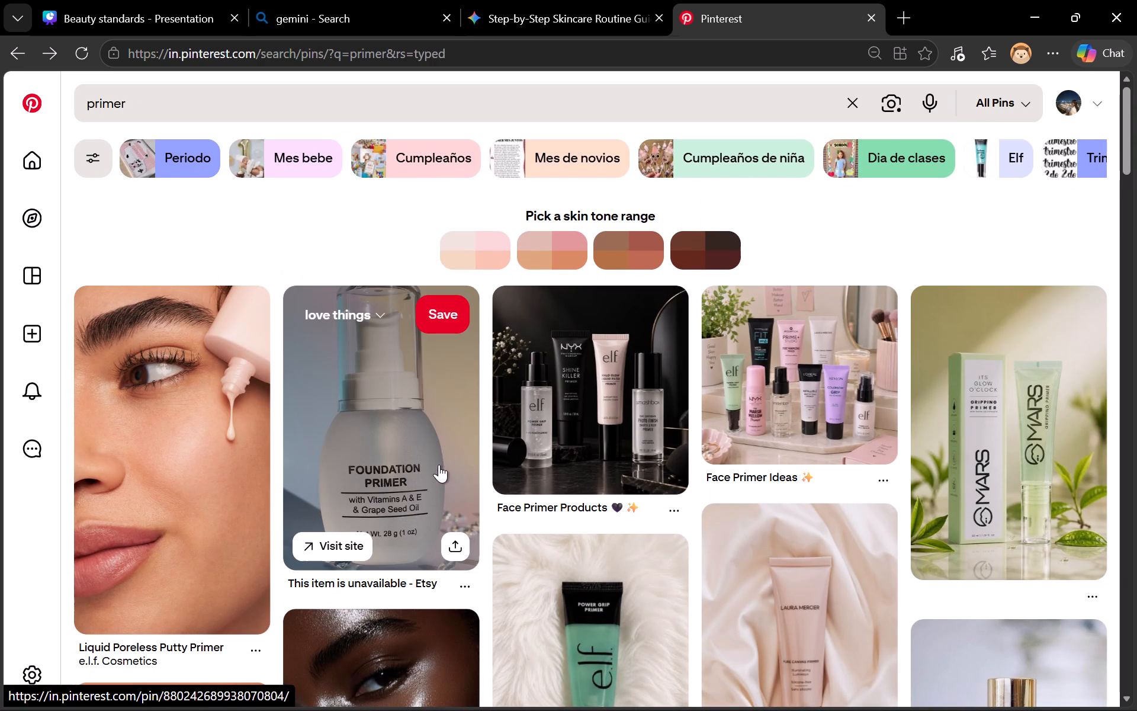
Open the pin of the green MARS Gripping Primer from the Pinterest primer results and copy its image.
{"action": "scroll", "coordinate": [711, 513], "scroll_direction": "down", "scroll_amount": 1}
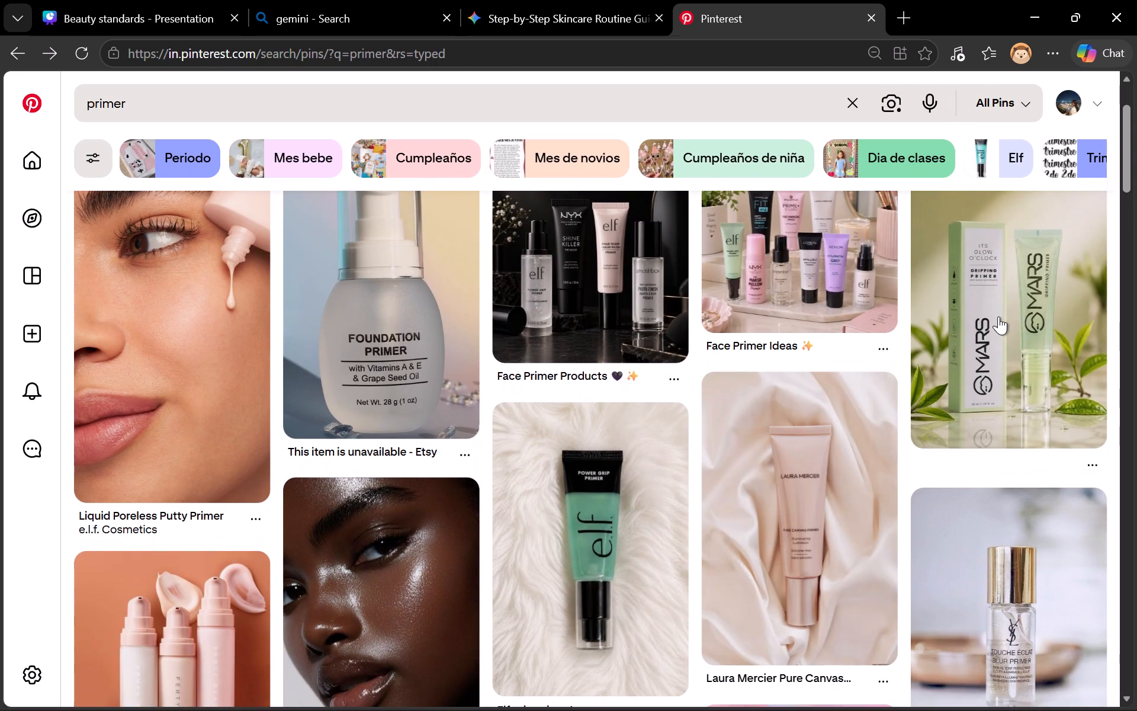
{"action": "left_click", "coordinate": [1004, 316]}
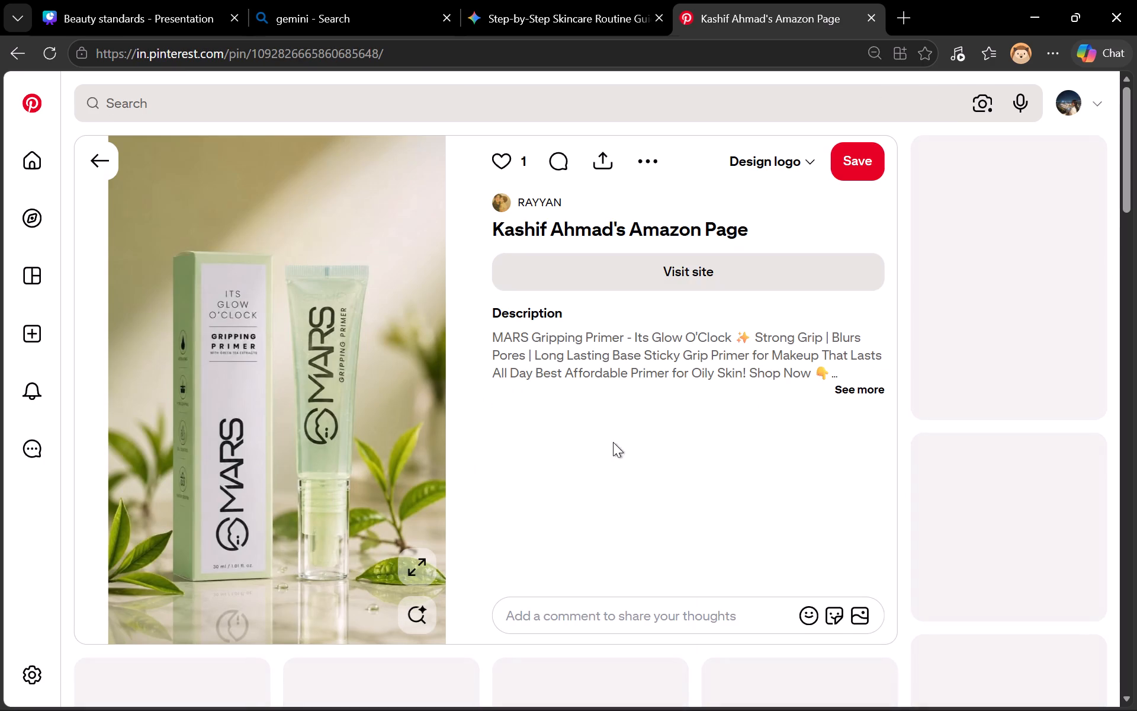
{"action": "scroll", "coordinate": [548, 472], "scroll_direction": "down", "scroll_amount": 3}
{"action": "scroll", "coordinate": [548, 472], "scroll_direction": "up", "scroll_amount": 1}
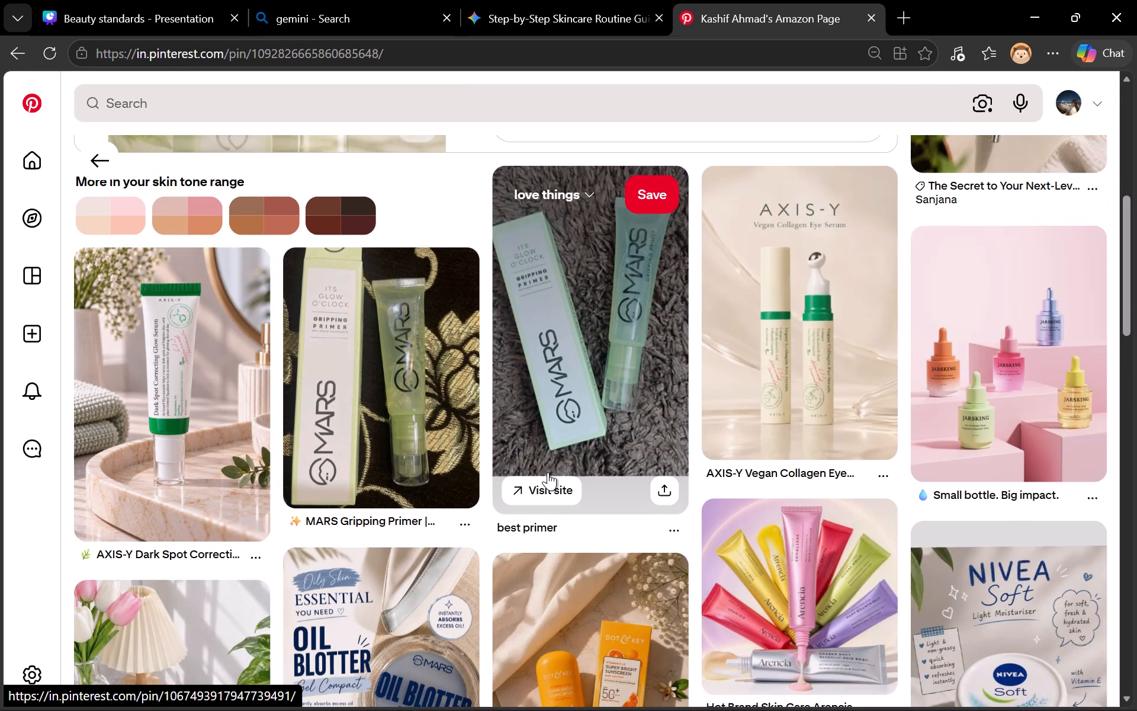
{"action": "scroll", "coordinate": [548, 472], "scroll_direction": "up", "scroll_amount": 3}
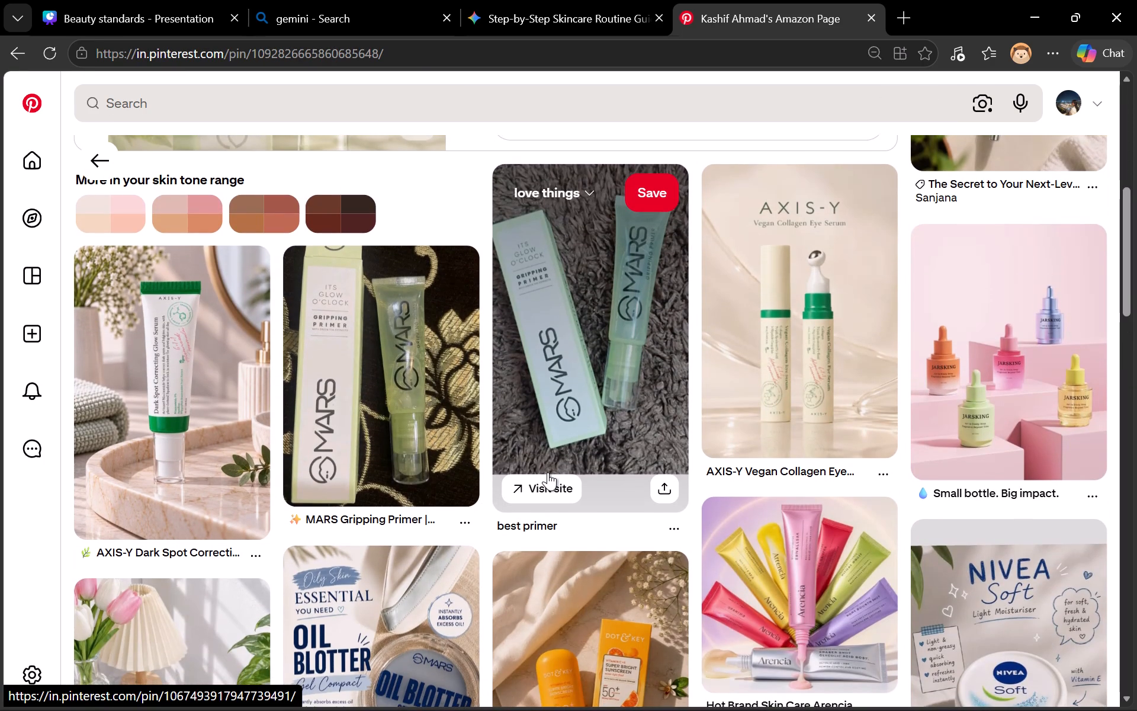
{"action": "scroll", "coordinate": [548, 472], "scroll_direction": "up", "scroll_amount": 1}
{"action": "right_click", "coordinate": [267, 465]}
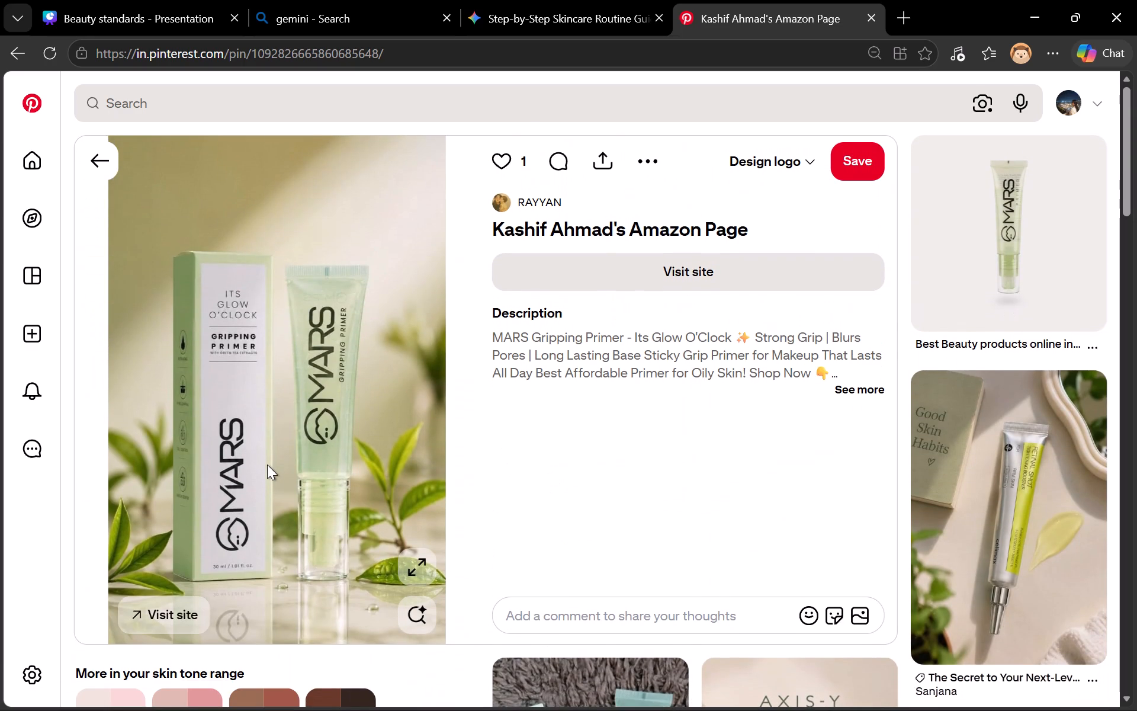
{"action": "left_click", "coordinate": [397, 210]}
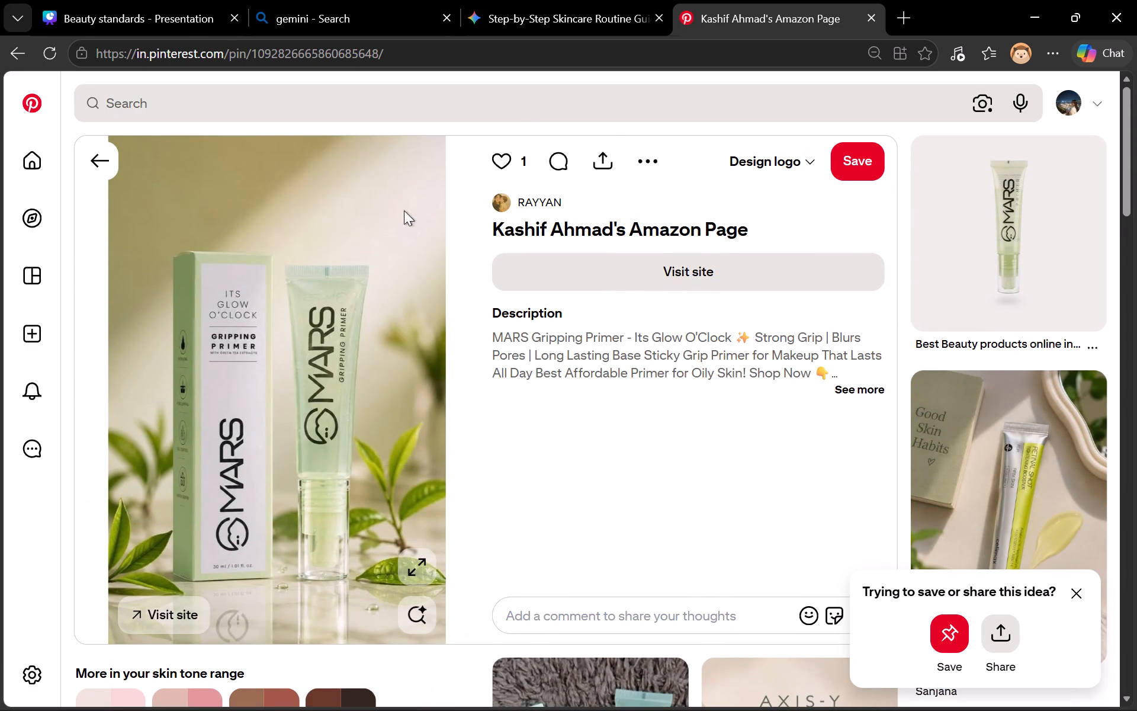
Paste the MARS primer photo onto page 7 of the Canva presentation and shrink it below the PRIMER heading.
{"action": "left_click", "coordinate": [187, 0]}
{"action": "left_click", "coordinate": [819, 448]}
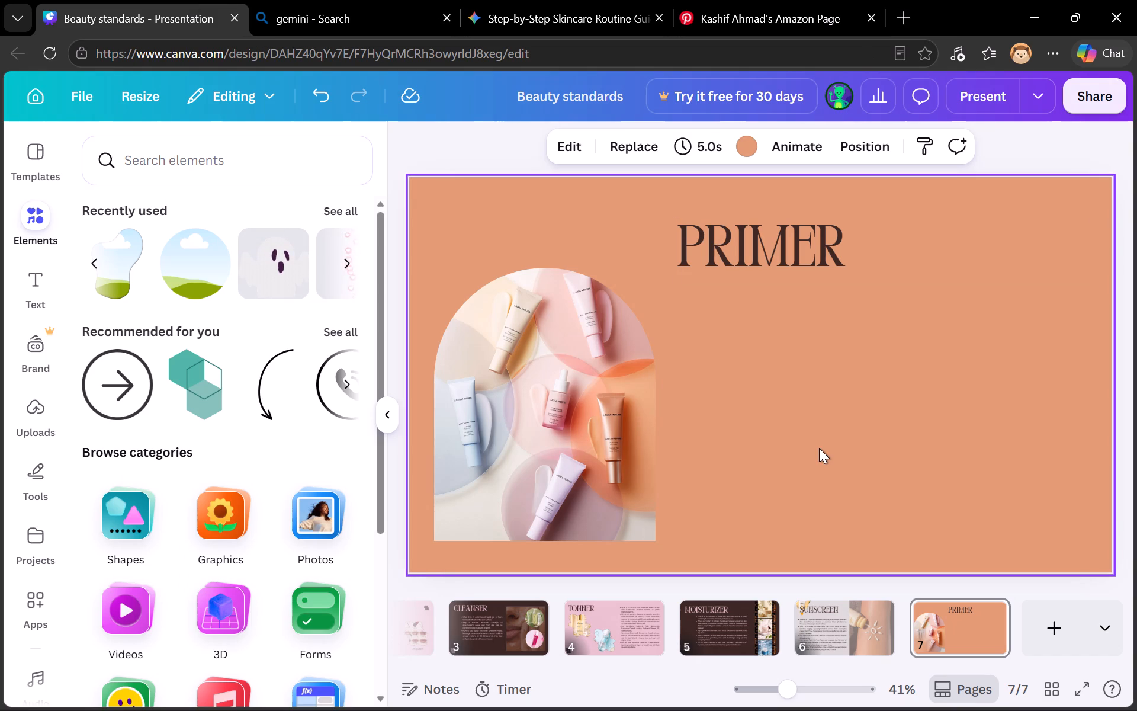
{"action": "key", "text": "ctrl+v"}
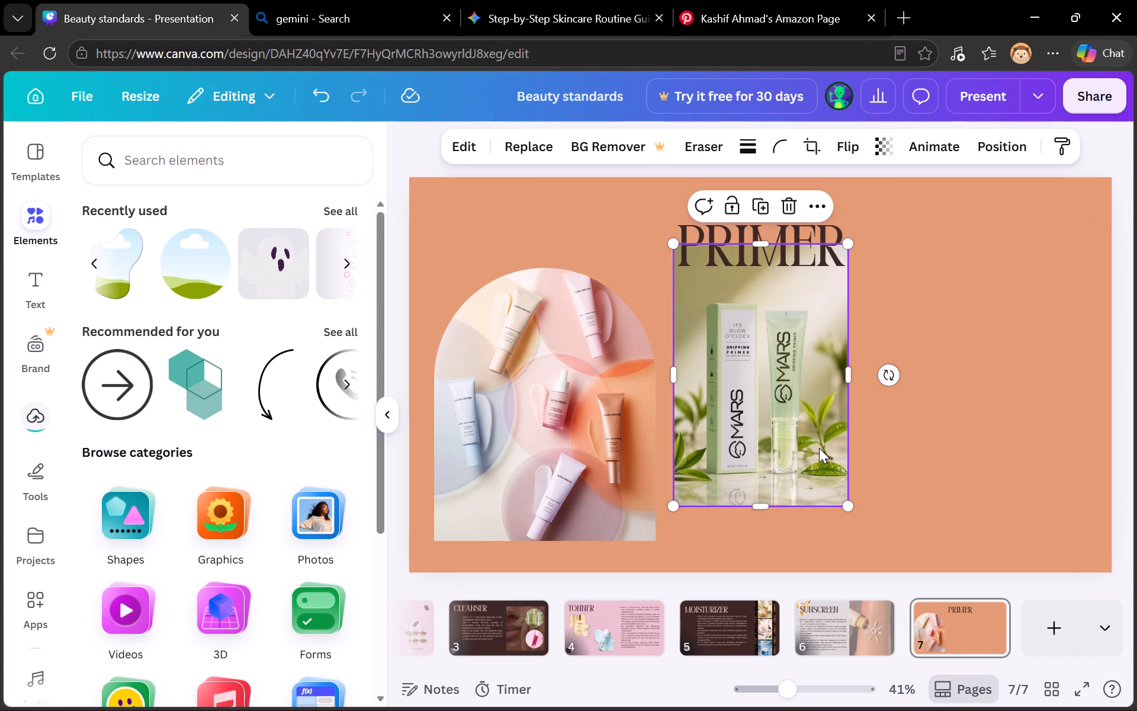
{"action": "left_click_drag", "start_coordinate": [845, 246], "coordinate": [807, 327]}
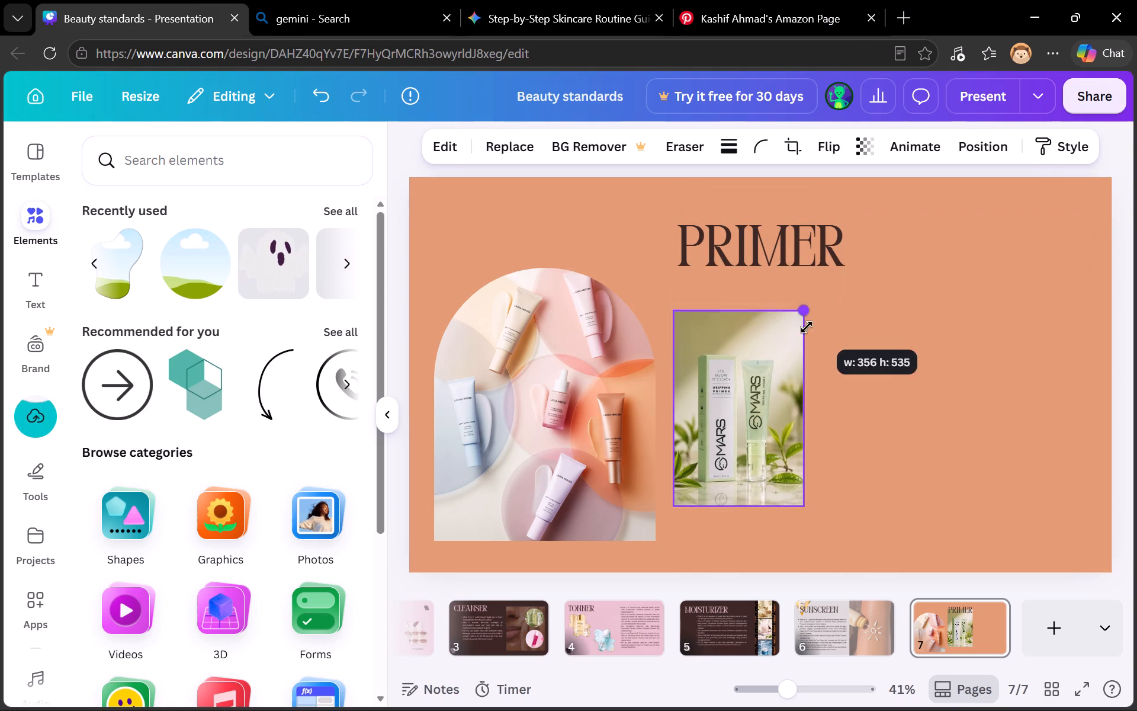
{"action": "left_click_drag", "start_coordinate": [807, 327], "coordinate": [801, 352]}
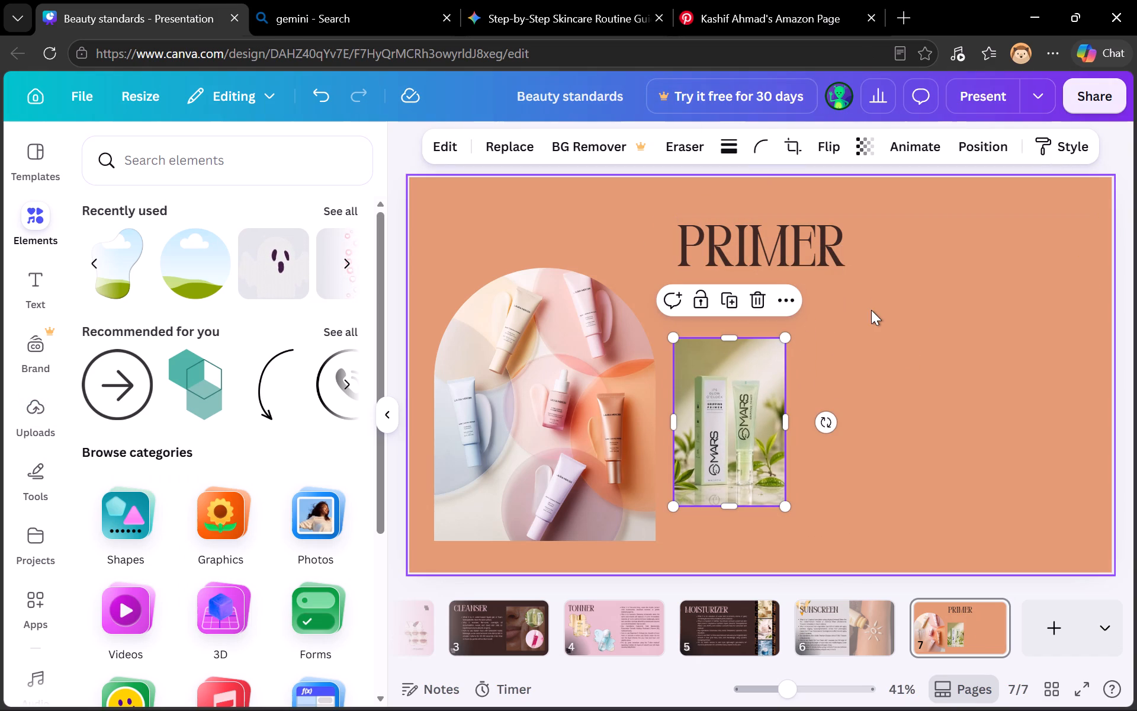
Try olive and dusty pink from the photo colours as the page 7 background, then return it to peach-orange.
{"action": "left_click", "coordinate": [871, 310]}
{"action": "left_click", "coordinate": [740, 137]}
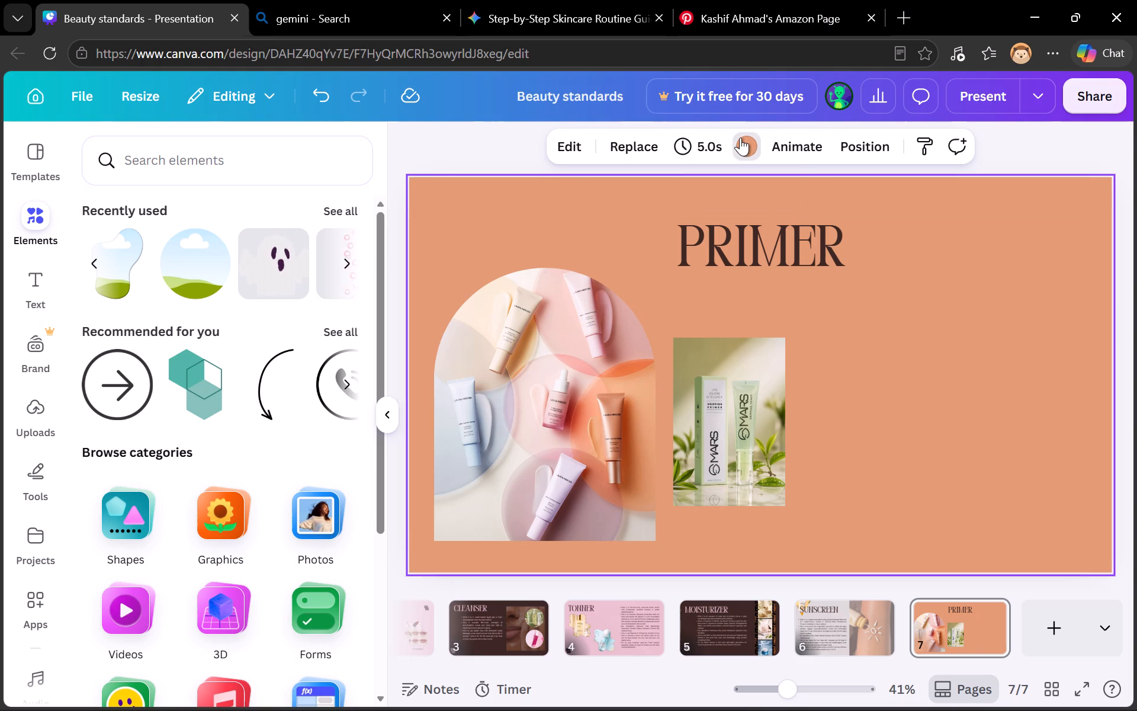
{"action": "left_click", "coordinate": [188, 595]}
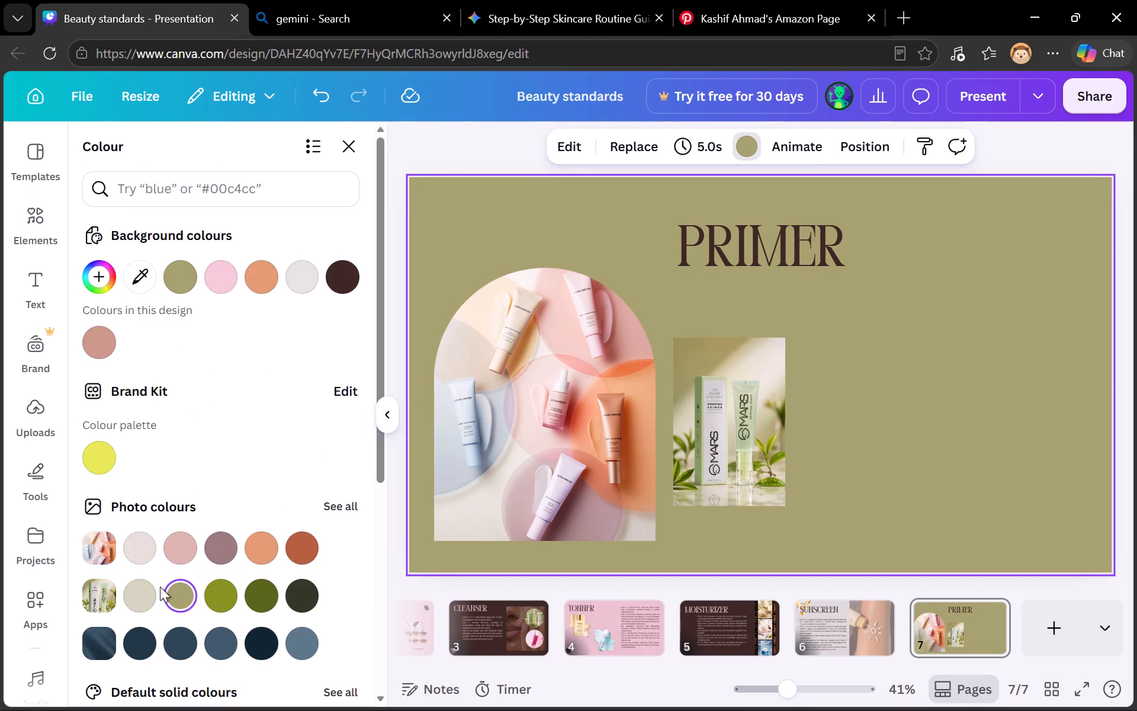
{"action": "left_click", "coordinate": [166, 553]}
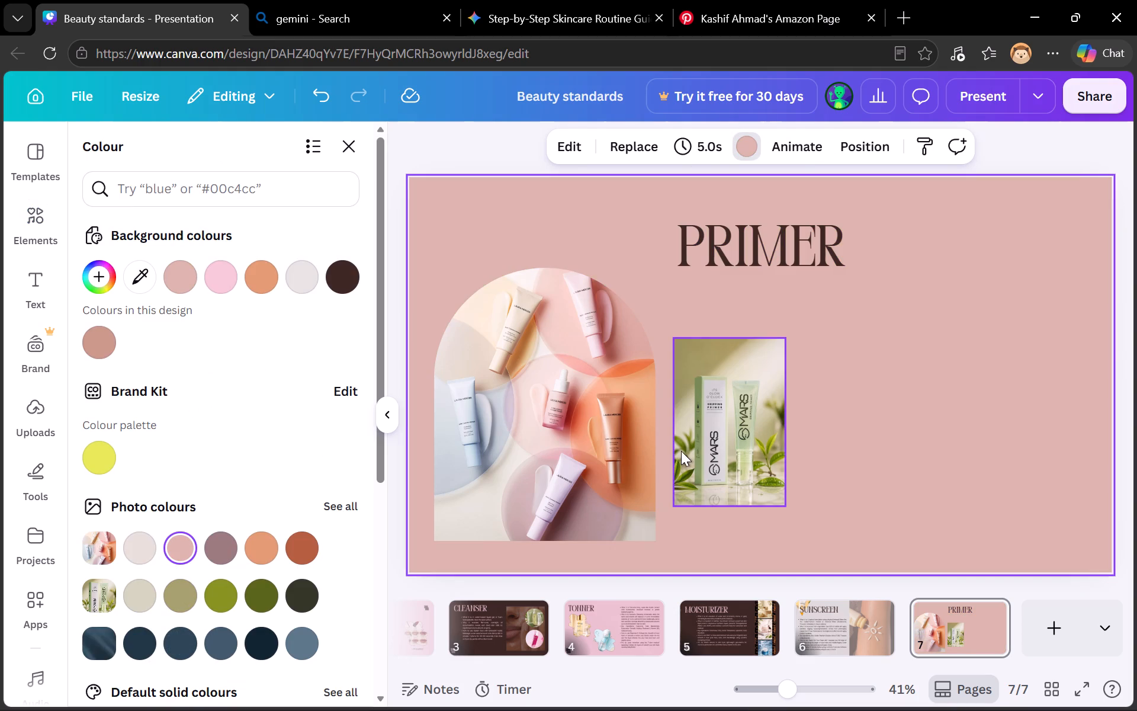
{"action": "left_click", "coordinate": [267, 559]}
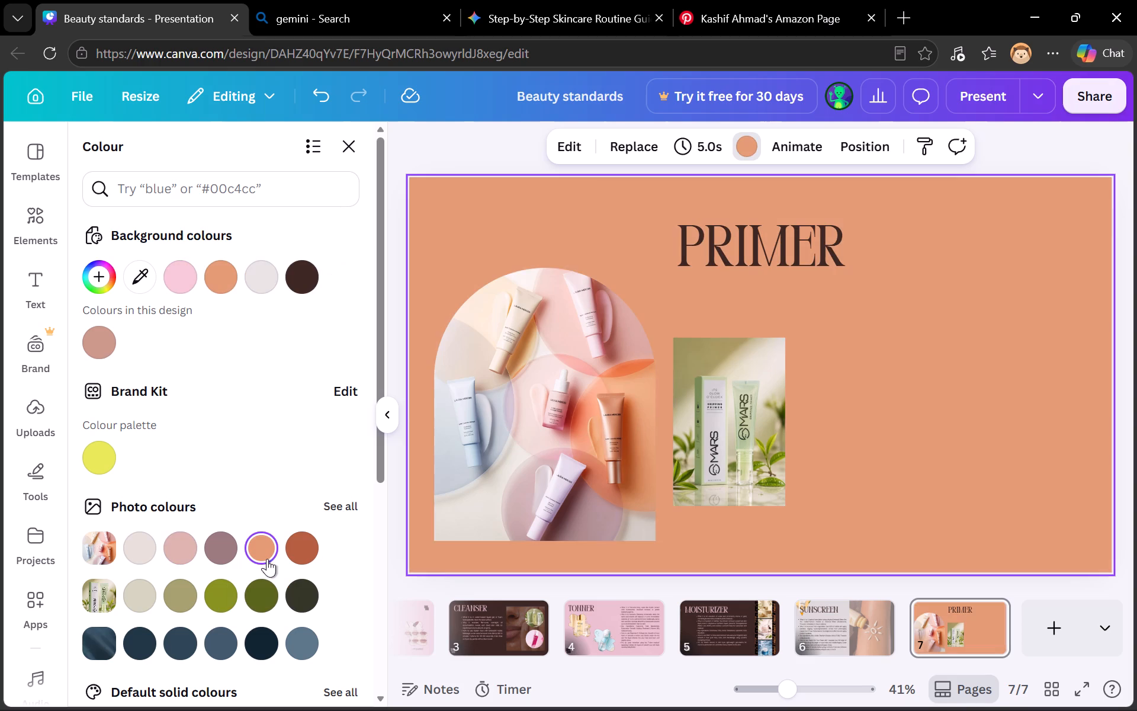
Add a circular frame to page 7 and fill it with the MARS primer photo.
{"action": "left_click_drag", "start_coordinate": [717, 431], "coordinate": [853, 417]}
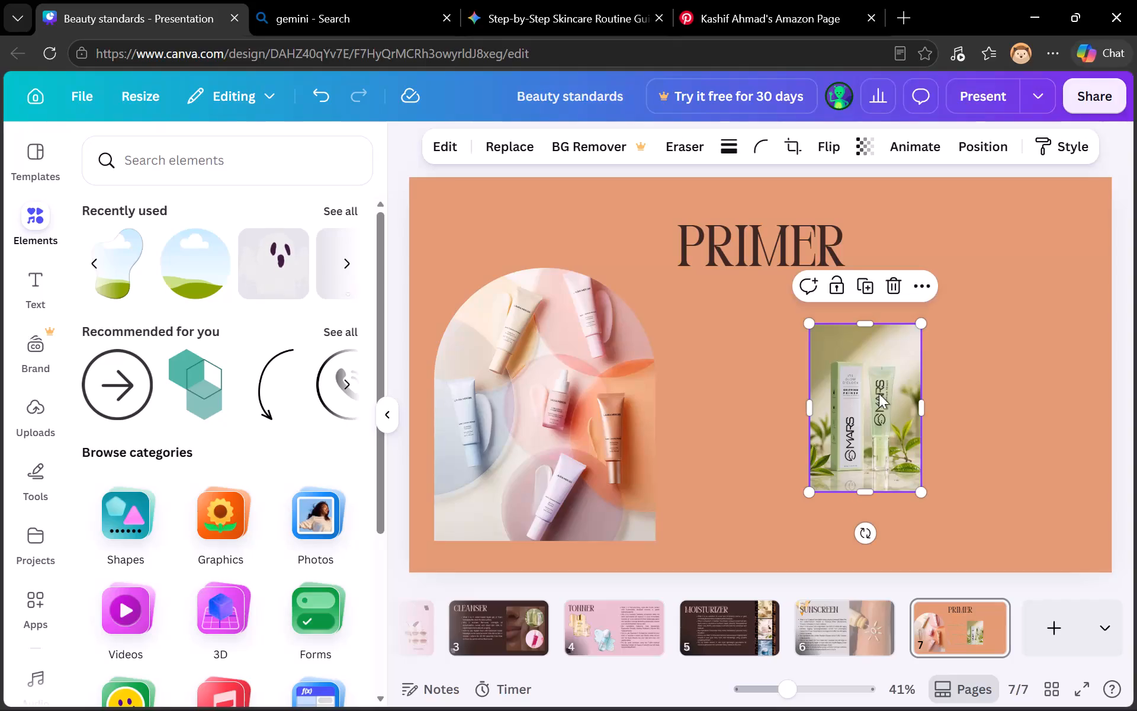
{"action": "left_click", "coordinate": [184, 282]}
{"action": "left_click_drag", "start_coordinate": [918, 354], "coordinate": [813, 347]}
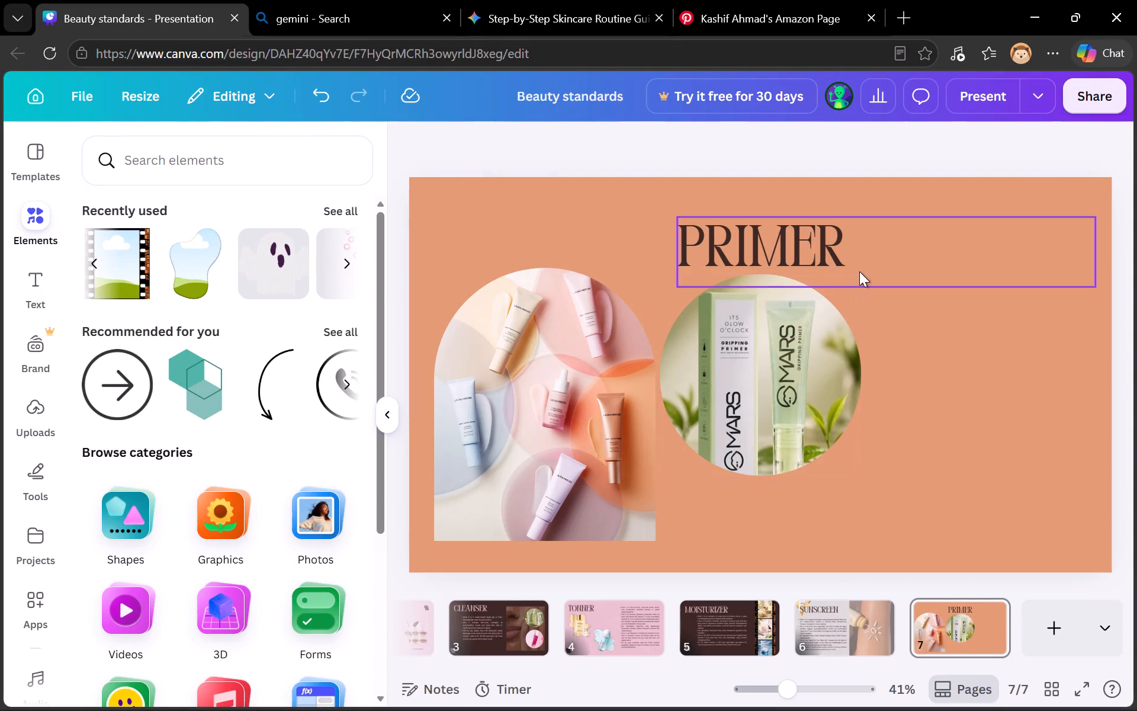
Shrink the circular MARS photo to about the PRIMER heading's height and place it in the slide's upper right corner.
{"action": "left_click", "coordinate": [815, 353]}
{"action": "left_click_drag", "start_coordinate": [863, 277], "coordinate": [795, 379]}
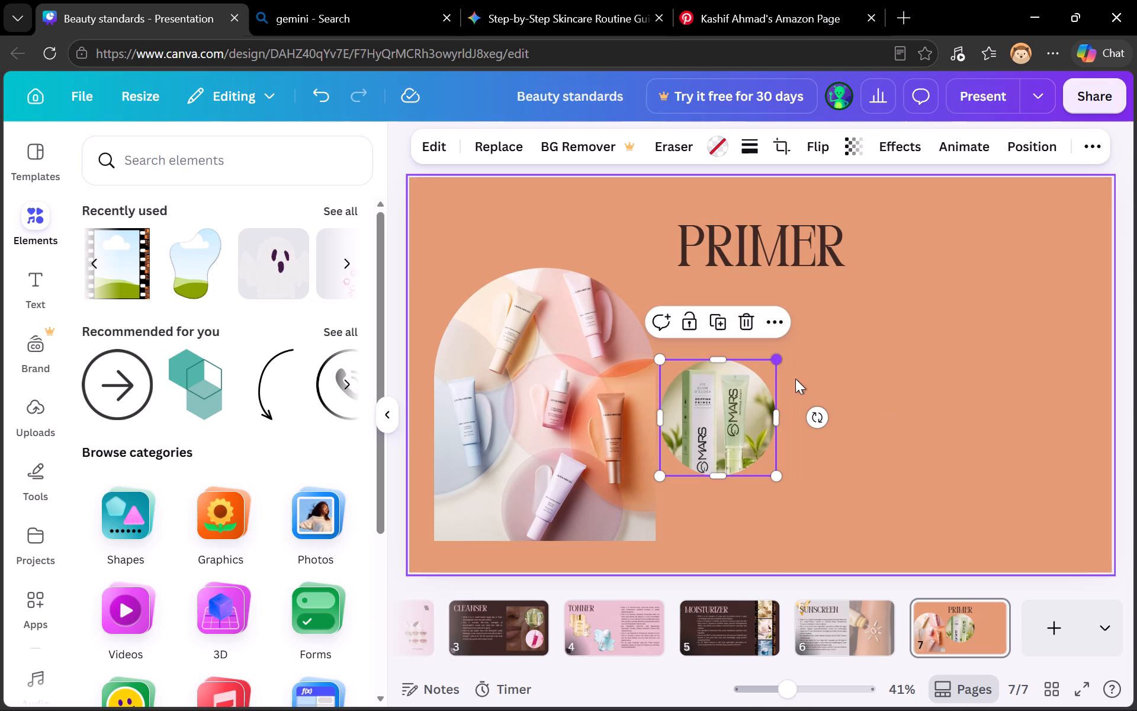
{"action": "left_click_drag", "start_coordinate": [727, 434], "coordinate": [991, 268]}
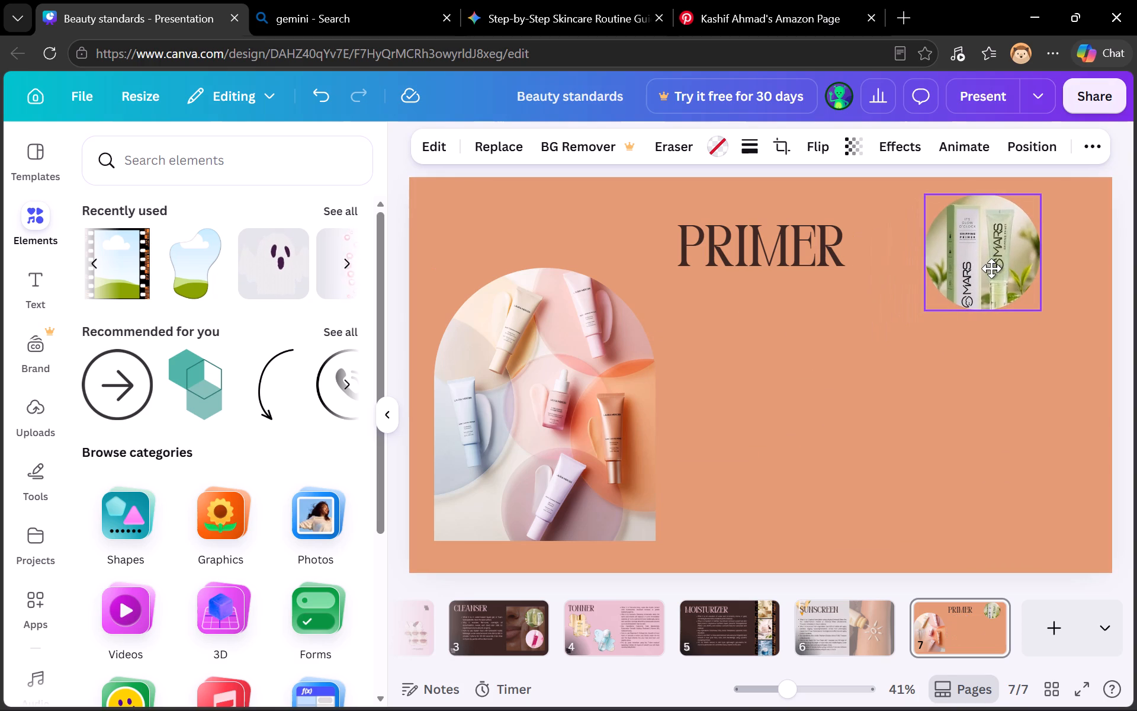
{"action": "left_click_drag", "start_coordinate": [991, 268], "coordinate": [926, 261]}
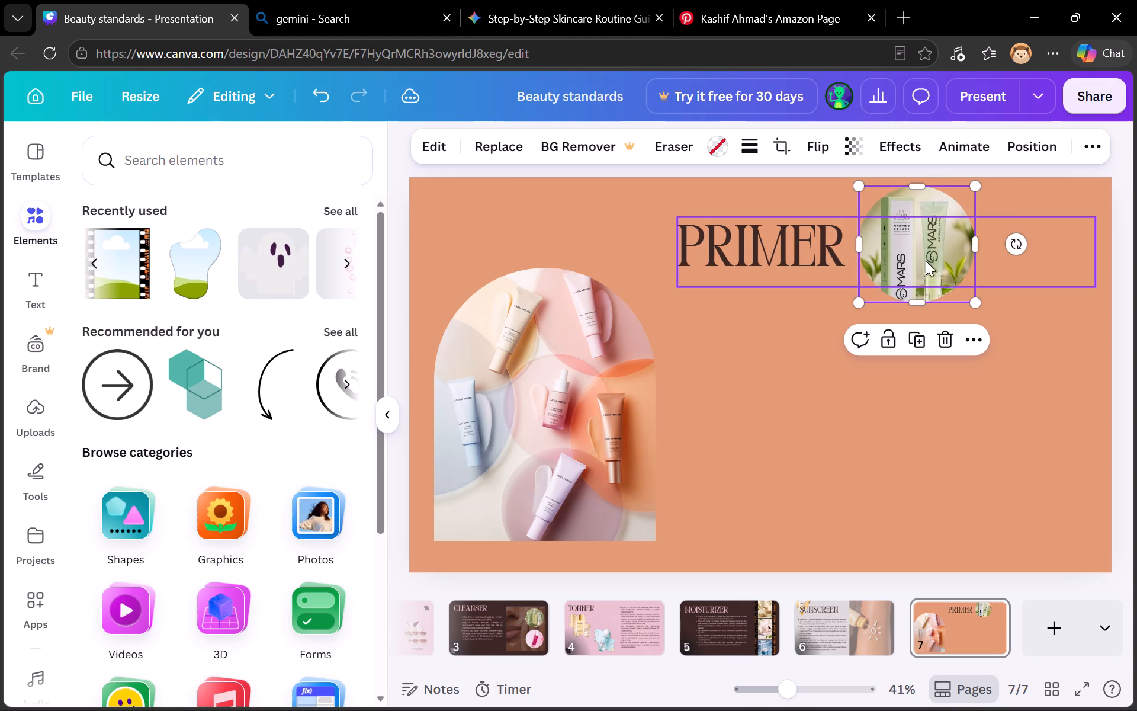
{"action": "left_click_drag", "start_coordinate": [974, 190], "coordinate": [948, 241]}
{"action": "left_click", "coordinate": [895, 265]}
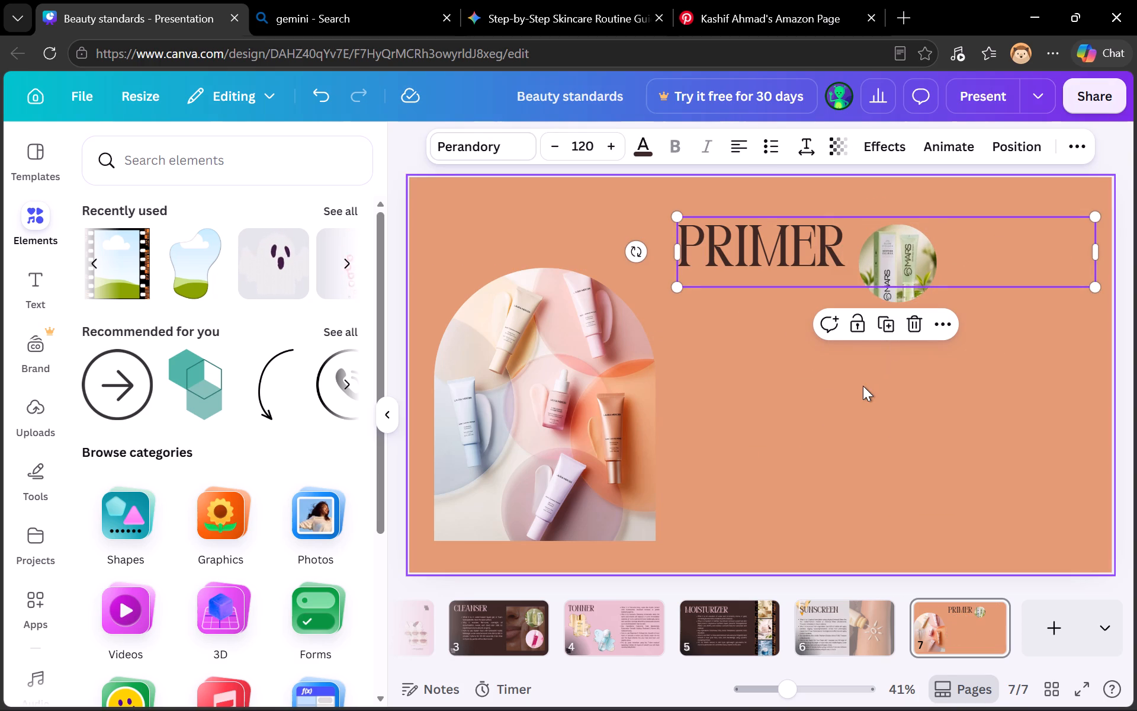
{"action": "left_click", "coordinate": [862, 386]}
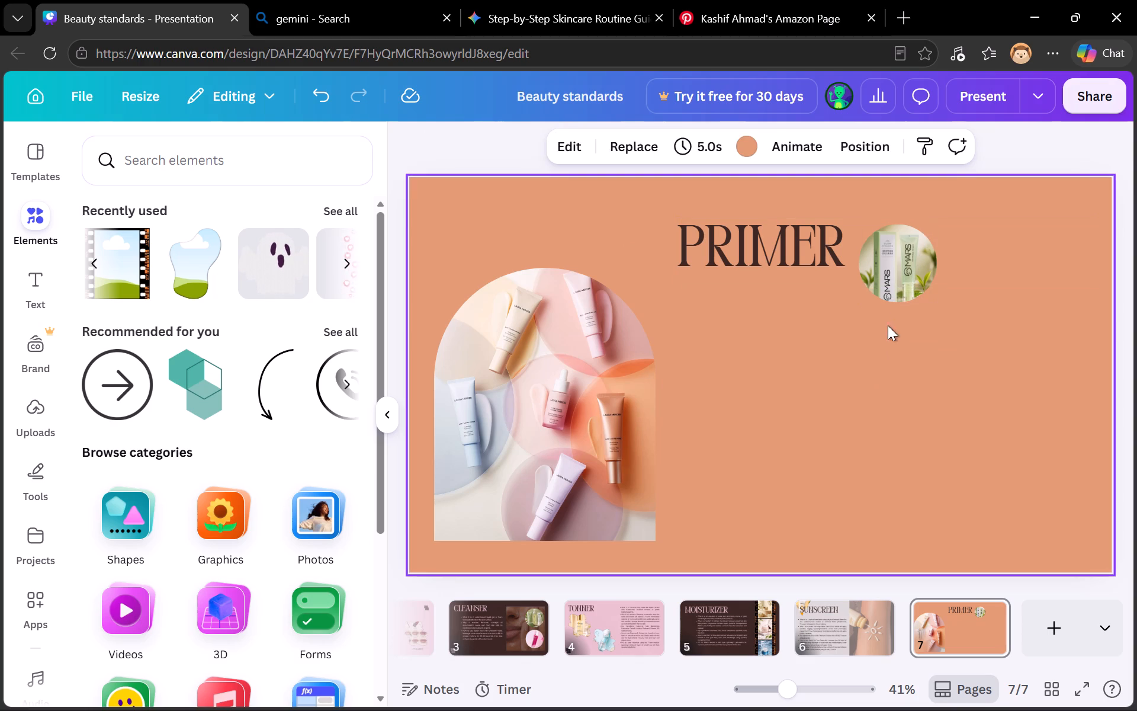
{"action": "left_click_drag", "start_coordinate": [897, 298], "coordinate": [1087, 244]}
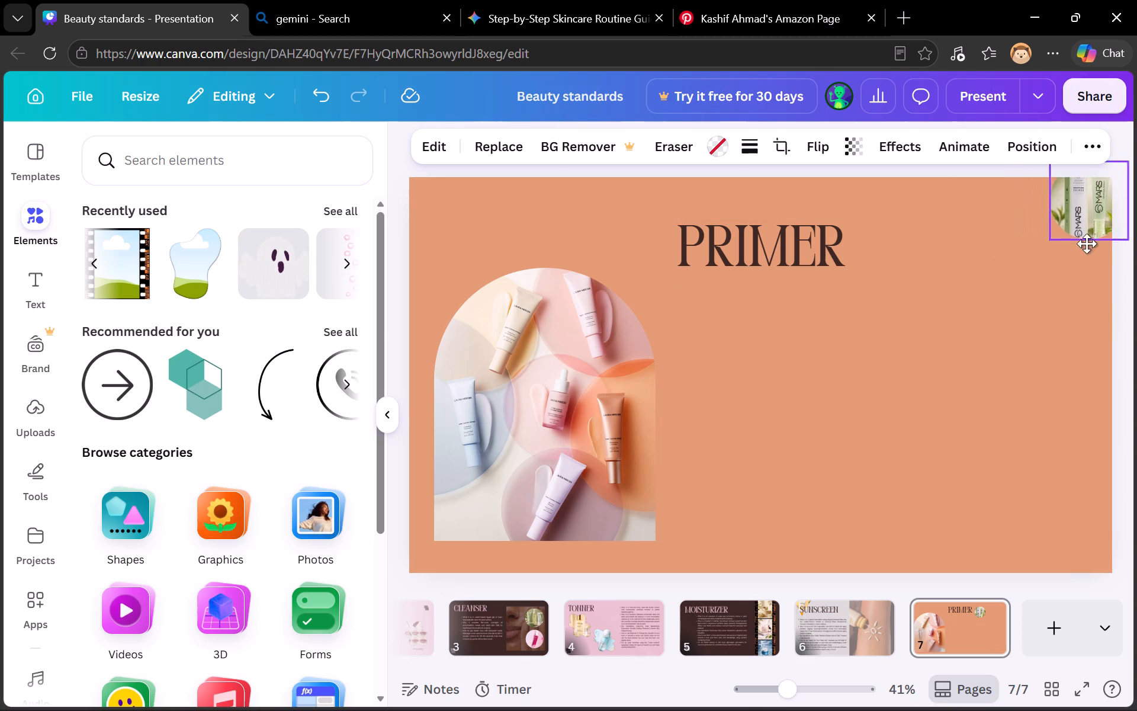
{"action": "left_click_drag", "start_coordinate": [1087, 244], "coordinate": [1019, 277]}
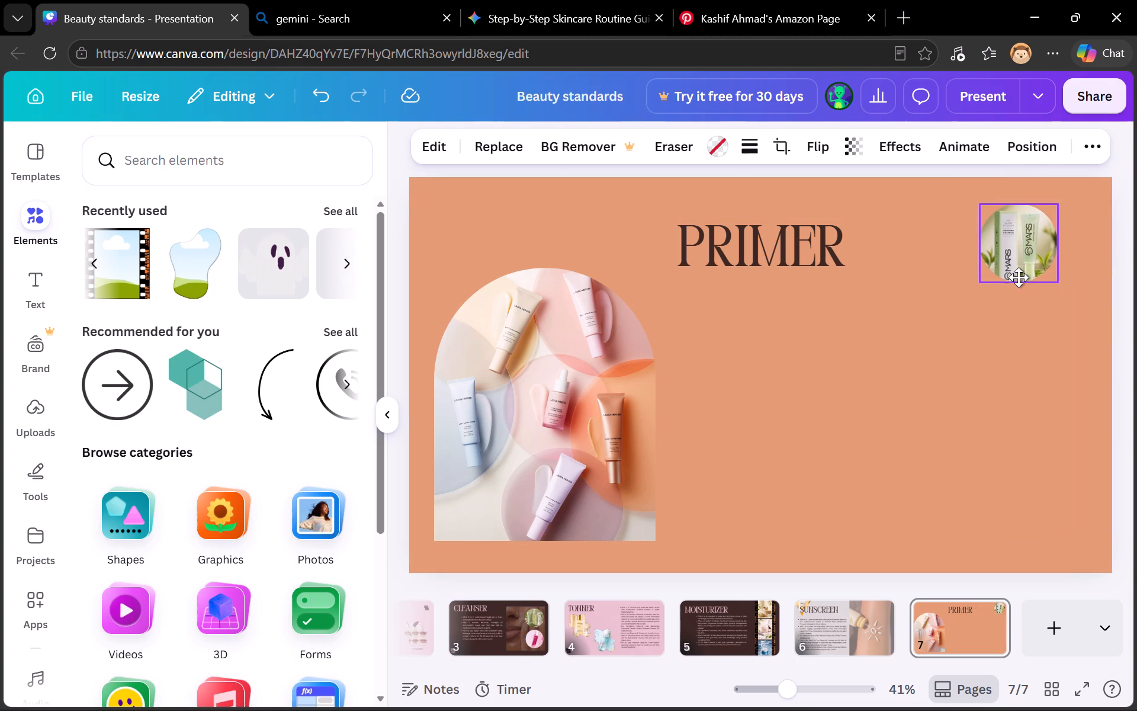
{"action": "left_click_drag", "start_coordinate": [1019, 277], "coordinate": [1018, 270]}
{"action": "left_click", "coordinate": [914, 345]}
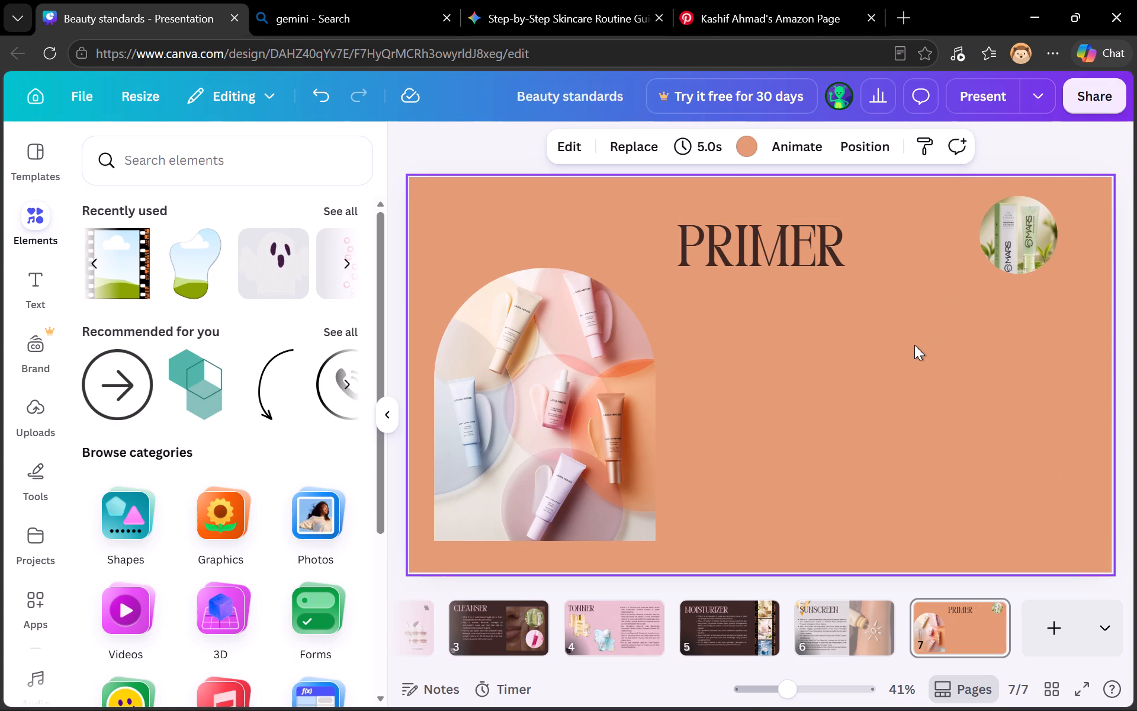
Add a second circular frame to page 7.
{"action": "left_click", "coordinate": [85, 257]}
{"action": "left_click", "coordinate": [112, 262]}
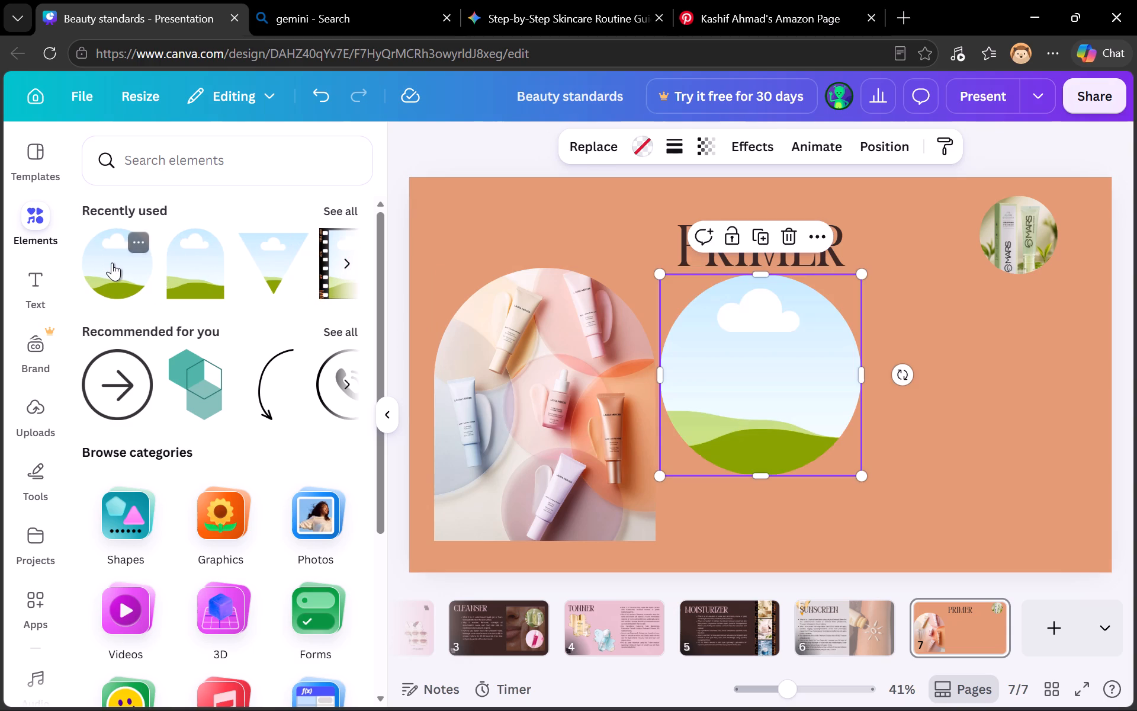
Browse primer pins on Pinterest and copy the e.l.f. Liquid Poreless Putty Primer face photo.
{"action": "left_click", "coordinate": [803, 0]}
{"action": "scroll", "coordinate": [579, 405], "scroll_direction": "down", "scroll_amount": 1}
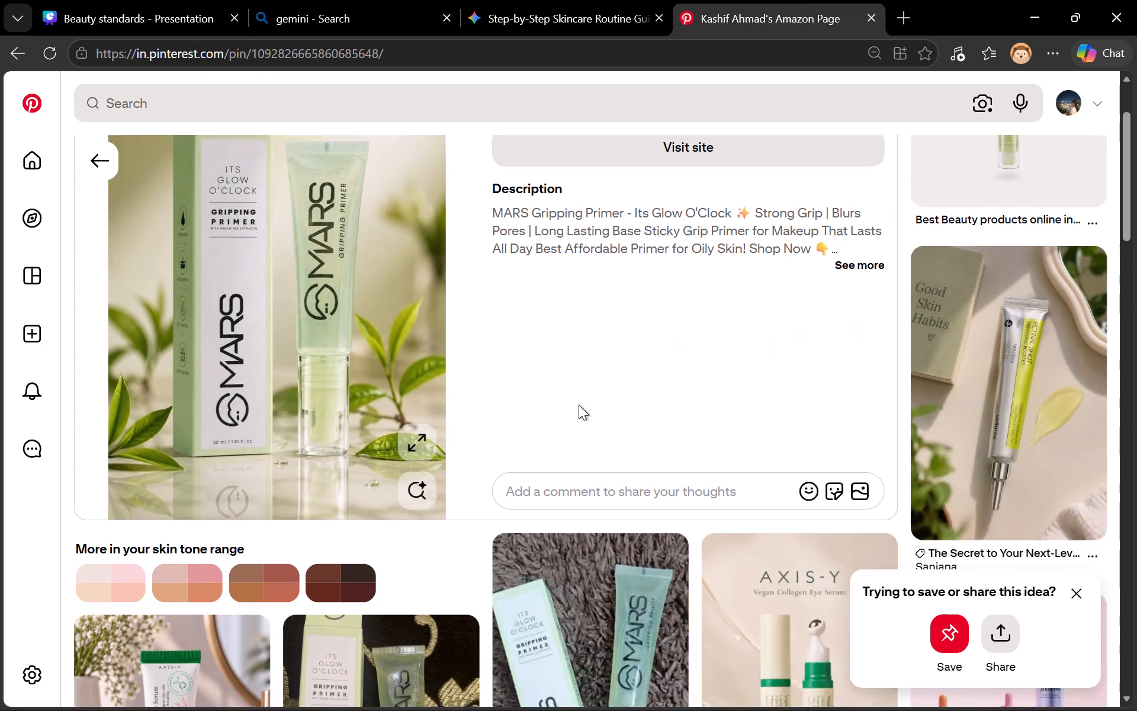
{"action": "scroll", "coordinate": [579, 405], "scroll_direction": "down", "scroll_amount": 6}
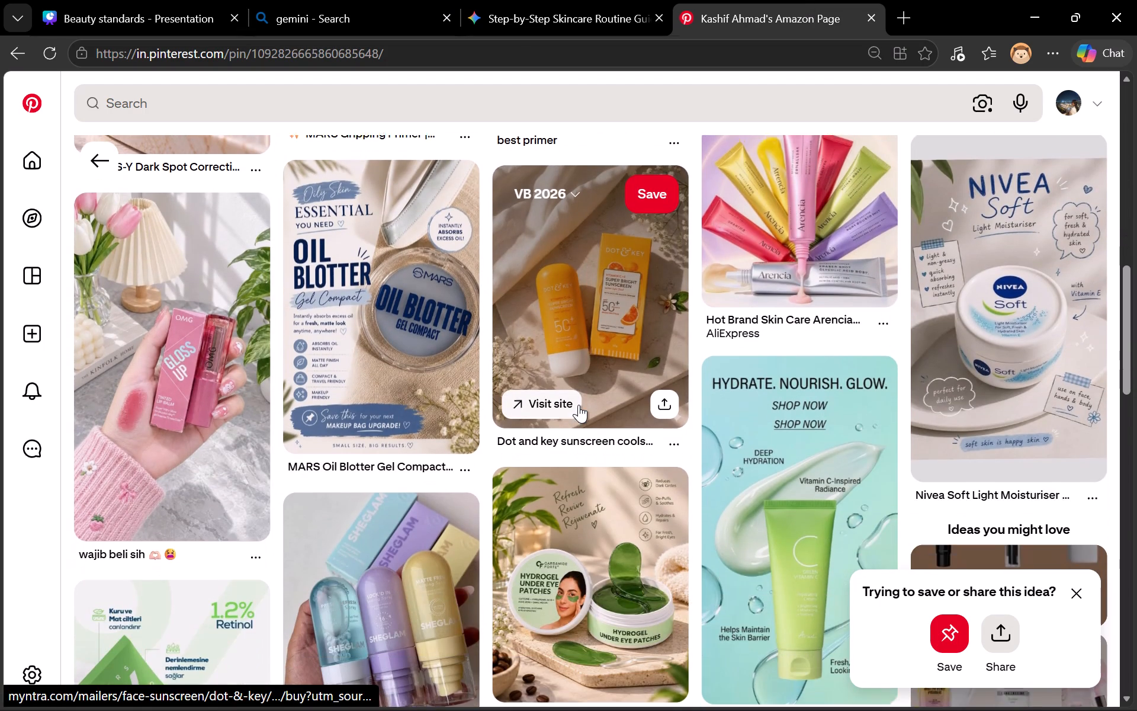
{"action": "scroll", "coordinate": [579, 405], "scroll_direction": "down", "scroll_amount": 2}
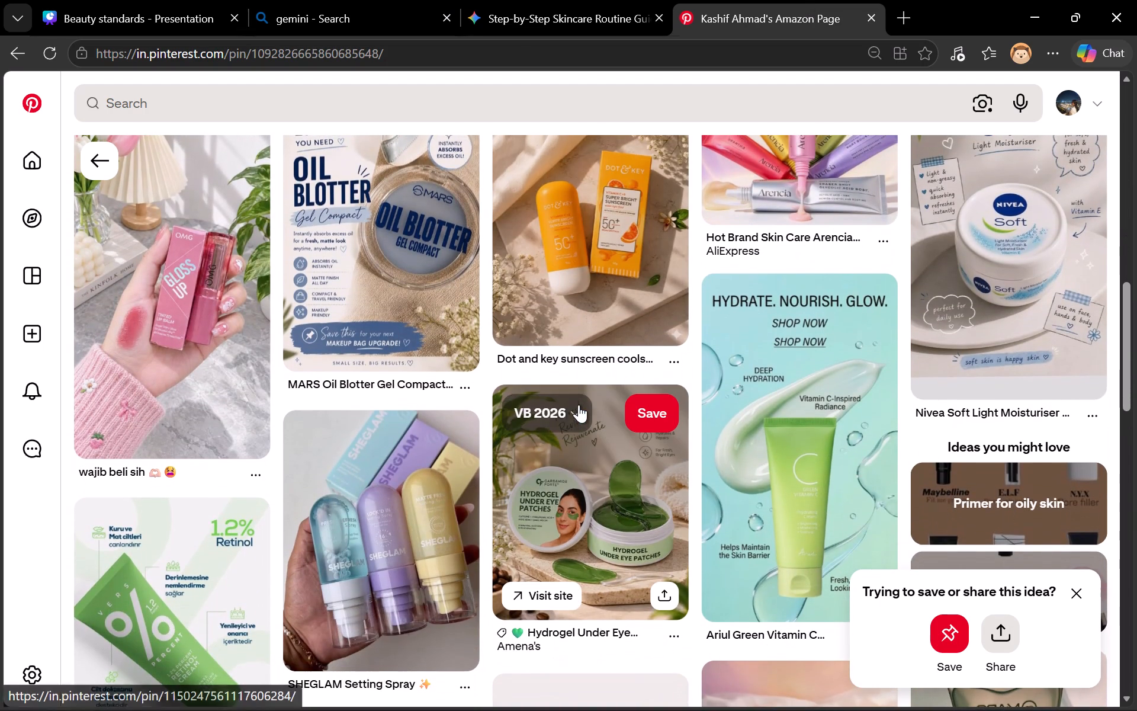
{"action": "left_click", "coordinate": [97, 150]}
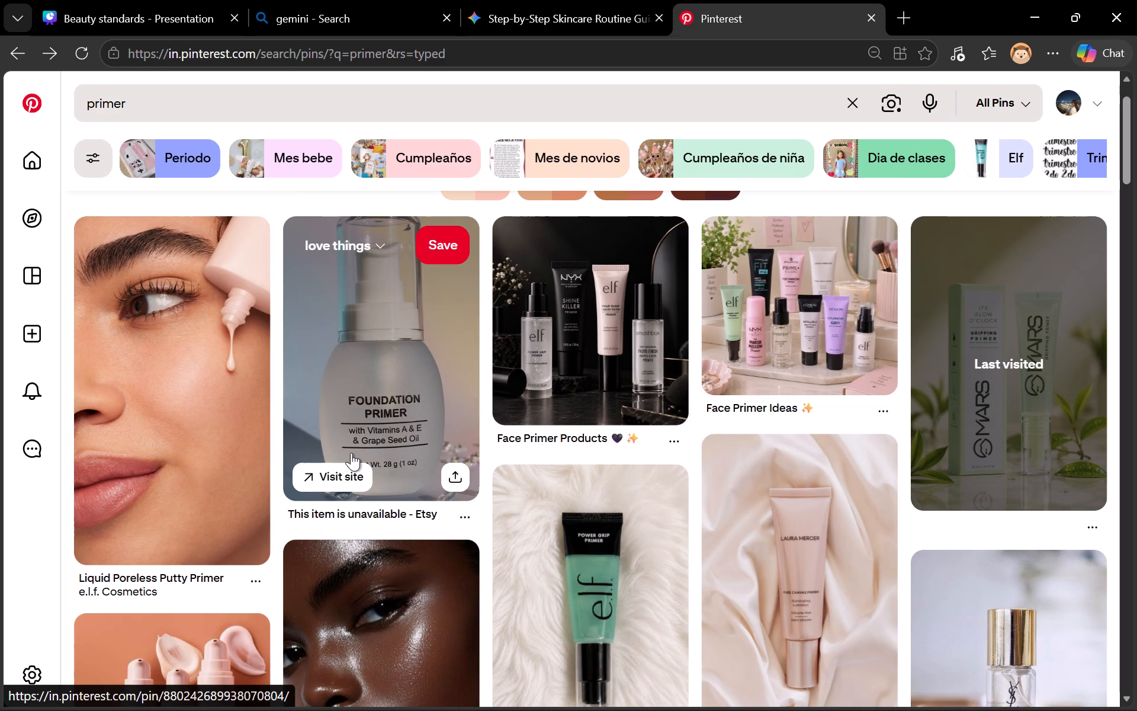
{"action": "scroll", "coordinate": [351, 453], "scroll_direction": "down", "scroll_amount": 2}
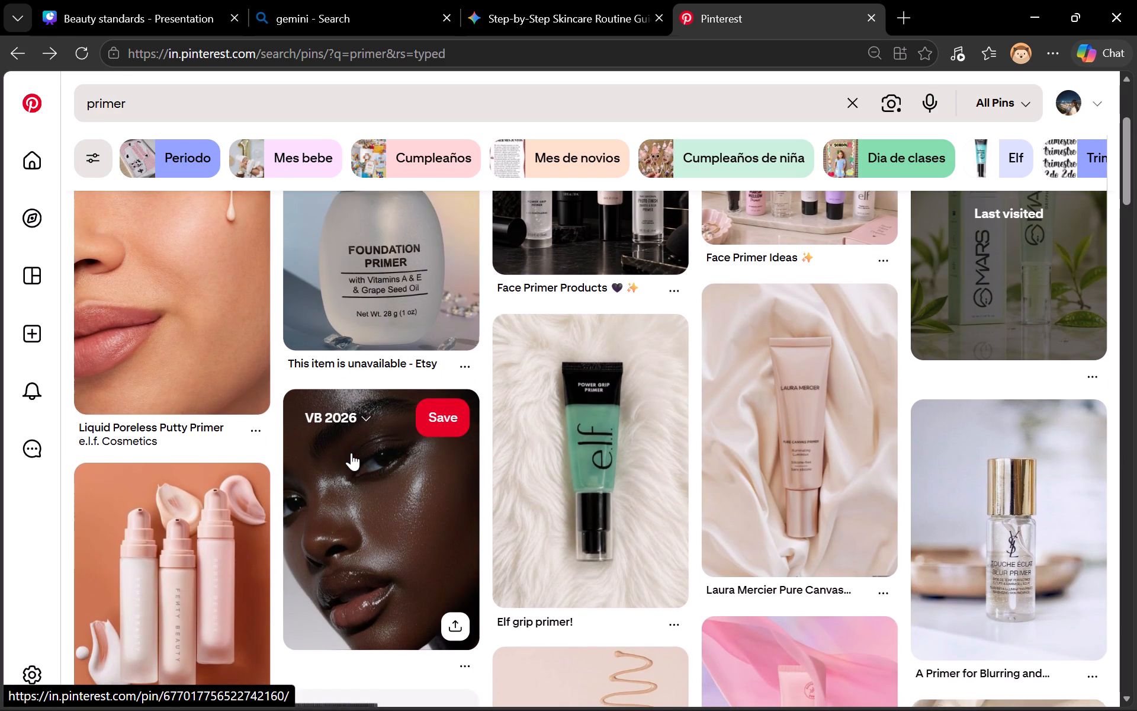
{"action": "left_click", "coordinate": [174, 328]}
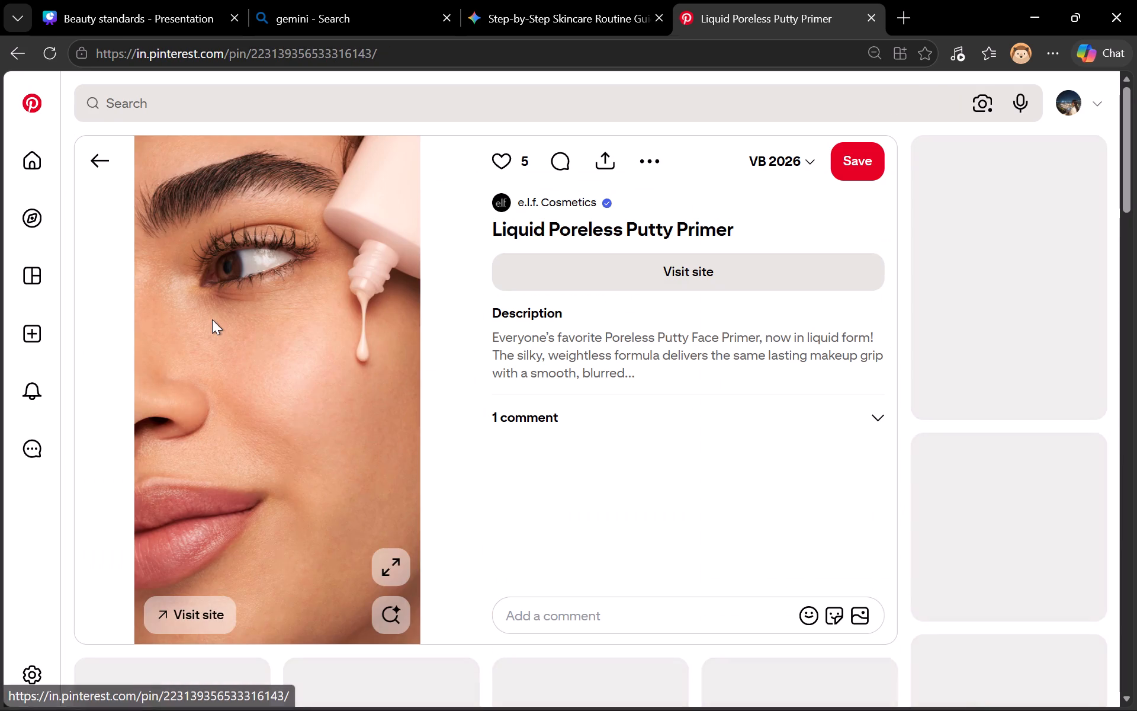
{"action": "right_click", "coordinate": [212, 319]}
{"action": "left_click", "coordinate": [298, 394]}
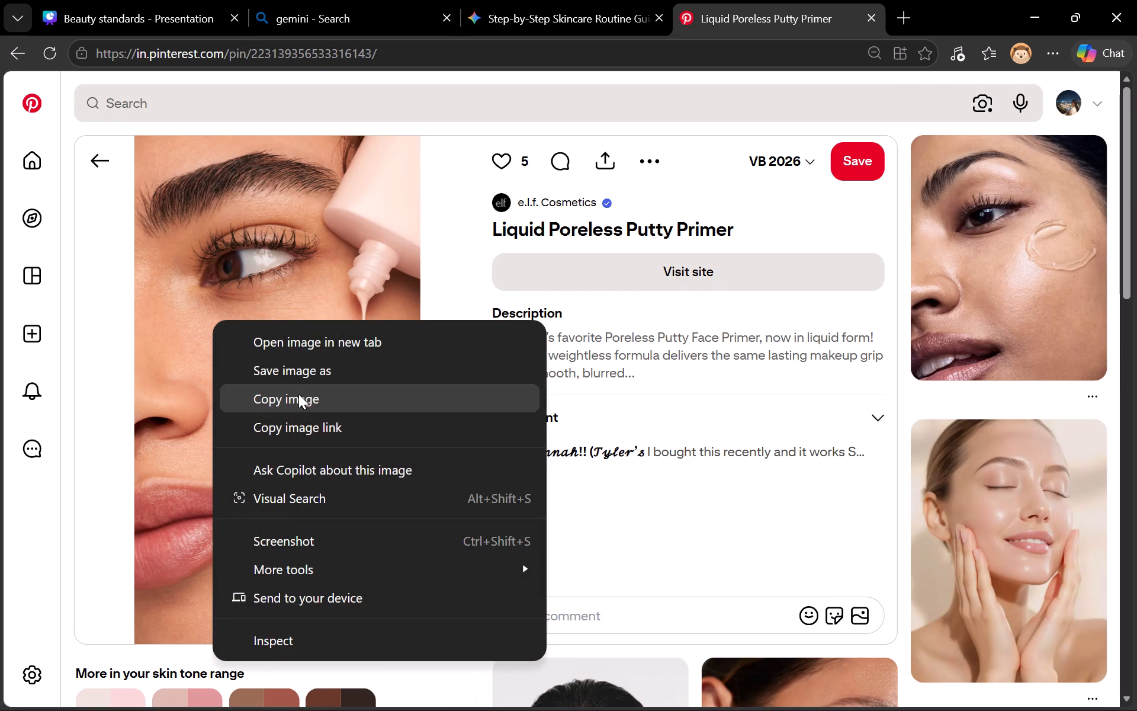
Close the browser tab with the gemini search results.
{"action": "left_click", "coordinate": [351, 0]}
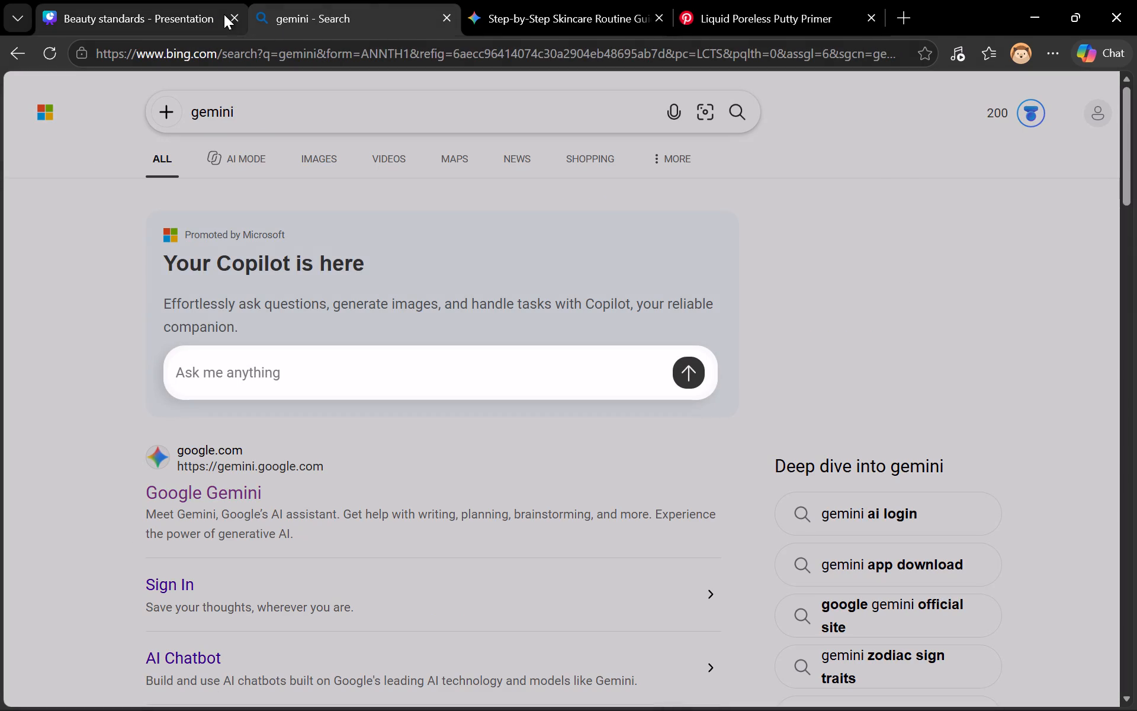
{"action": "left_click", "coordinate": [444, 13]}
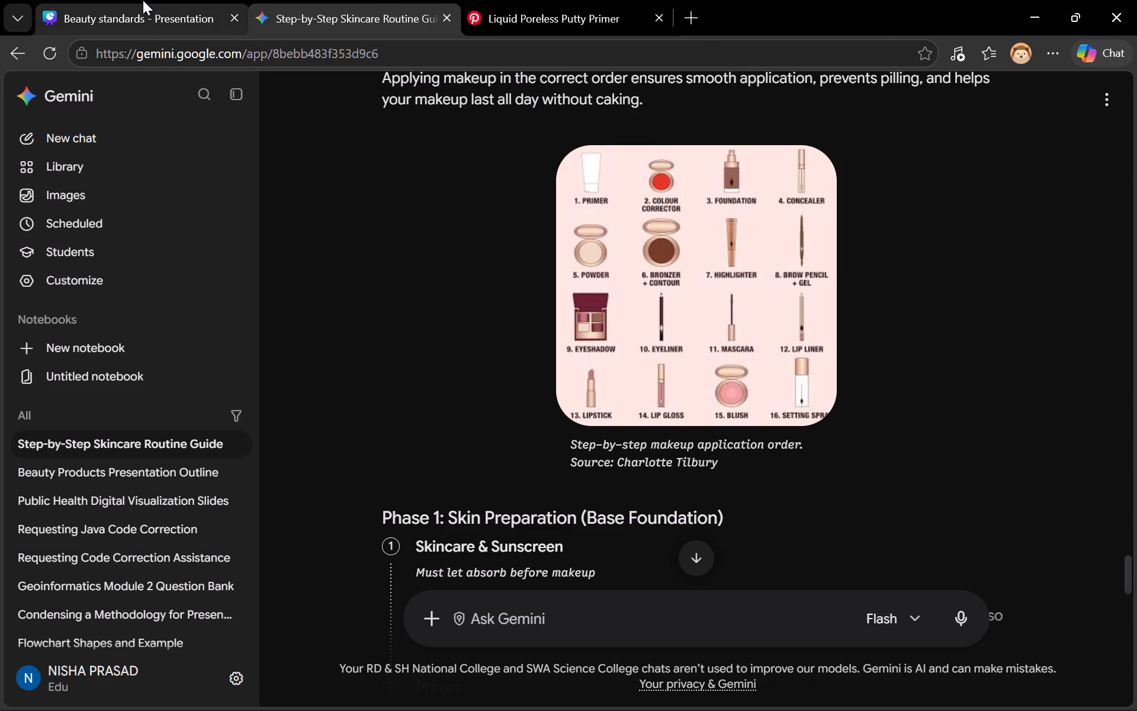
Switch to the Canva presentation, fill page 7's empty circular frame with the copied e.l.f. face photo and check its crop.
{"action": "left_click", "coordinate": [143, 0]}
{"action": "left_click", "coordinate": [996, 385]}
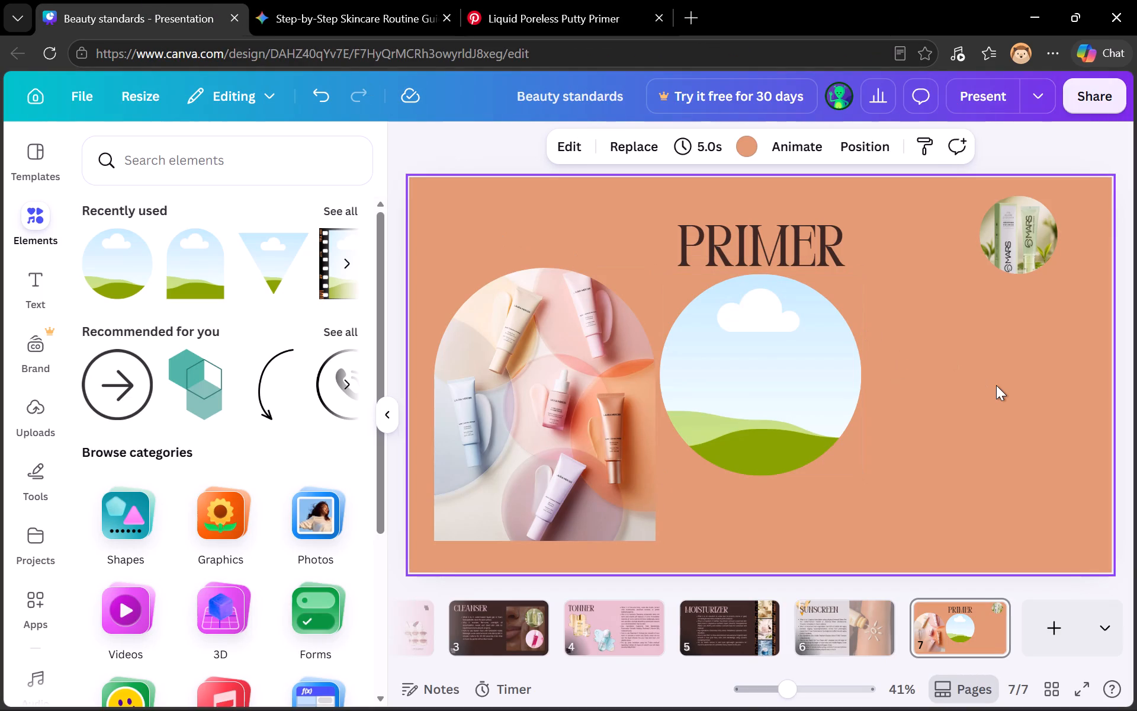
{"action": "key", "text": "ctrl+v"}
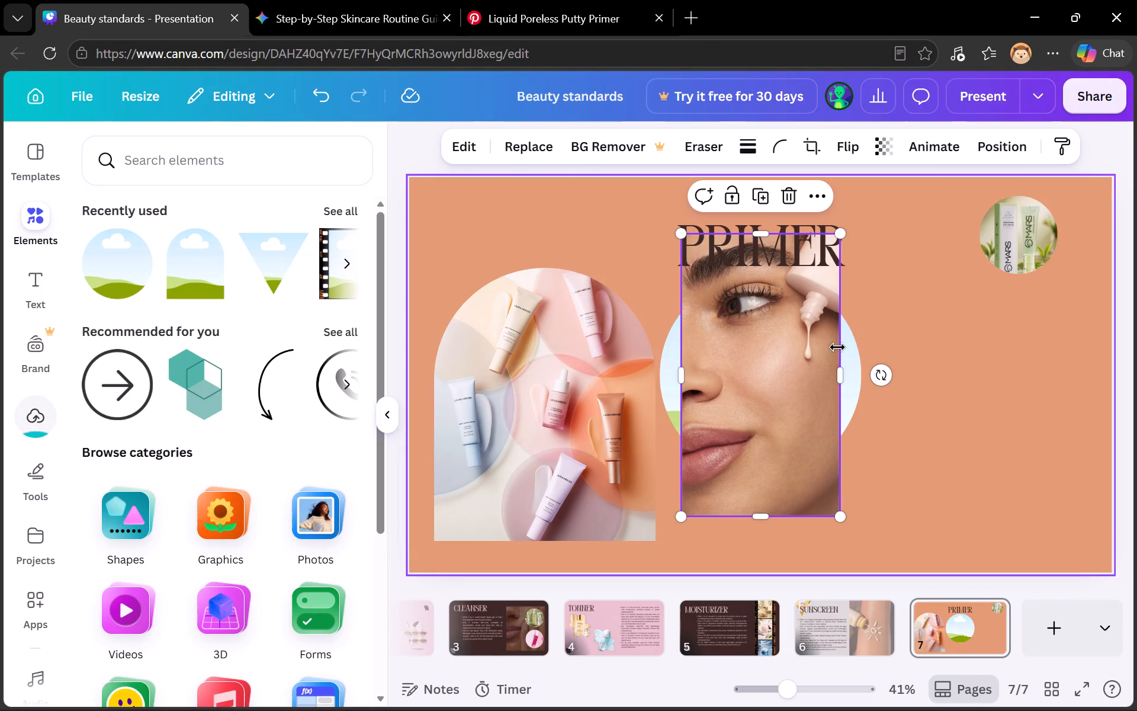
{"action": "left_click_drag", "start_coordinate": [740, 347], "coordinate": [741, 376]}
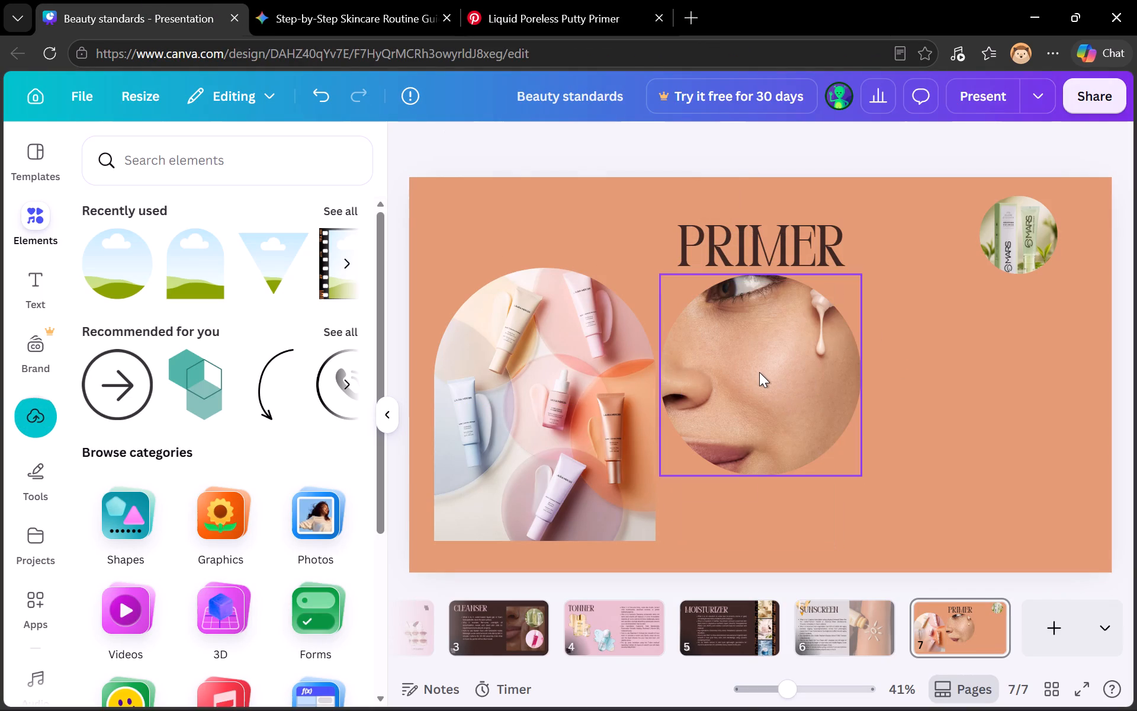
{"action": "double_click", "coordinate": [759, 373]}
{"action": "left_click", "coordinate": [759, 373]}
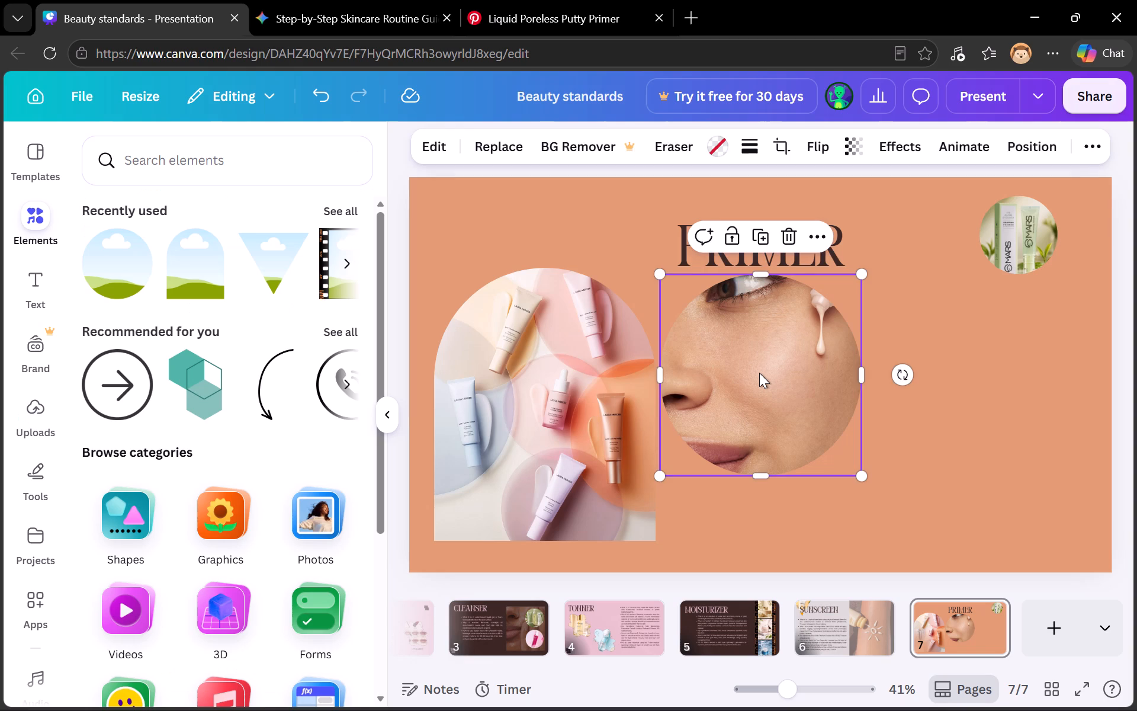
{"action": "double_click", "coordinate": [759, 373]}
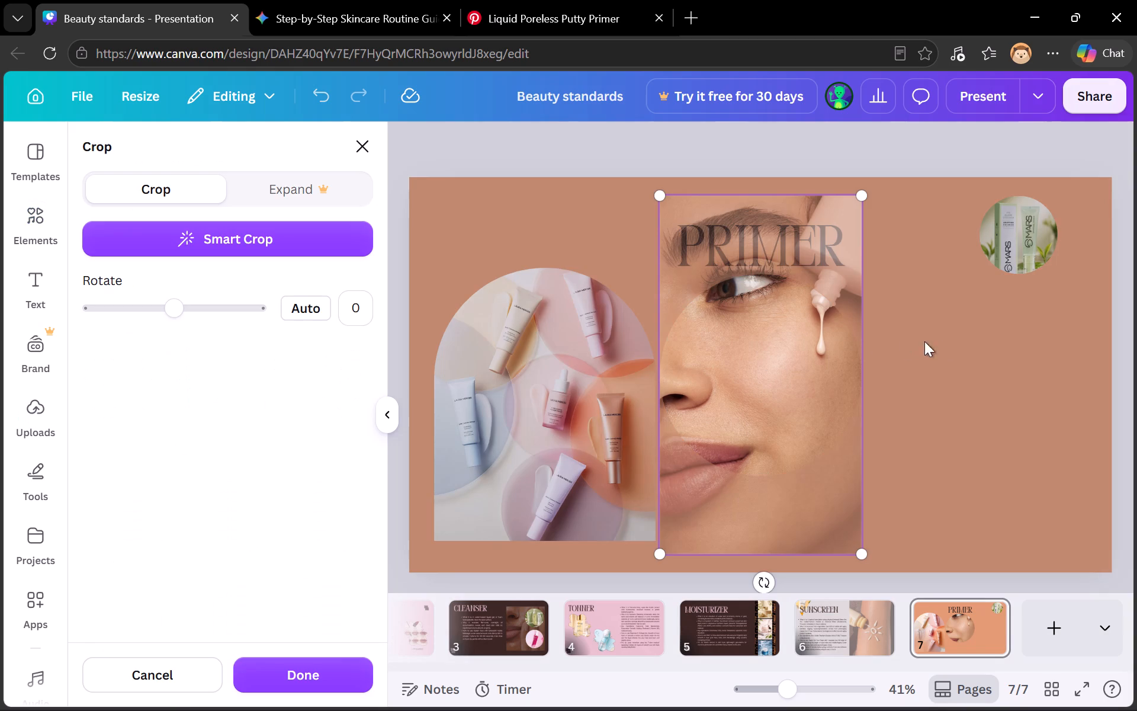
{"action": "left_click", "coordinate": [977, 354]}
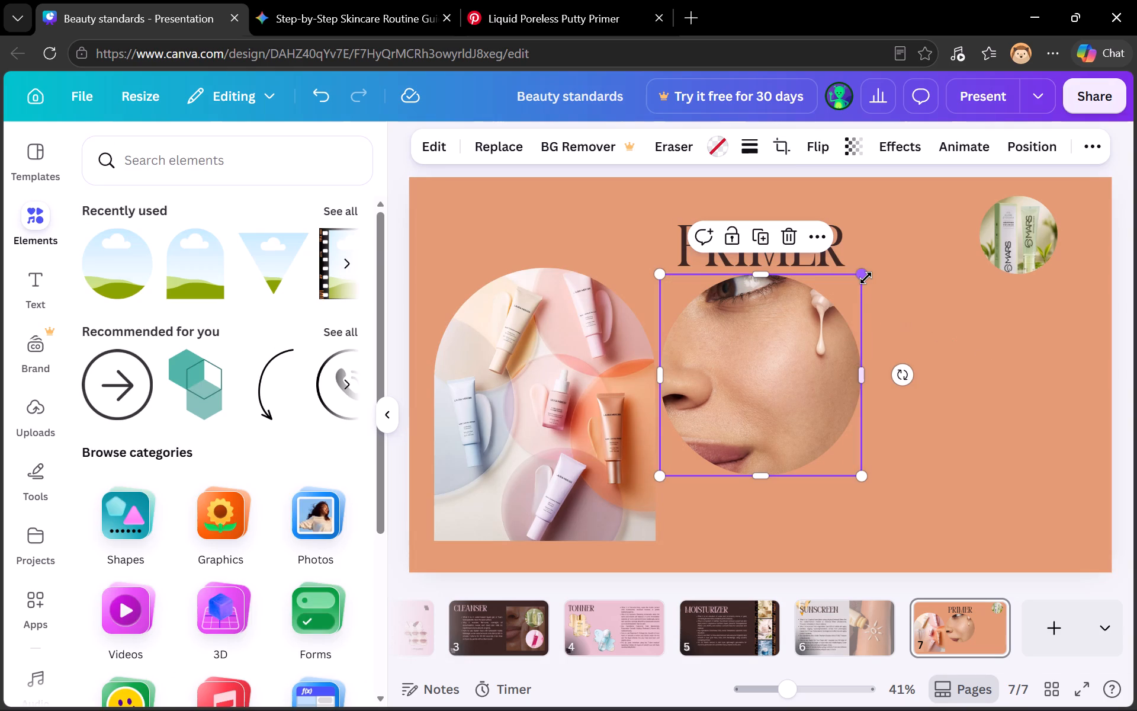
Shrink the circular face photo to slightly larger than the MARS circle and place it between the PRIMER heading and the MARS photo.
{"action": "left_click_drag", "start_coordinate": [866, 278], "coordinate": [827, 380]}
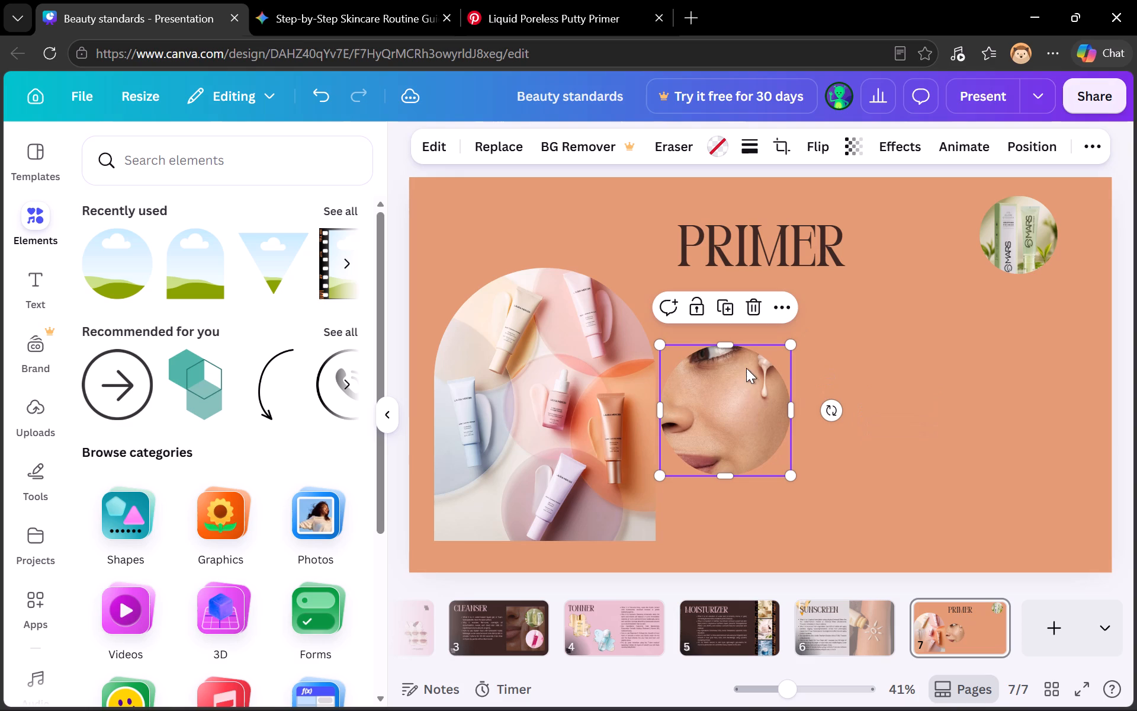
{"action": "left_click_drag", "start_coordinate": [740, 395], "coordinate": [929, 297]}
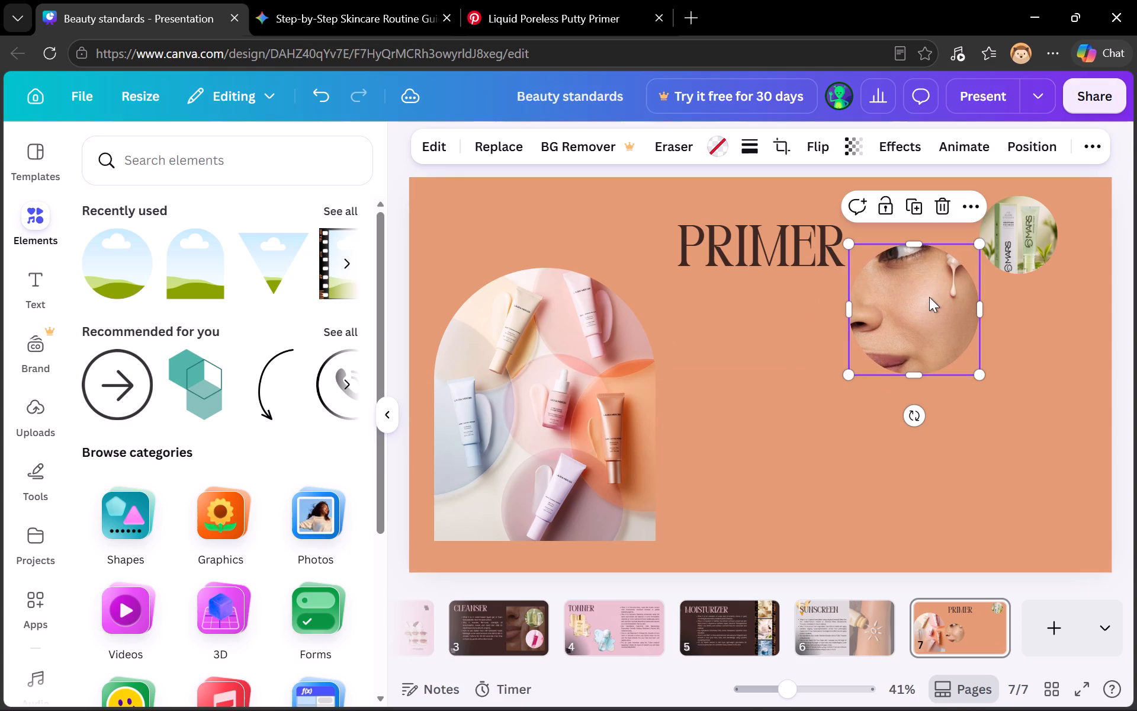
{"action": "left_click_drag", "start_coordinate": [976, 245], "coordinate": [945, 289]}
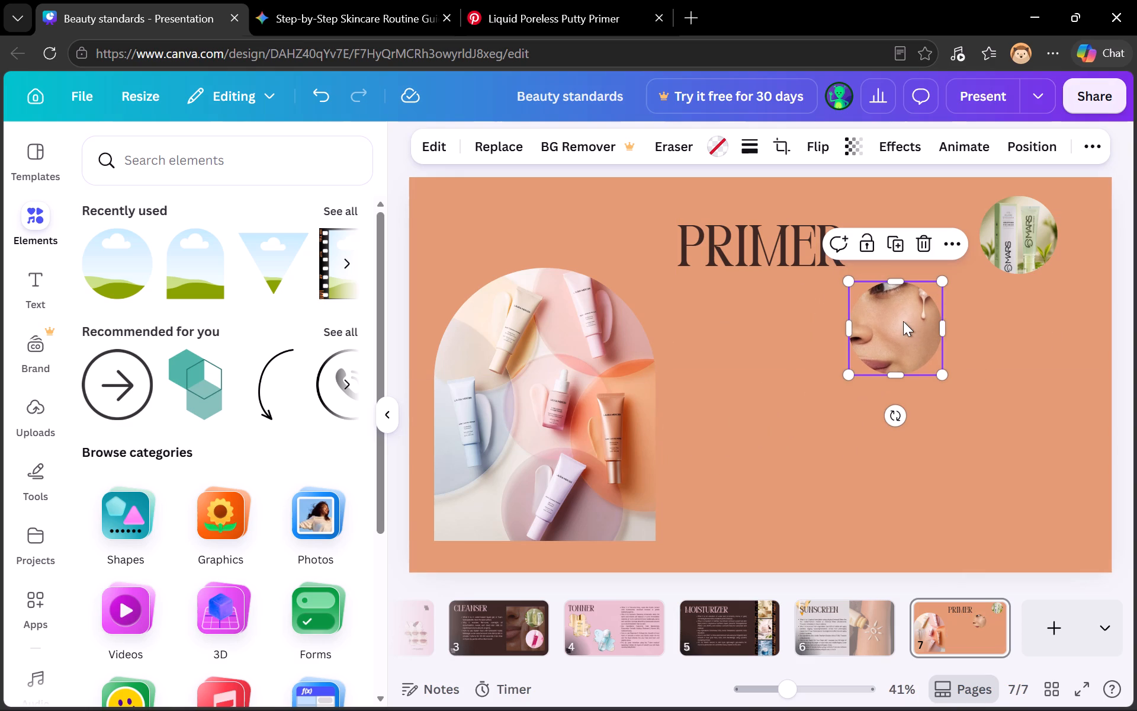
{"action": "left_click_drag", "start_coordinate": [903, 321], "coordinate": [923, 272]}
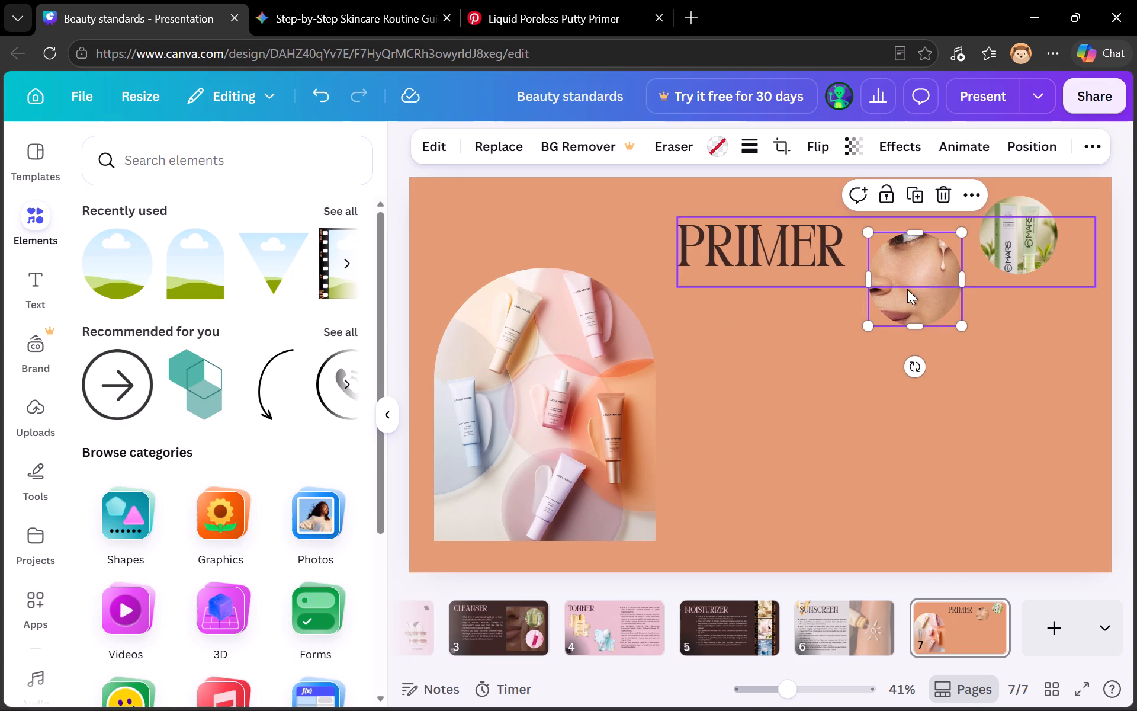
{"action": "left_click_drag", "start_coordinate": [875, 327], "coordinate": [871, 342]}
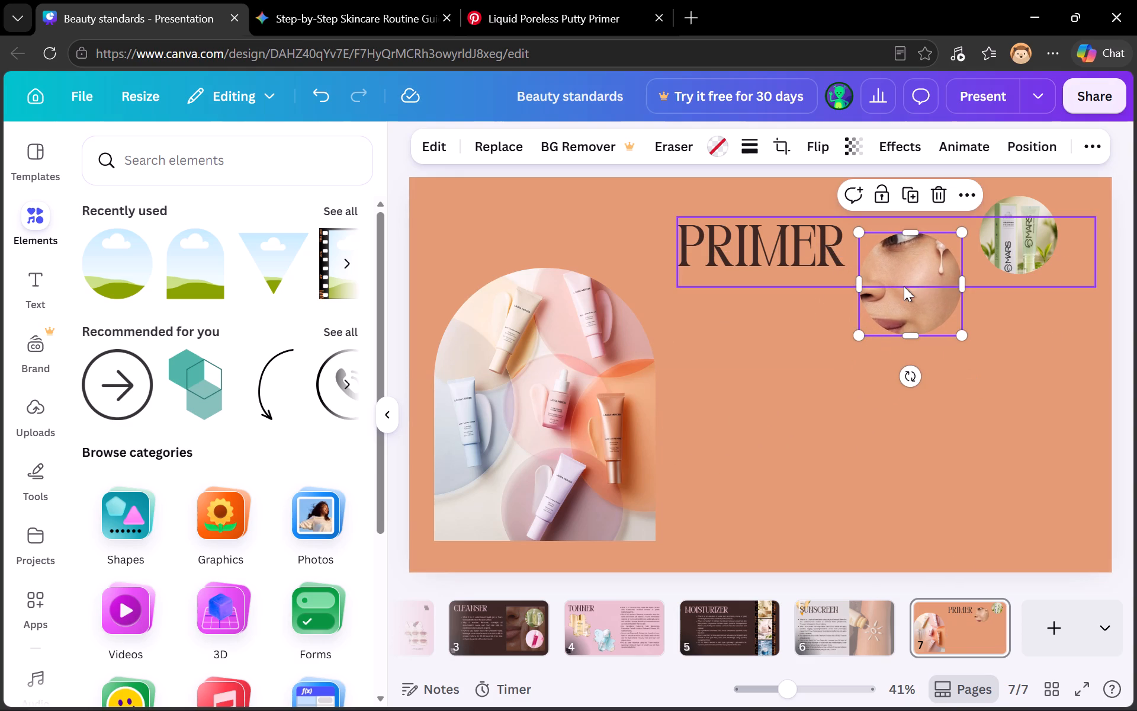
{"action": "left_click_drag", "start_coordinate": [904, 286], "coordinate": [916, 288]}
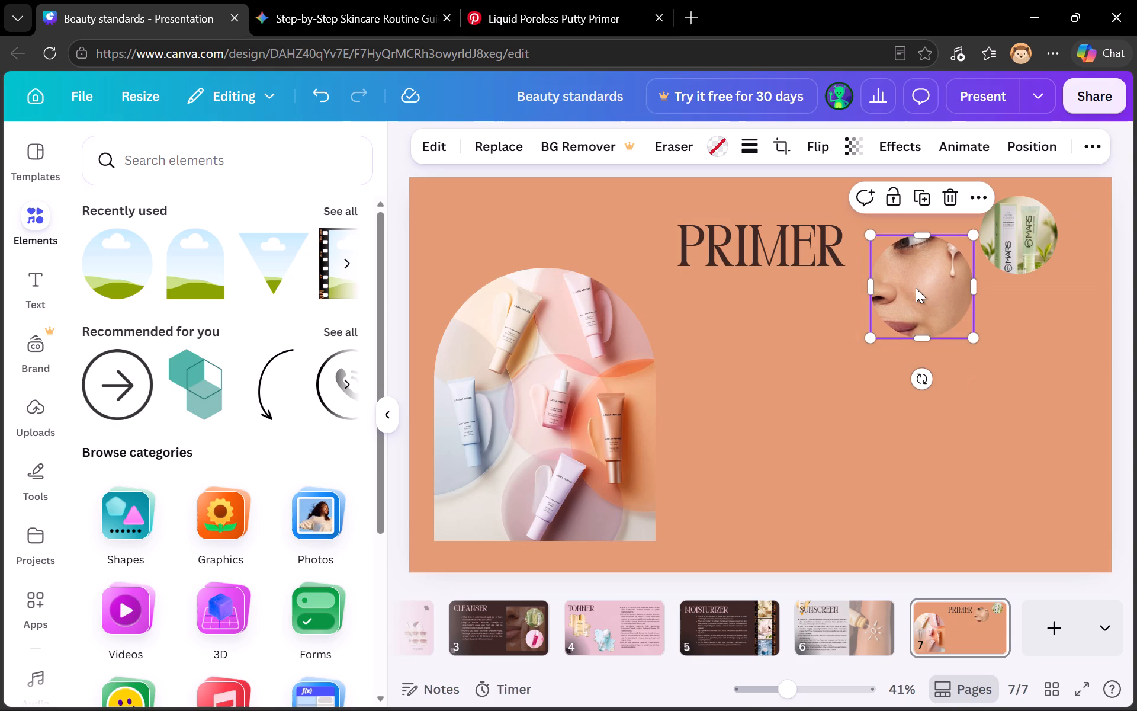
Switch to Pinterest and copy the Laura Mercier Pure Canvas Primer photo from the primer search results.
{"action": "left_click", "coordinate": [594, 12]}
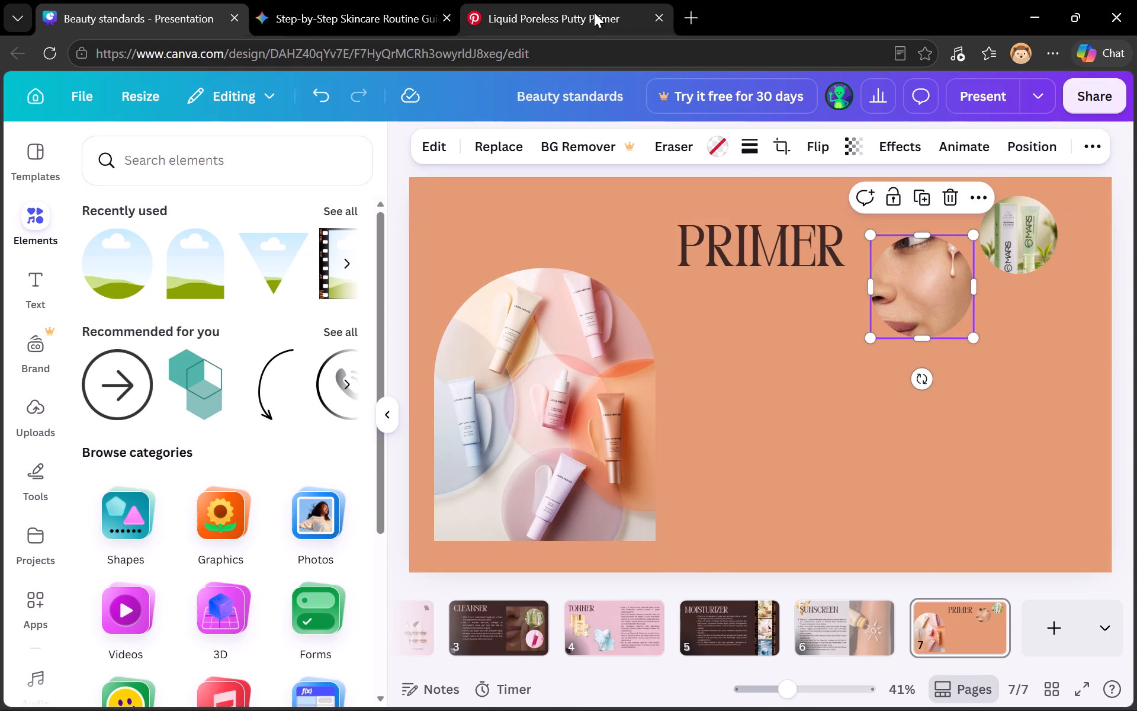
{"action": "scroll", "coordinate": [399, 261], "scroll_direction": "down", "scroll_amount": 3}
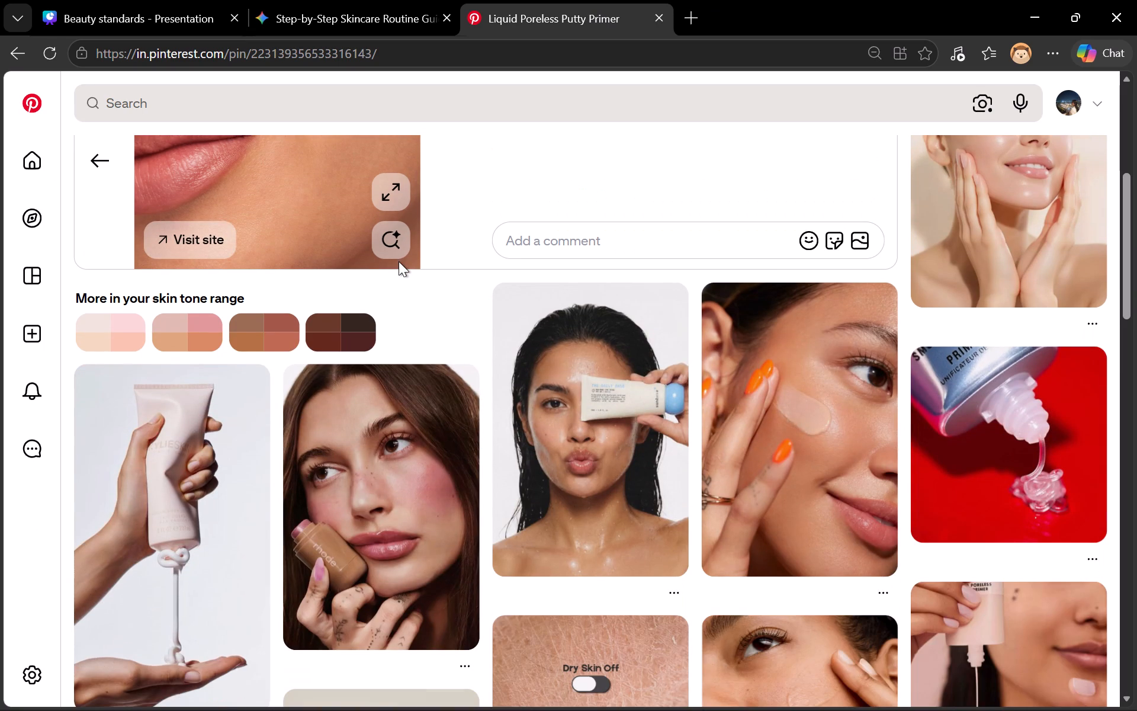
{"action": "left_click", "coordinate": [102, 159]}
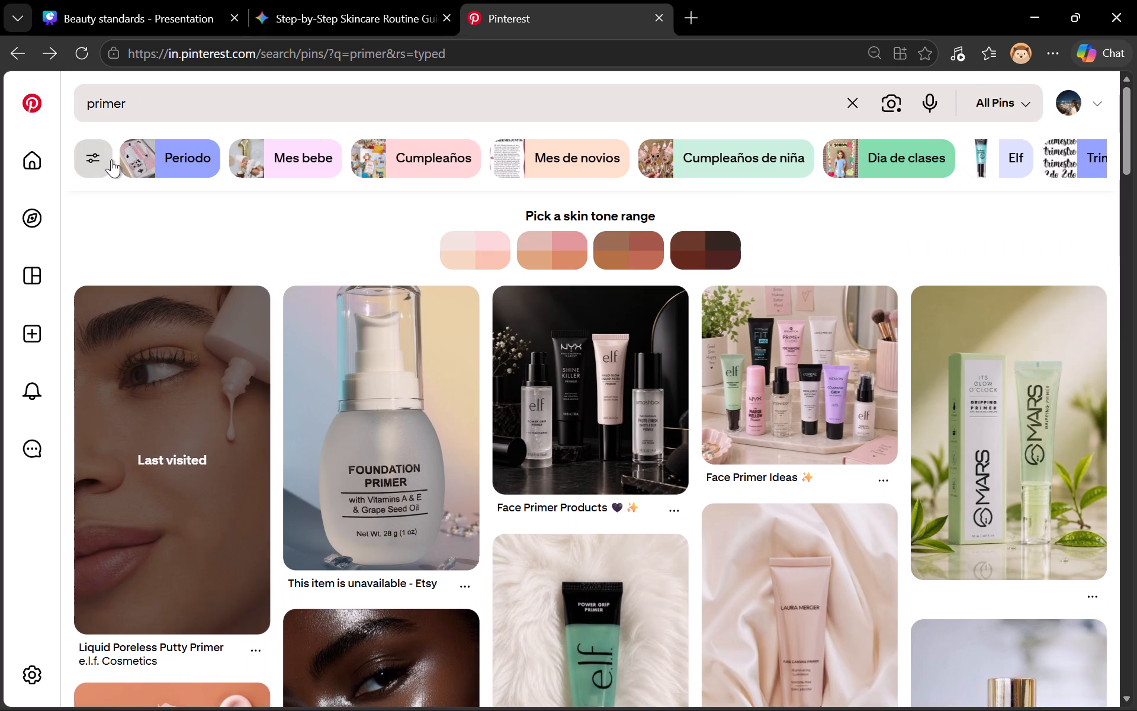
{"action": "scroll", "coordinate": [462, 335], "scroll_direction": "down", "scroll_amount": 2}
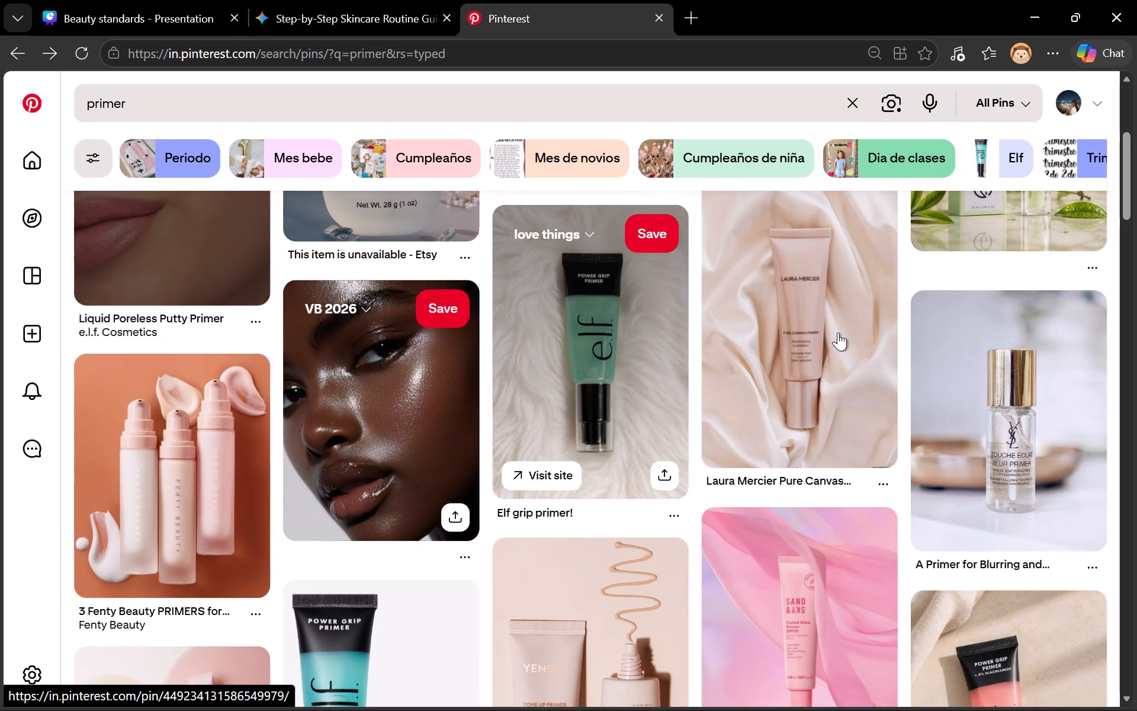
{"action": "left_click", "coordinate": [839, 332]}
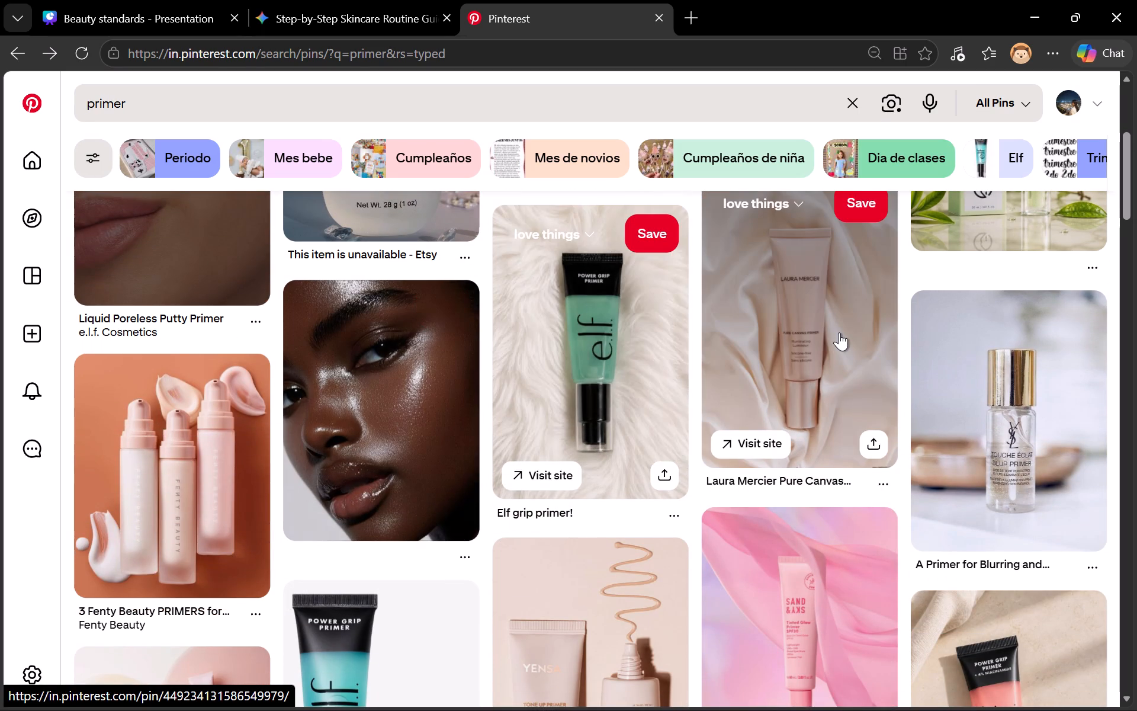
{"action": "right_click", "coordinate": [249, 382]}
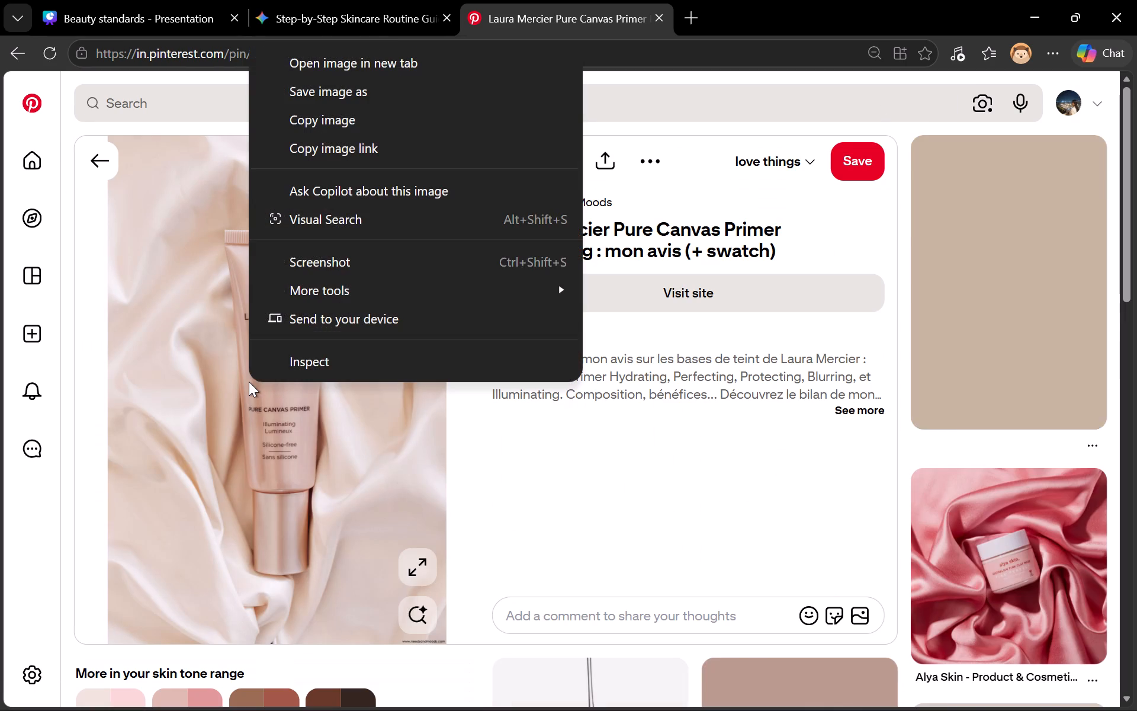
{"action": "left_click", "coordinate": [397, 121]}
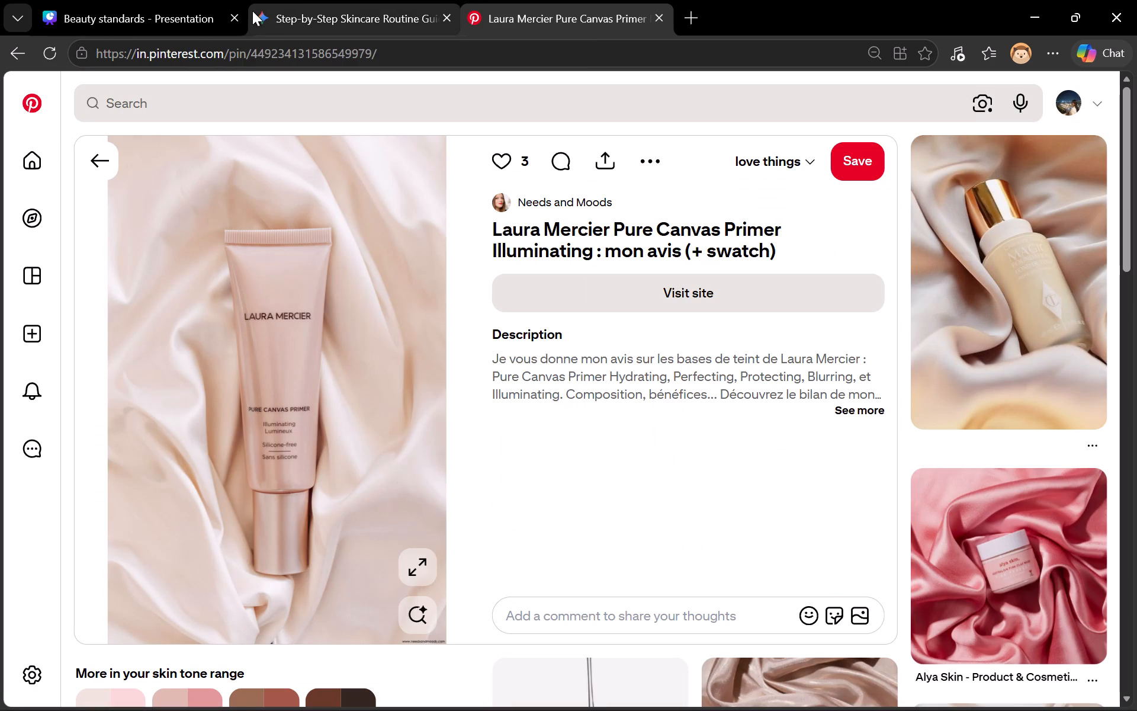
Move the Canva presentation into its own maximized browser window.
{"action": "left_click_drag", "start_coordinate": [150, 0], "coordinate": [728, 275]}
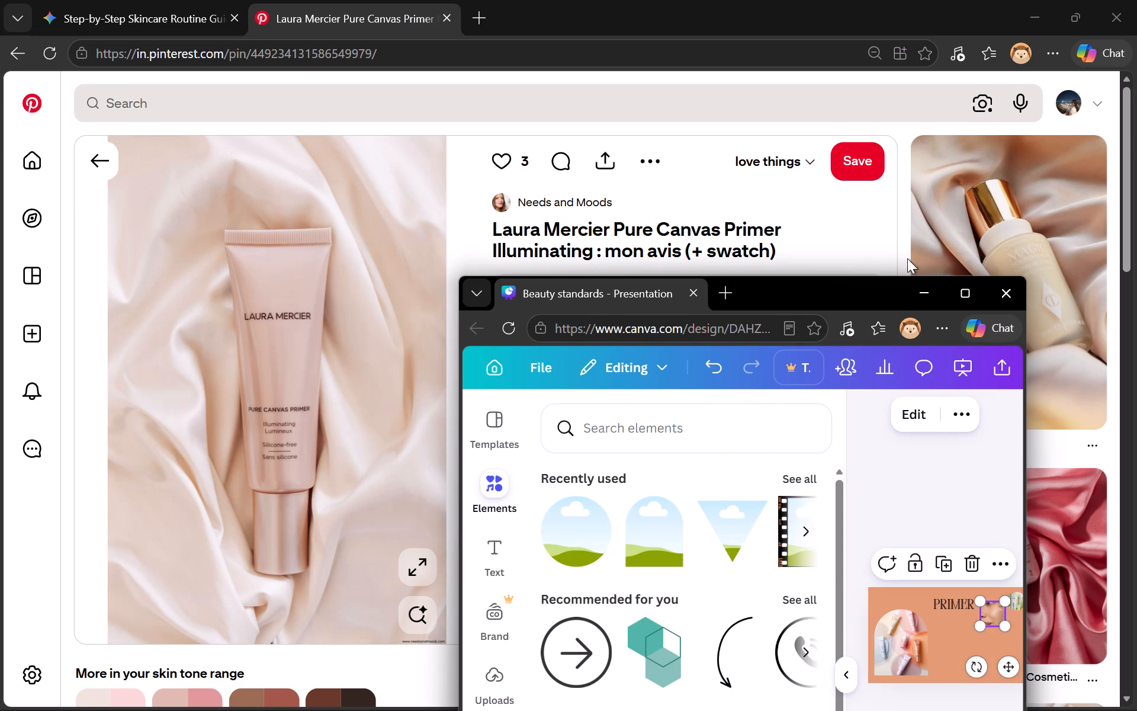
{"action": "left_click", "coordinate": [970, 292]}
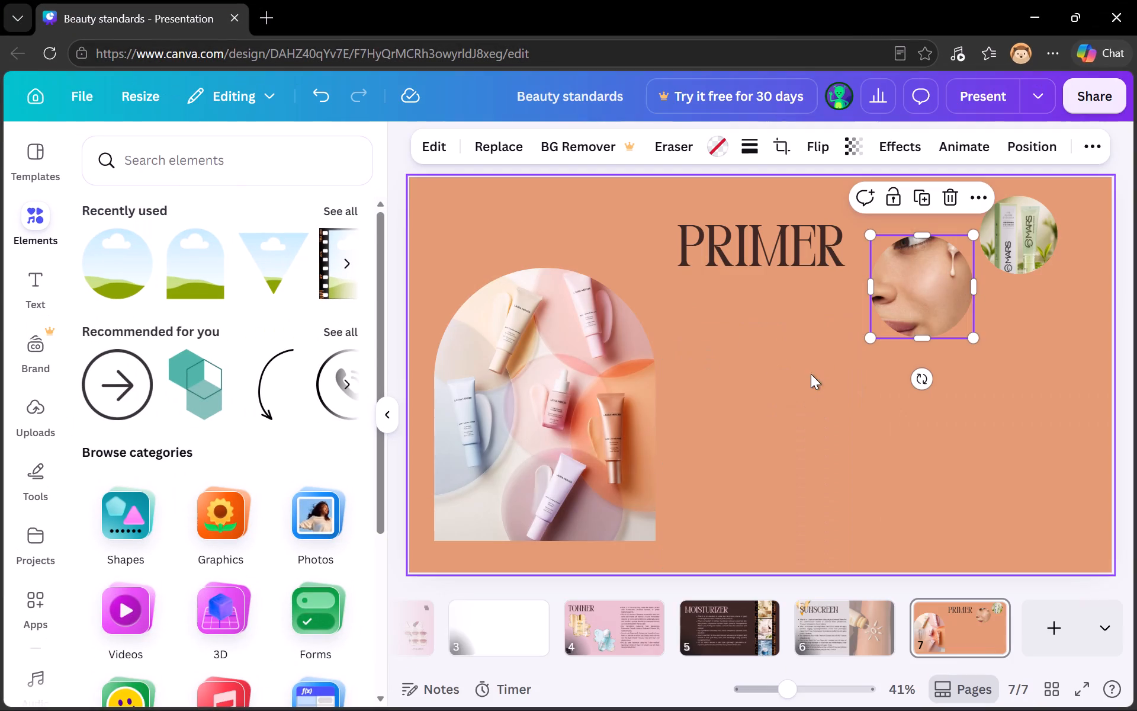
Replace the face photo in page 7's larger circular frame with the copied Laura Mercier primer photo.
{"action": "left_click", "coordinate": [784, 417]}
{"action": "key", "text": "ctrl+v"}
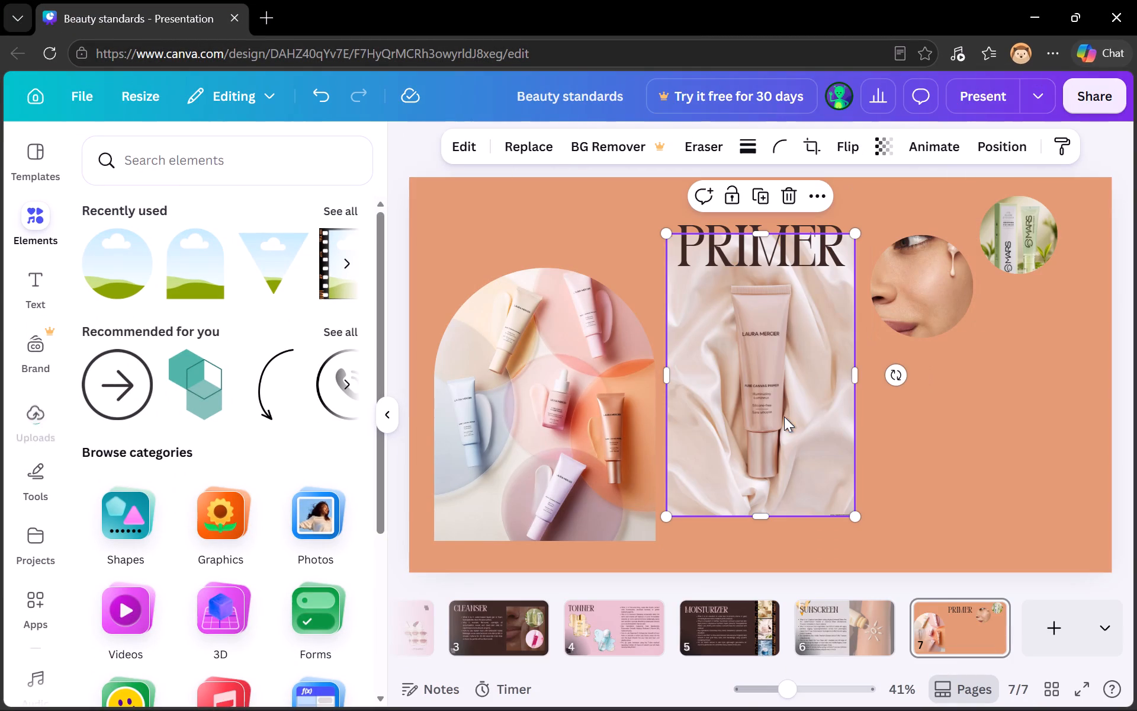
{"action": "left_click_drag", "start_coordinate": [760, 399], "coordinate": [904, 313]}
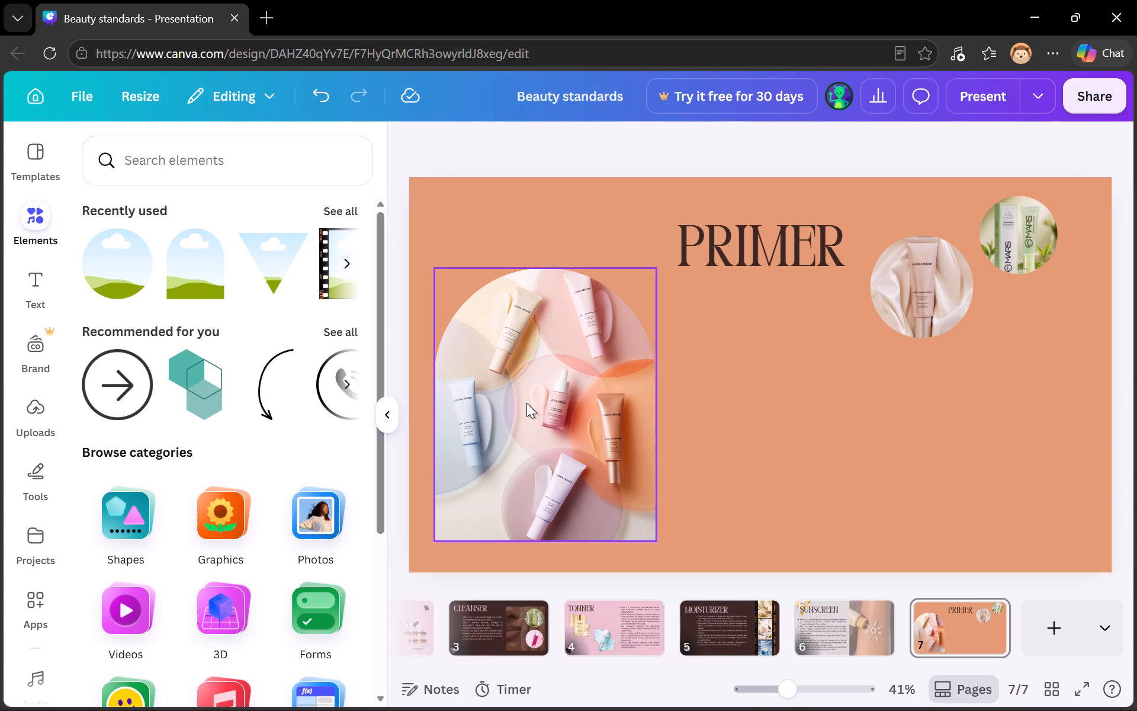
Hide the elements library to widen the canvas and increase the PRIMER heading's font size to 129.
{"action": "left_click", "coordinate": [382, 420]}
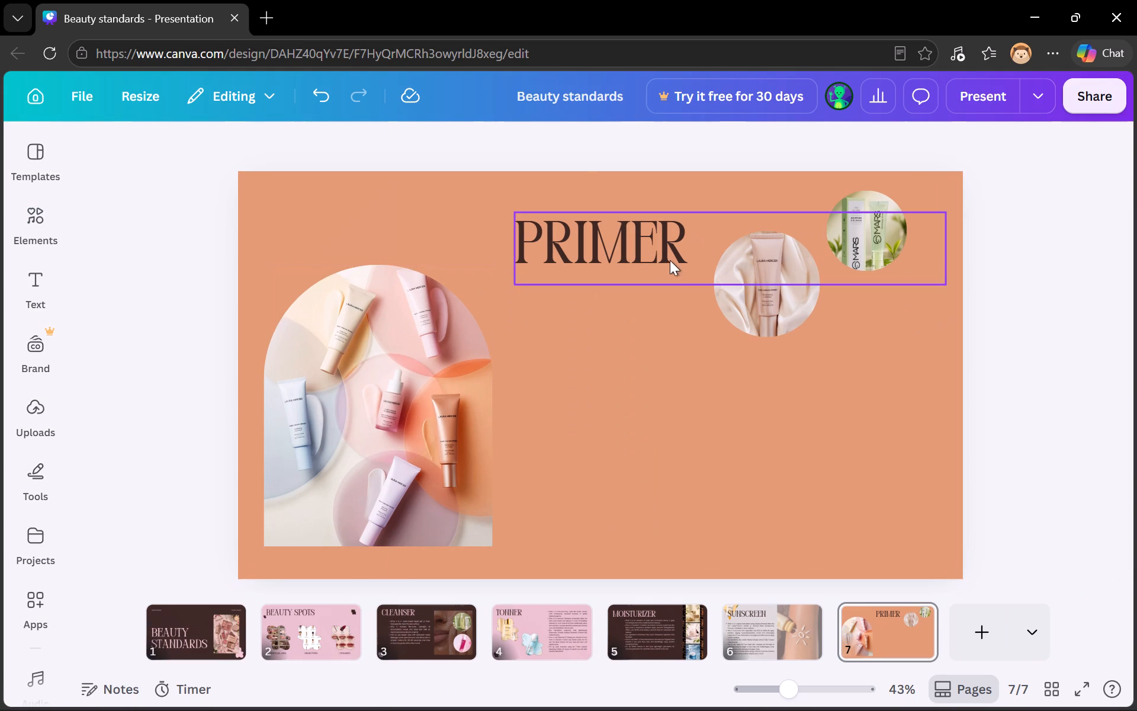
{"action": "left_click", "coordinate": [667, 257]}
{"action": "triple_click", "coordinate": [397, 148]}
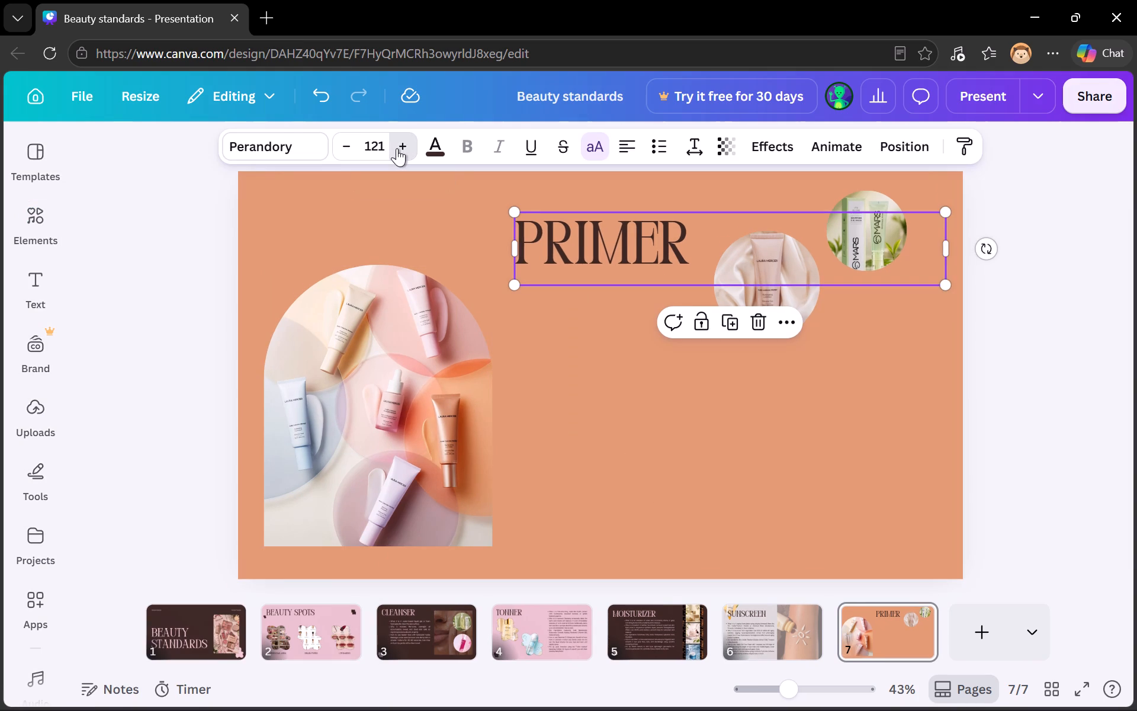
{"action": "triple_click", "coordinate": [397, 148]}
{"action": "triple_click", "coordinate": [397, 148]}
{"action": "left_click_drag", "start_coordinate": [397, 148], "coordinate": [578, 268]}
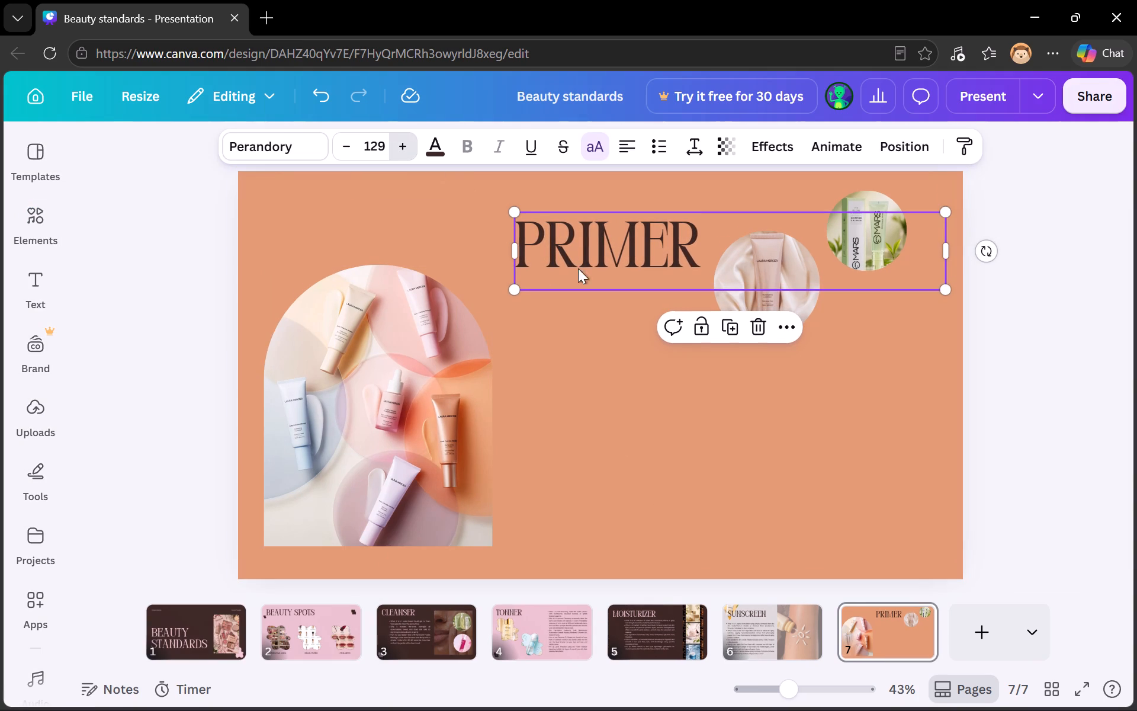
Shift the PRIMER heading slightly left on page 7, keeping its original height on the slide.
{"action": "left_click_drag", "start_coordinate": [578, 268], "coordinate": [535, 266]}
{"action": "left_click_drag", "start_coordinate": [535, 266], "coordinate": [527, 273]}
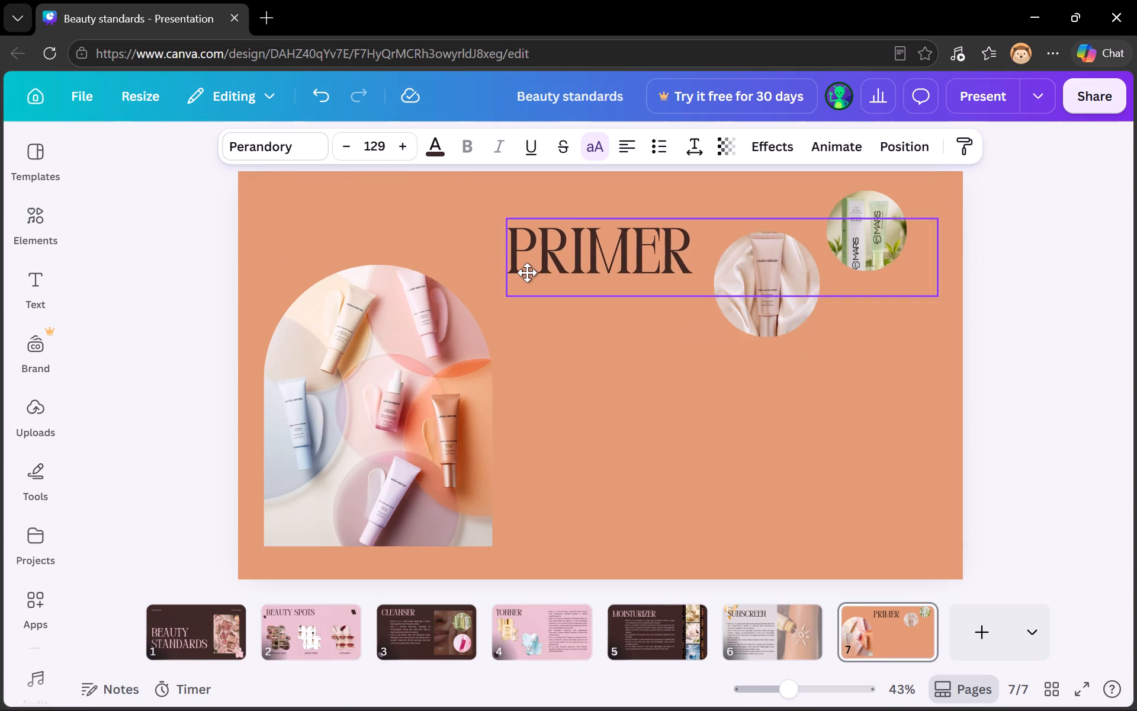
{"action": "left_click_drag", "start_coordinate": [527, 273], "coordinate": [528, 268]}
{"action": "left_click", "coordinate": [527, 380]}
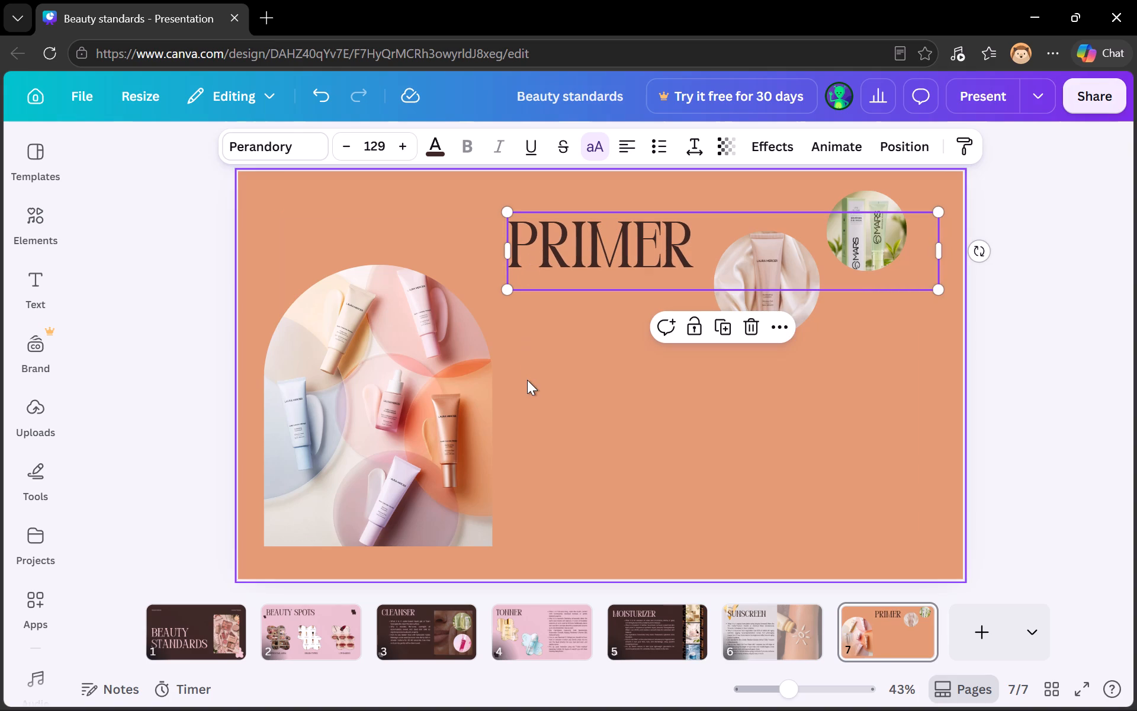
Enlarge the arched product photo from its upper corner until its edge meets the start of the PRIMER heading.
{"action": "left_click", "coordinate": [415, 366]}
{"action": "left_click_drag", "start_coordinate": [491, 258], "coordinate": [512, 246]}
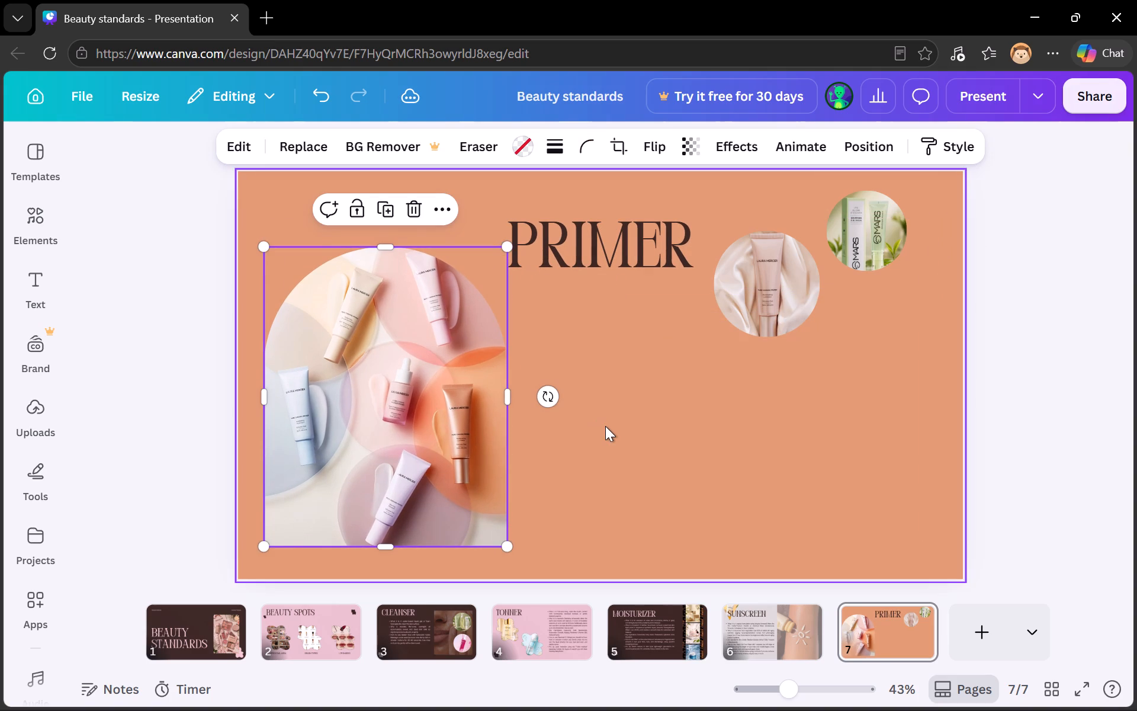
{"action": "left_click", "coordinate": [605, 426]}
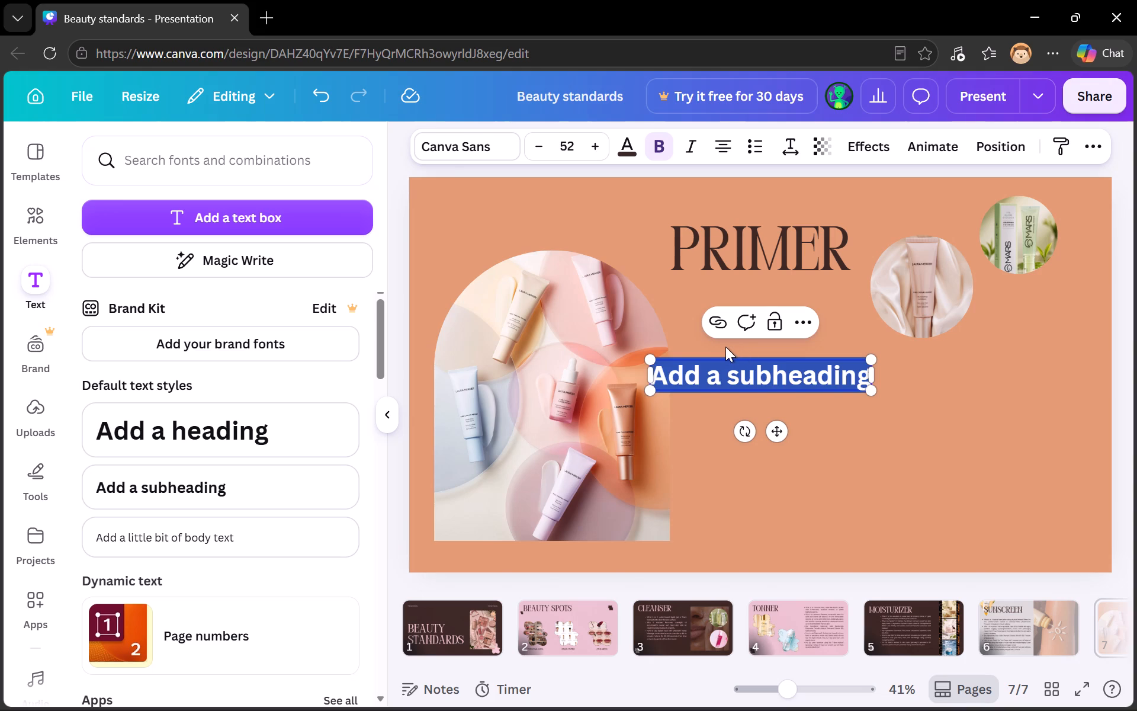
{"action": "key", "text": "ctrl+v"}
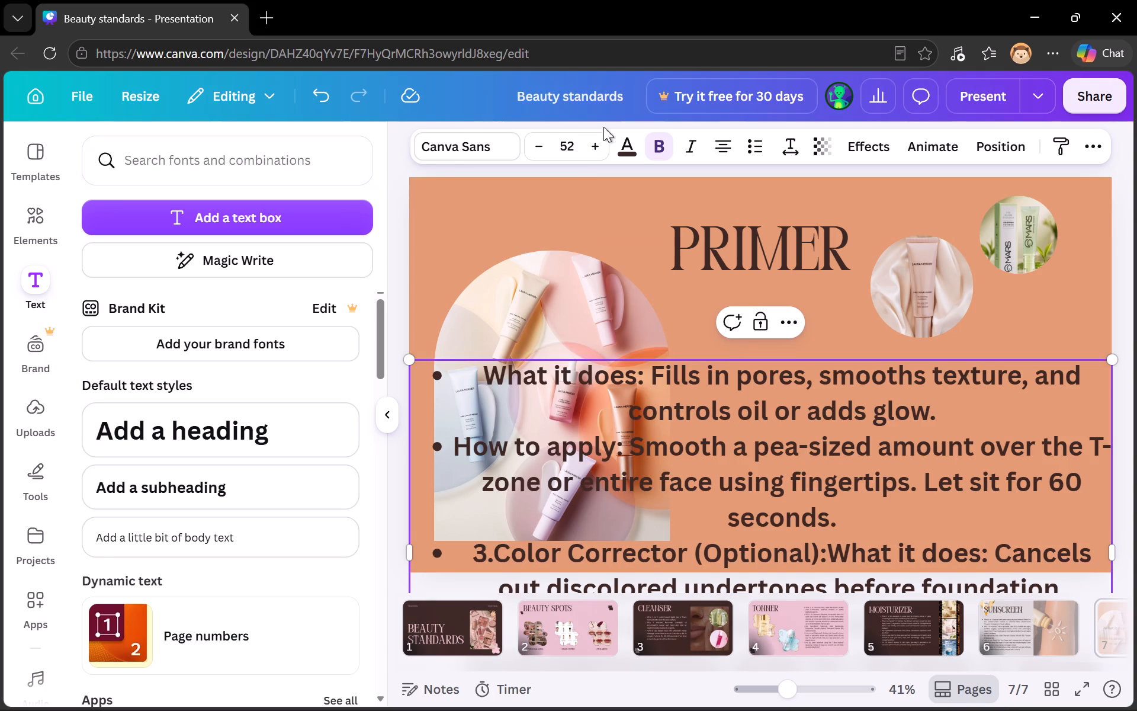
Select all the pasted bullet text and reduce its font size to 10, then settle on 18.
{"action": "left_click", "coordinate": [566, 137]}
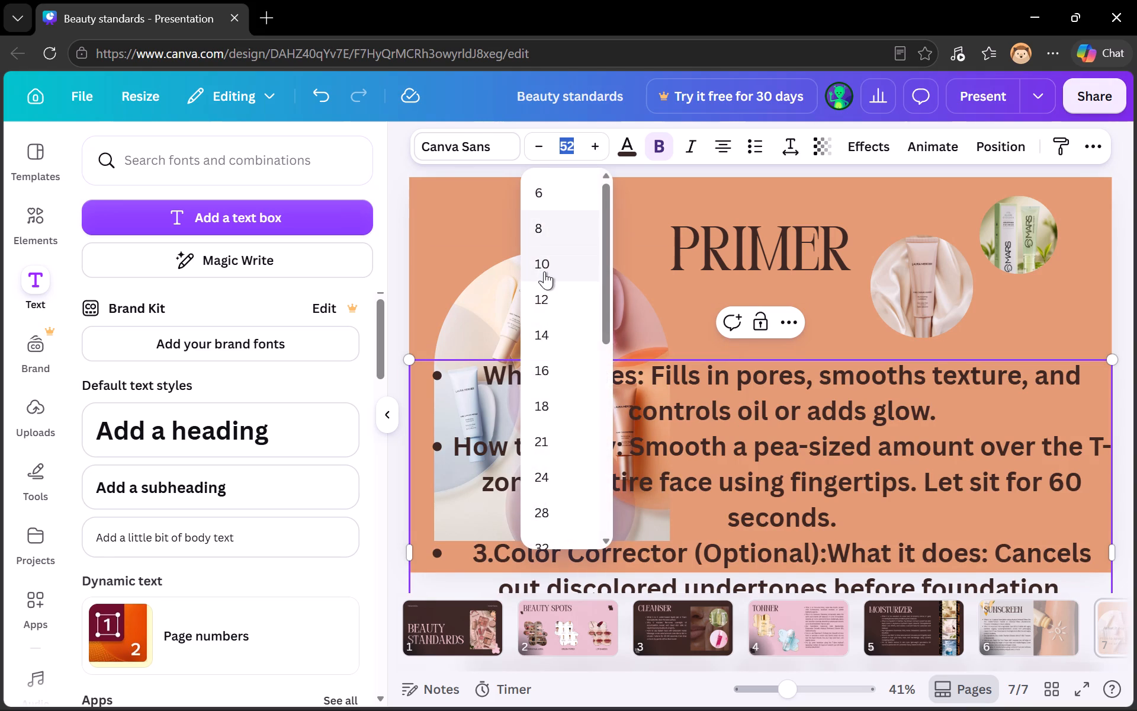
{"action": "left_click", "coordinate": [544, 271]}
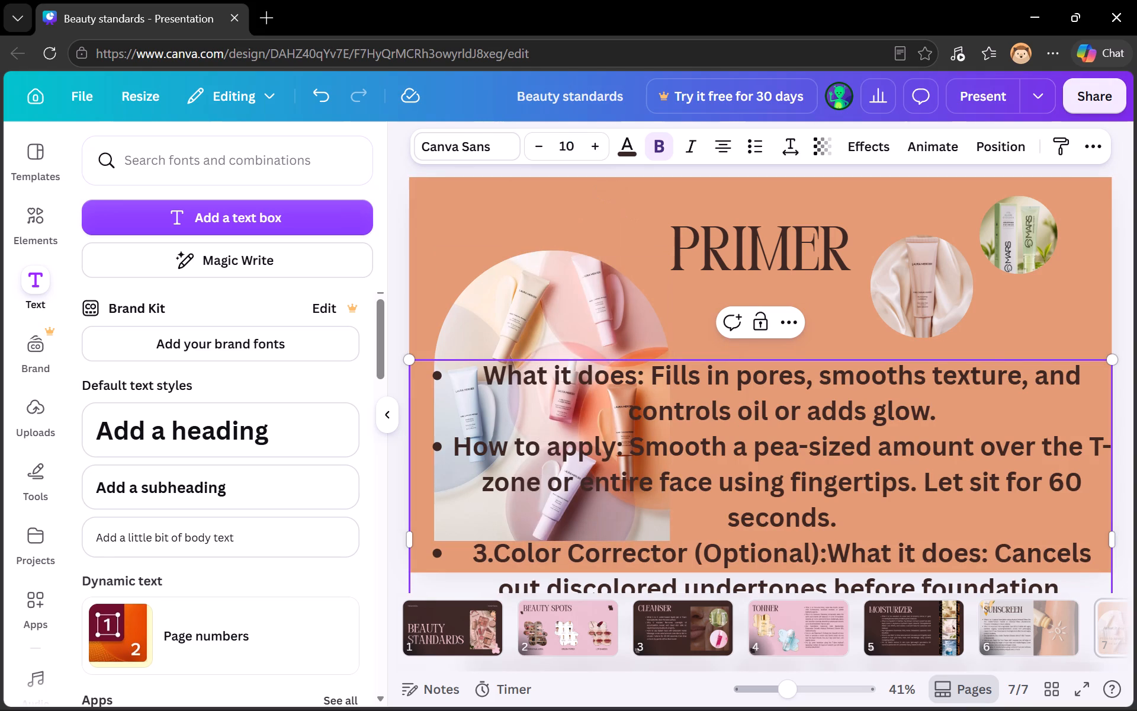
{"action": "triple_click", "coordinate": [651, 413]}
{"action": "left_click", "coordinate": [651, 413]}
{"action": "triple_click", "coordinate": [651, 413]}
{"action": "left_click", "coordinate": [651, 413]}
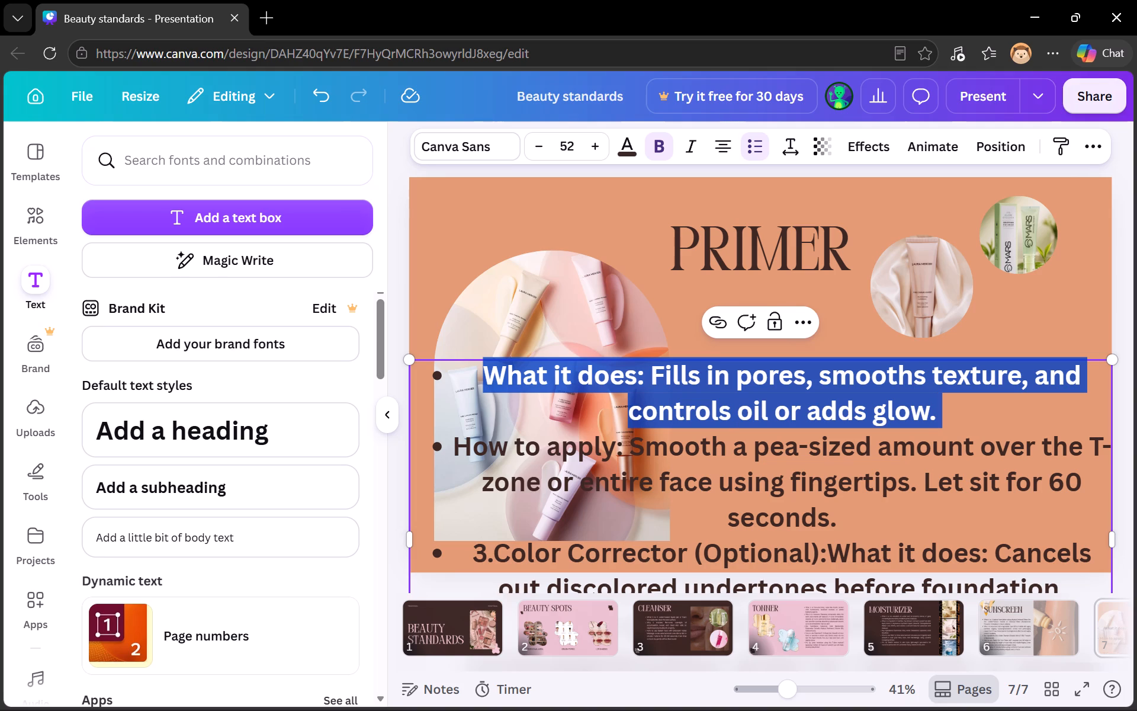
{"action": "key", "text": "ctrl+a"}
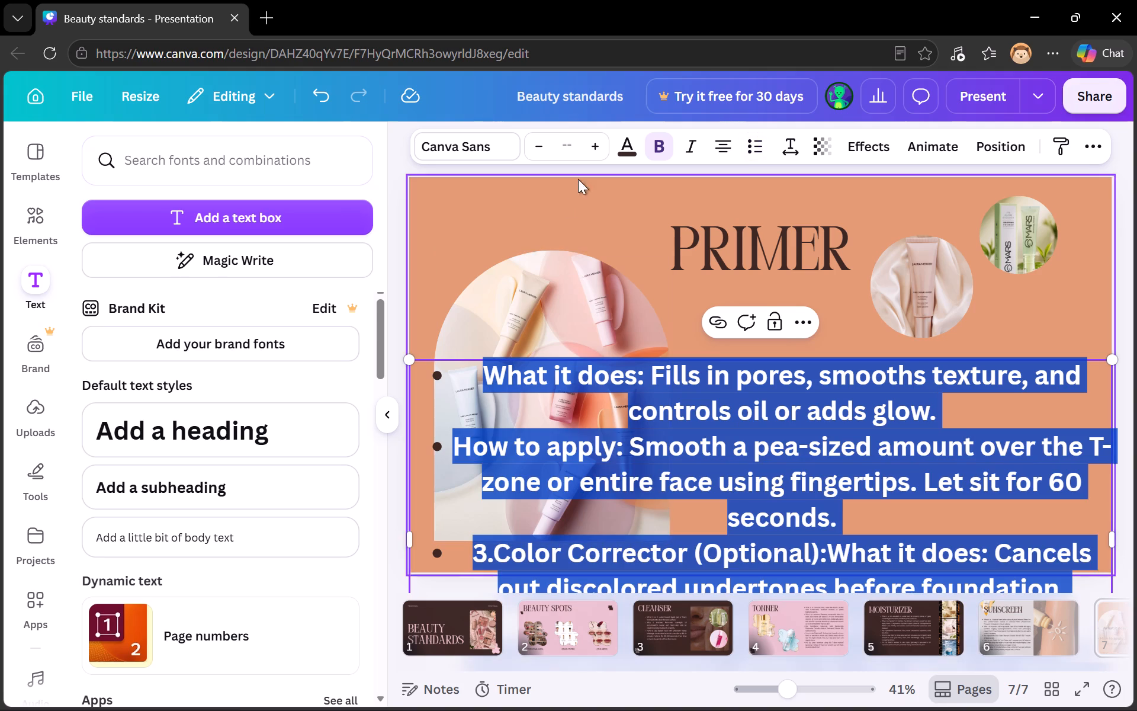
{"action": "left_click", "coordinate": [560, 153]}
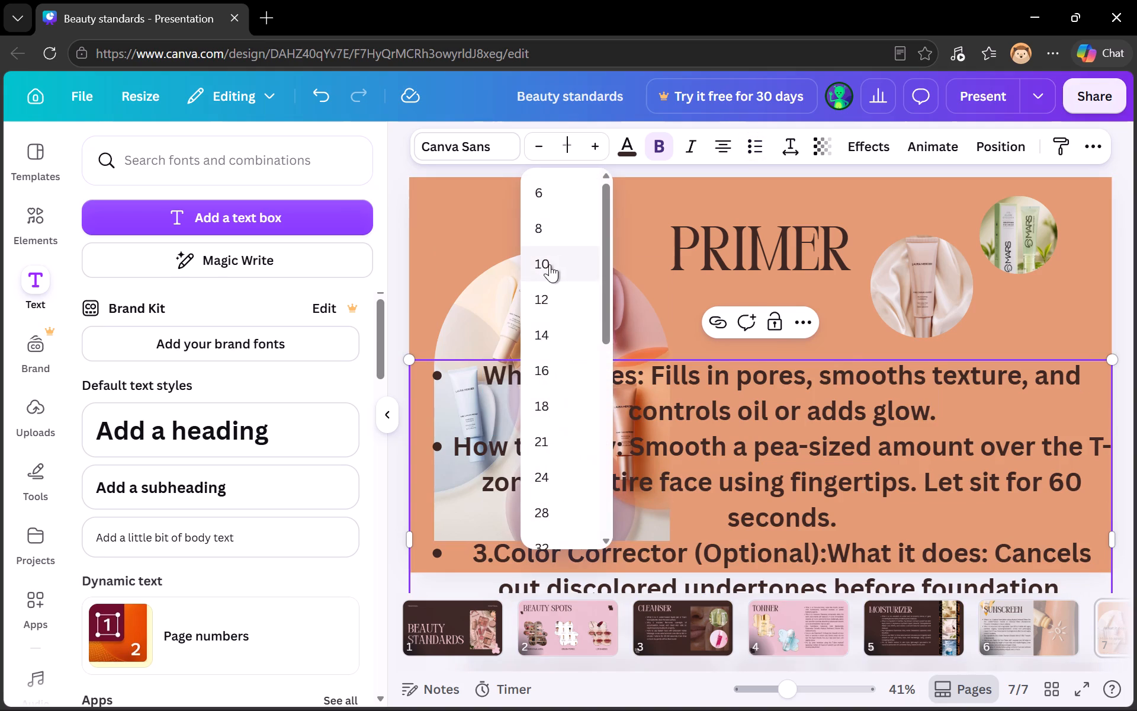
{"action": "left_click", "coordinate": [550, 264]}
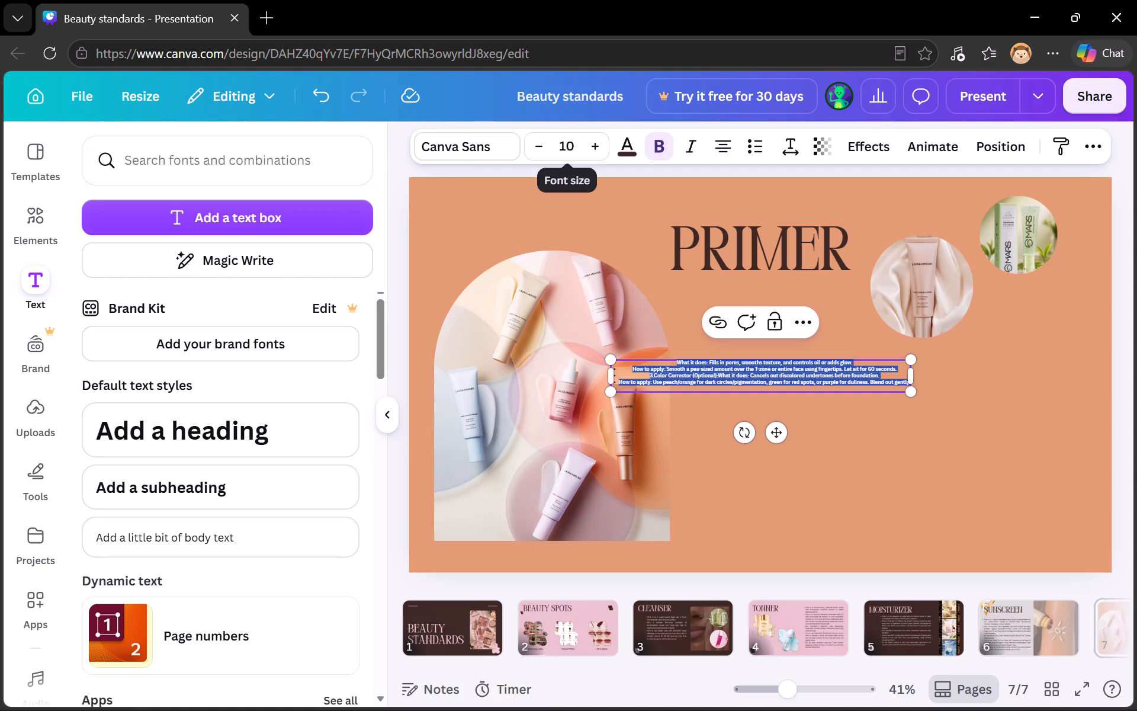
{"action": "left_click", "coordinate": [563, 153]}
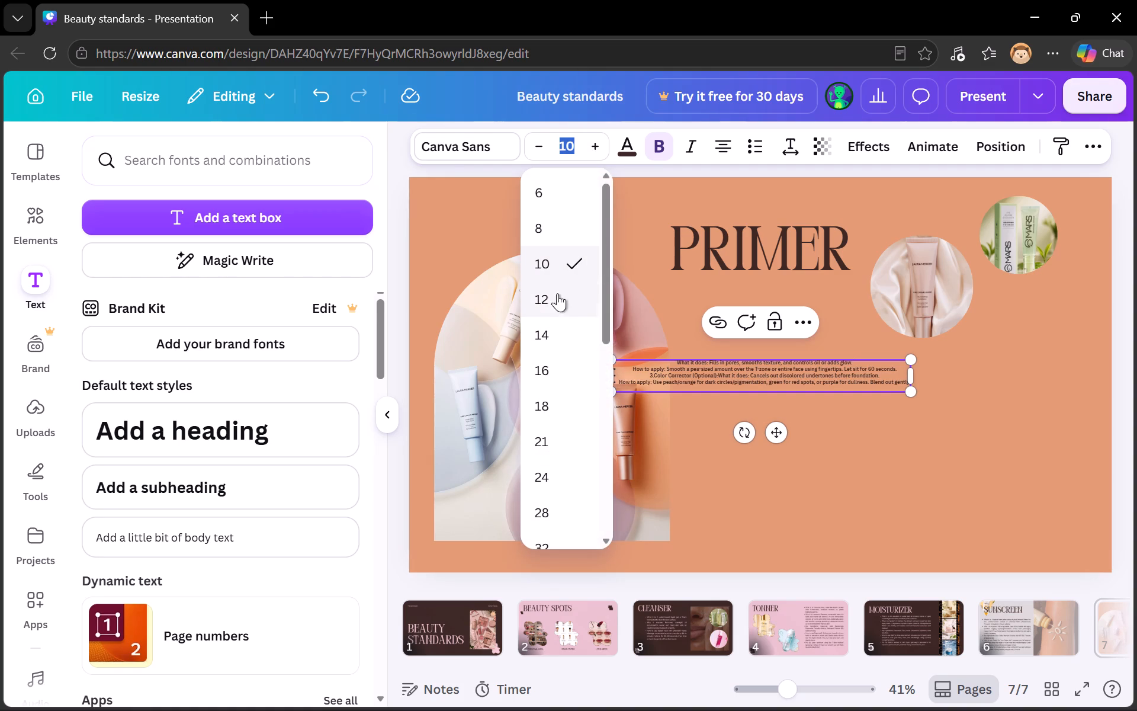
{"action": "left_click", "coordinate": [550, 389]}
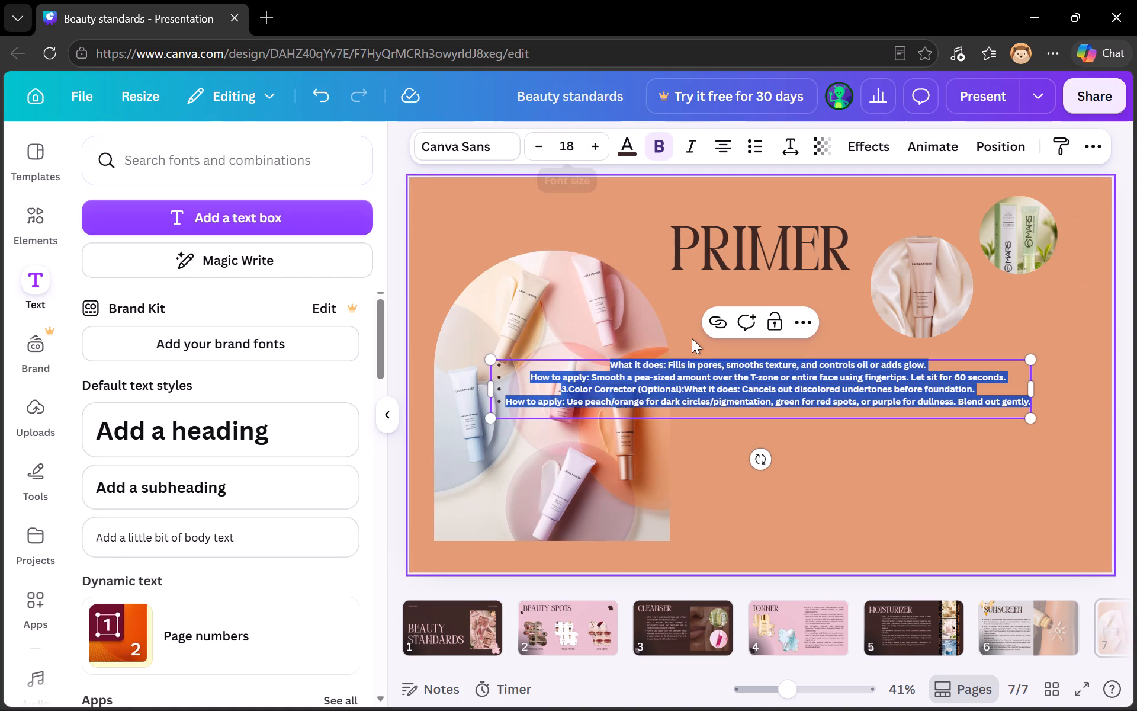
Narrow the bullet text box to about 840 wide, clear of the arched photo, and set its font size to 28.
{"action": "left_click_drag", "start_coordinate": [489, 394], "coordinate": [726, 444]}
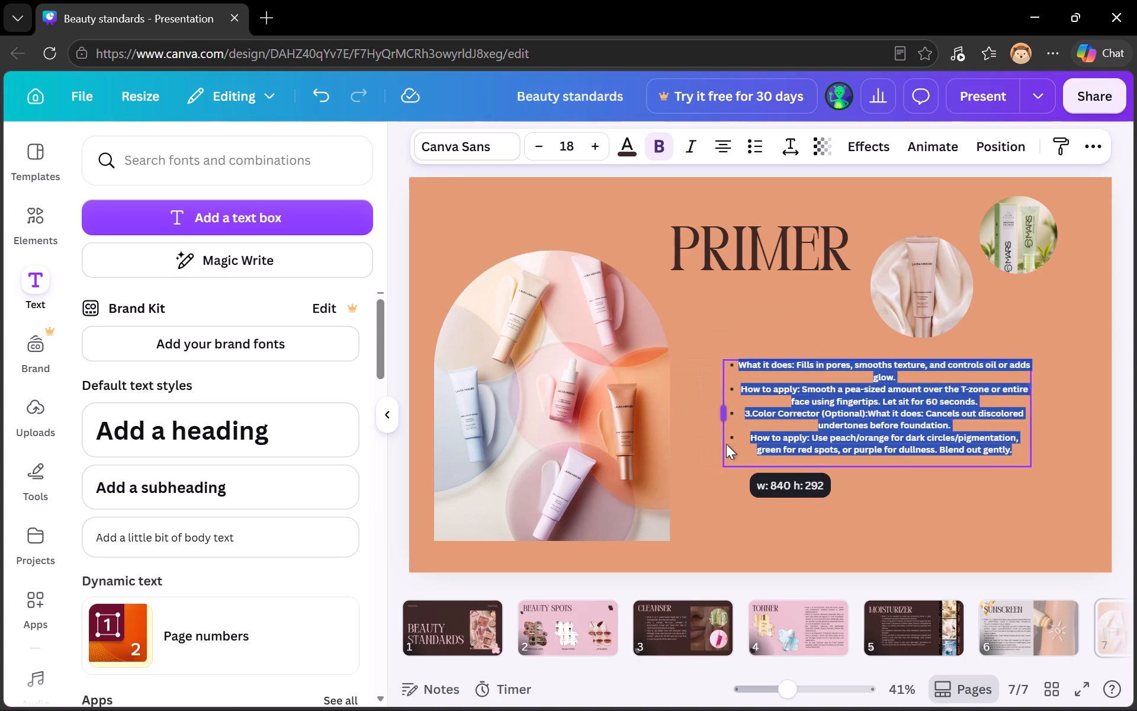
{"action": "left_click_drag", "start_coordinate": [726, 444], "coordinate": [727, 446]}
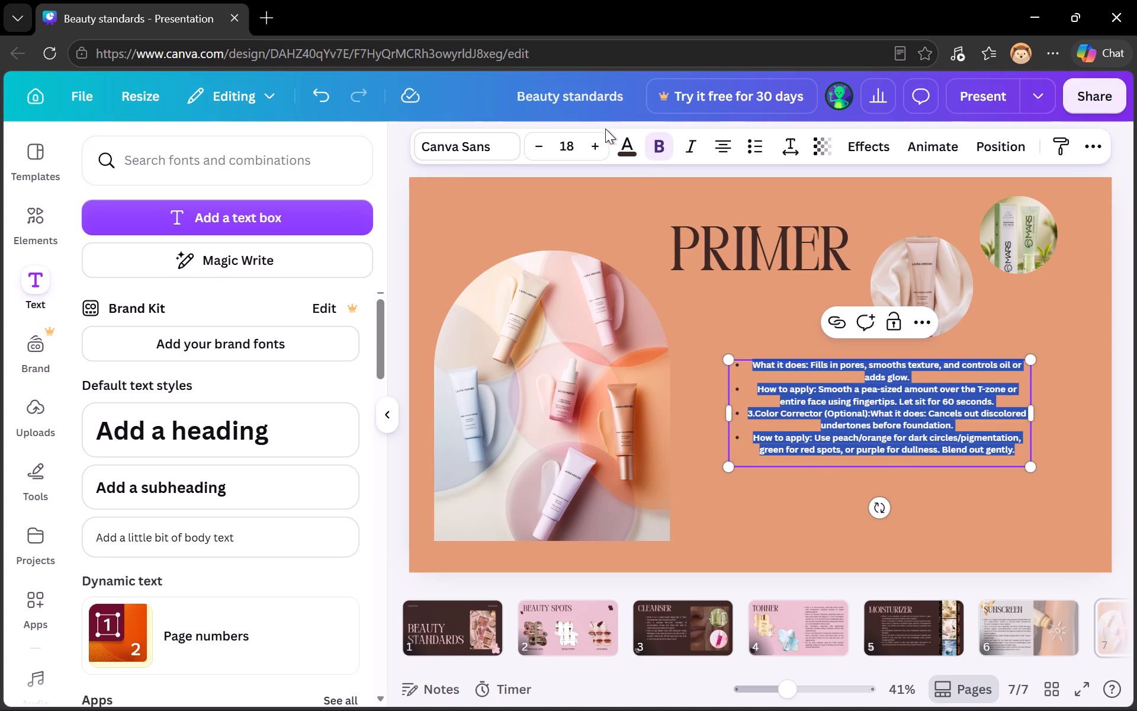
{"action": "left_click", "coordinate": [572, 156]}
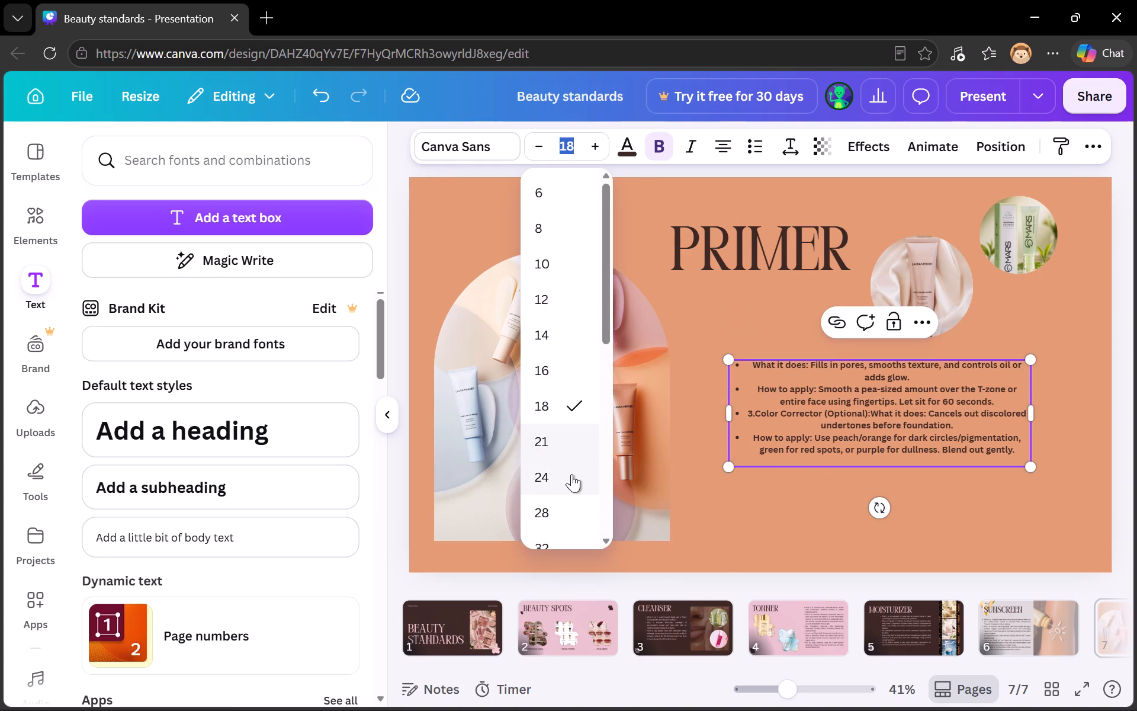
{"action": "left_click", "coordinate": [557, 524]}
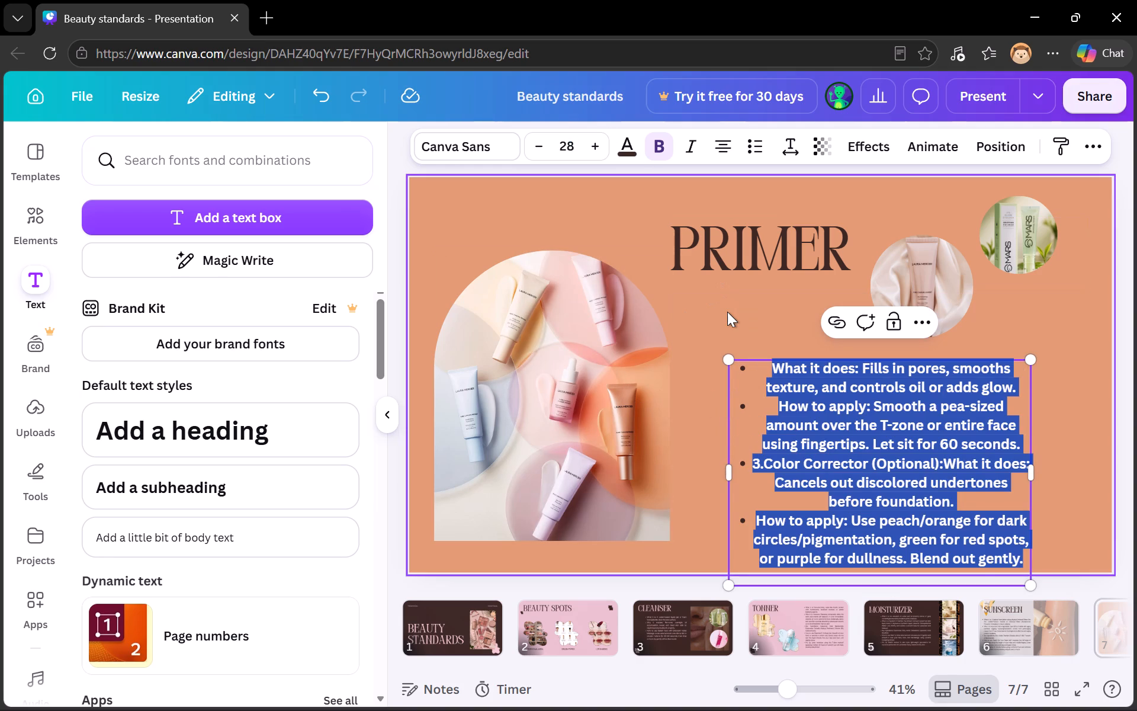
Widen the bullet text box to near the PRIMER slide's right margin and position it just below the circular product photos.
{"action": "left_click", "coordinate": [727, 312]}
{"action": "double_click", "coordinate": [827, 402]}
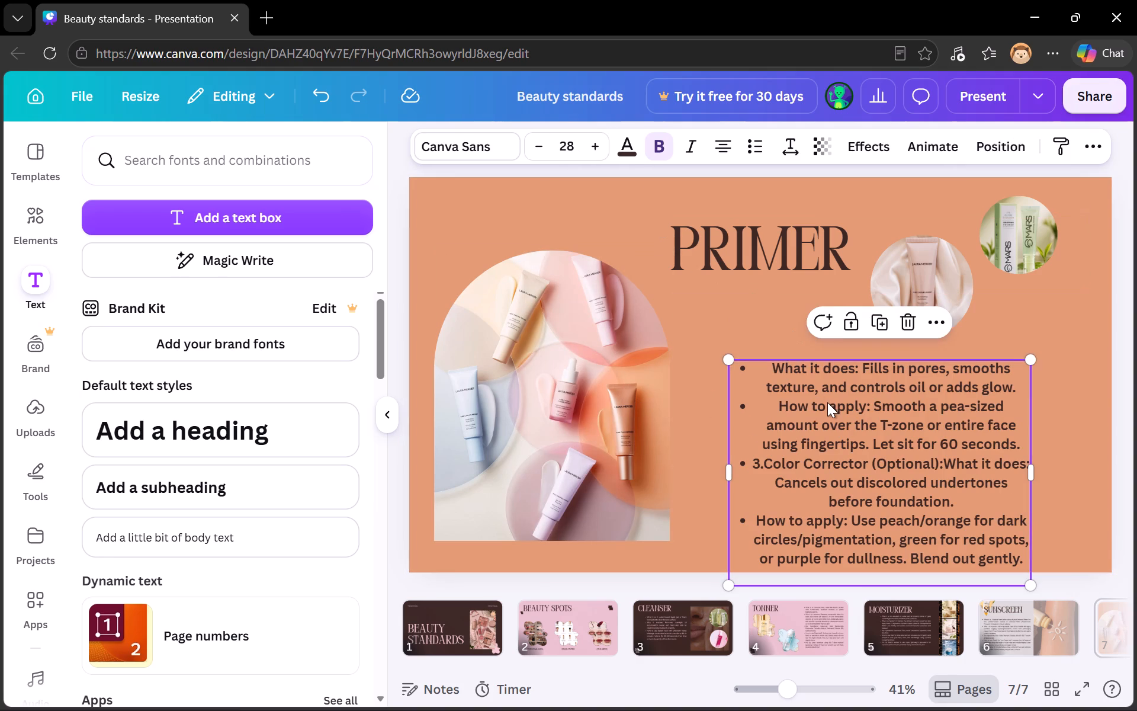
{"action": "left_click_drag", "start_coordinate": [827, 402], "coordinate": [821, 387]}
{"action": "left_click", "coordinate": [1038, 324]}
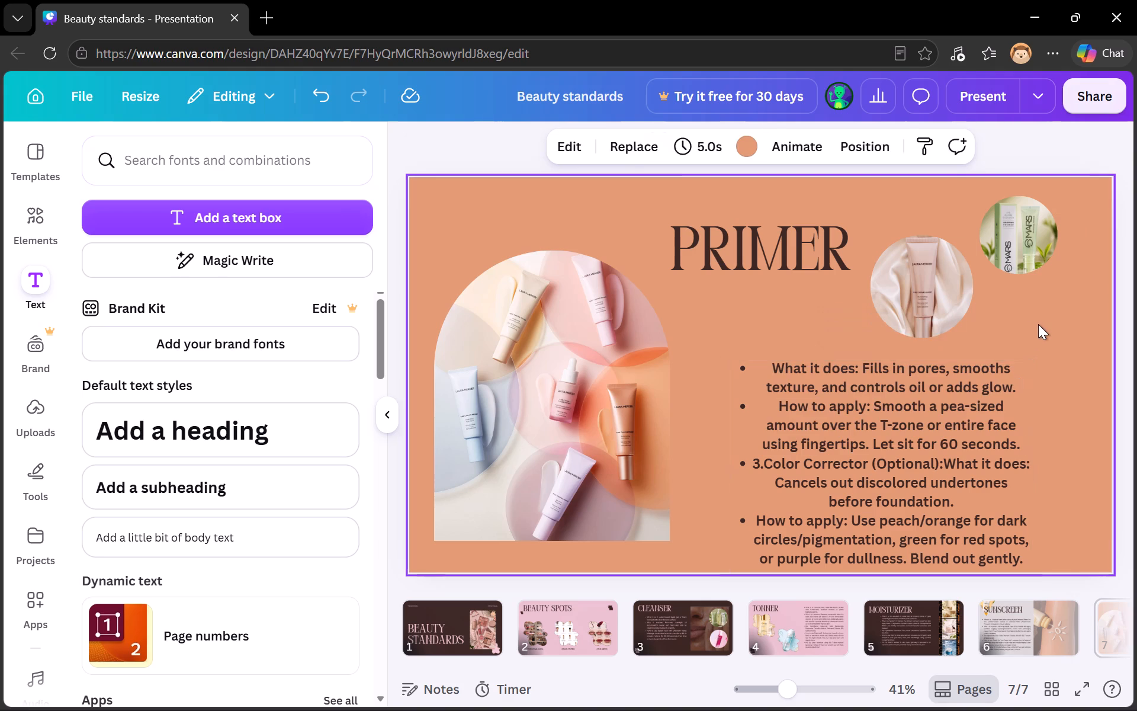
{"action": "left_click_drag", "start_coordinate": [891, 426], "coordinate": [865, 396]}
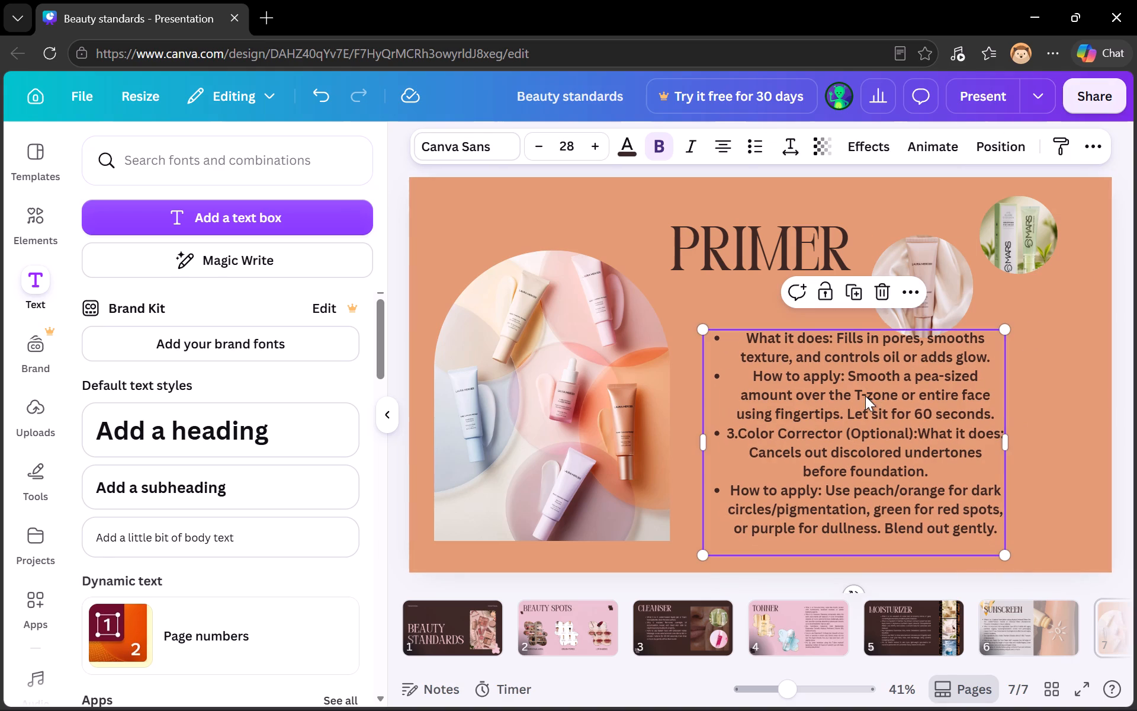
{"action": "left_click_drag", "start_coordinate": [1008, 438], "coordinate": [1130, 466]}
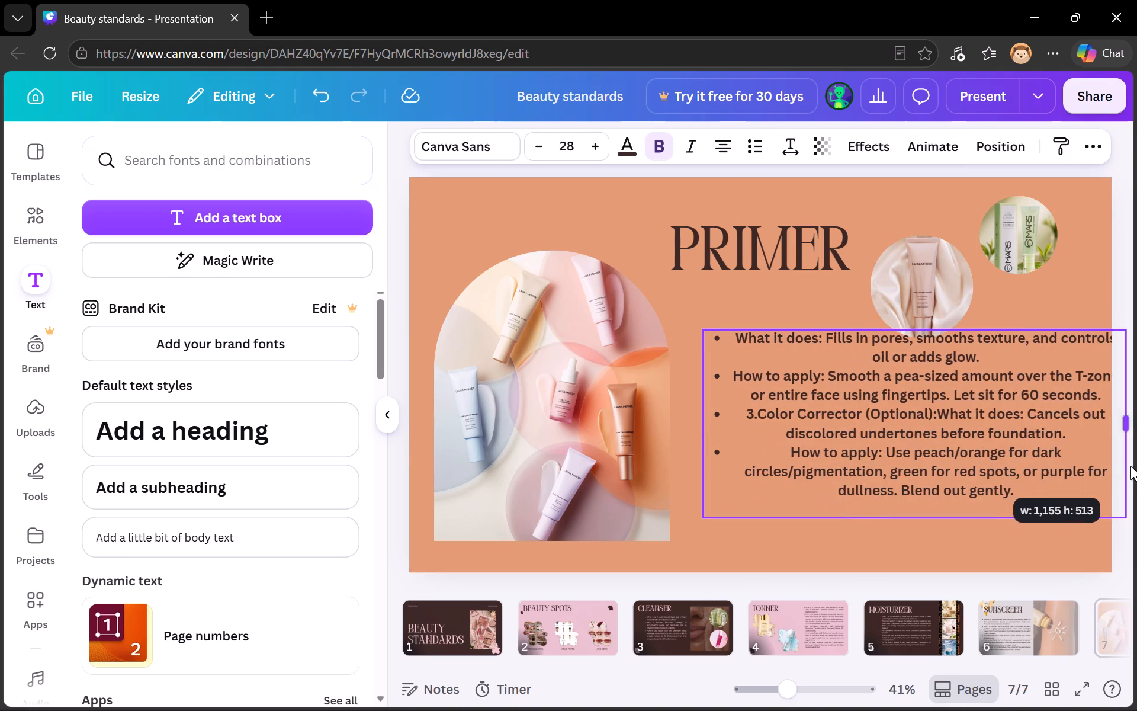
{"action": "left_click_drag", "start_coordinate": [1130, 466], "coordinate": [1093, 504]}
{"action": "left_click", "coordinate": [1068, 294]}
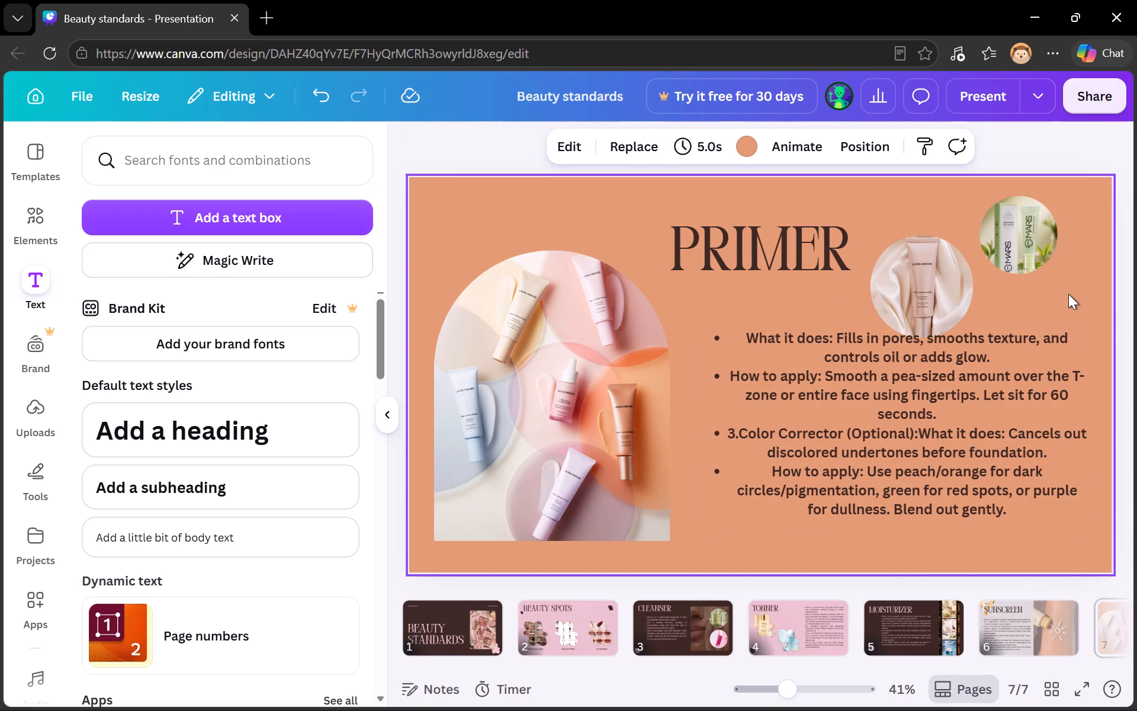
{"action": "left_click_drag", "start_coordinate": [903, 401], "coordinate": [902, 432]}
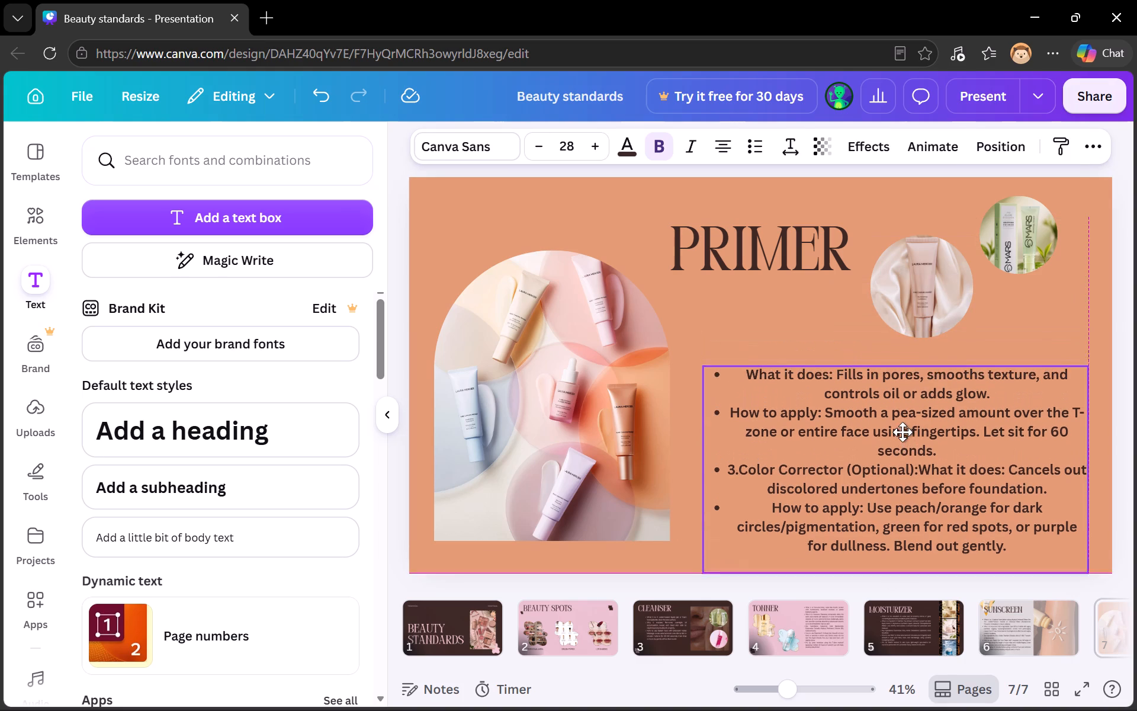
{"action": "left_click_drag", "start_coordinate": [902, 432], "coordinate": [905, 424]}
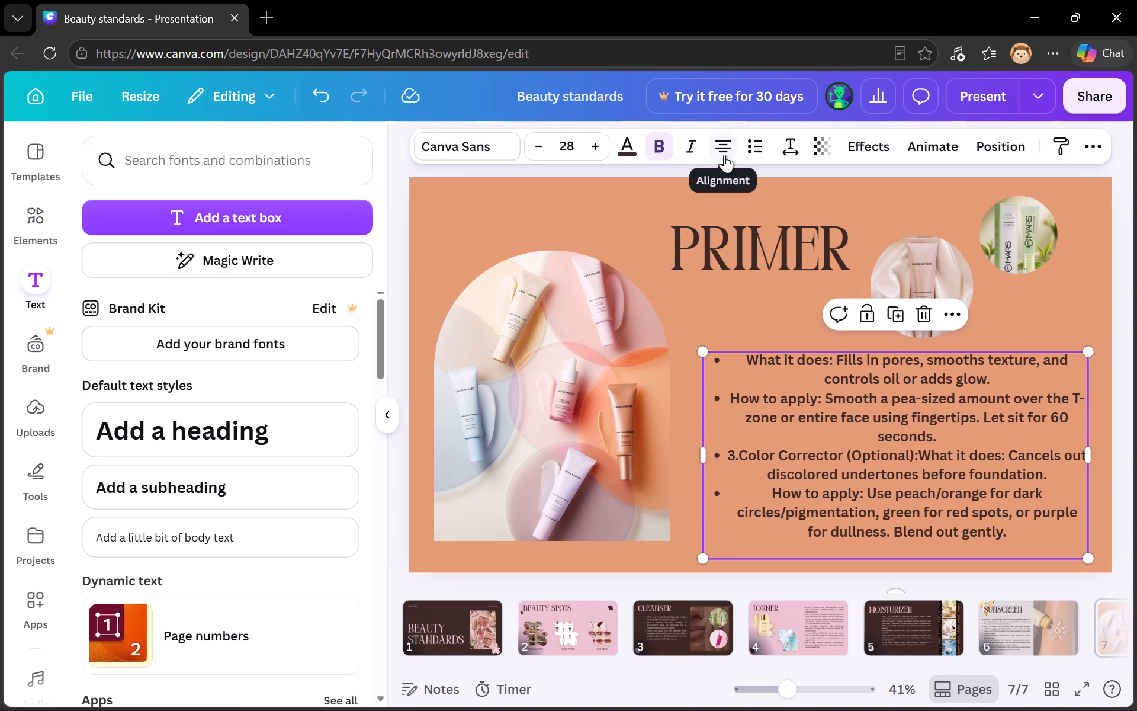
Left-align the bullet text and change its font to DM Sans, trying Perandory and Telegraf first.
{"action": "left_click", "coordinate": [724, 155]}
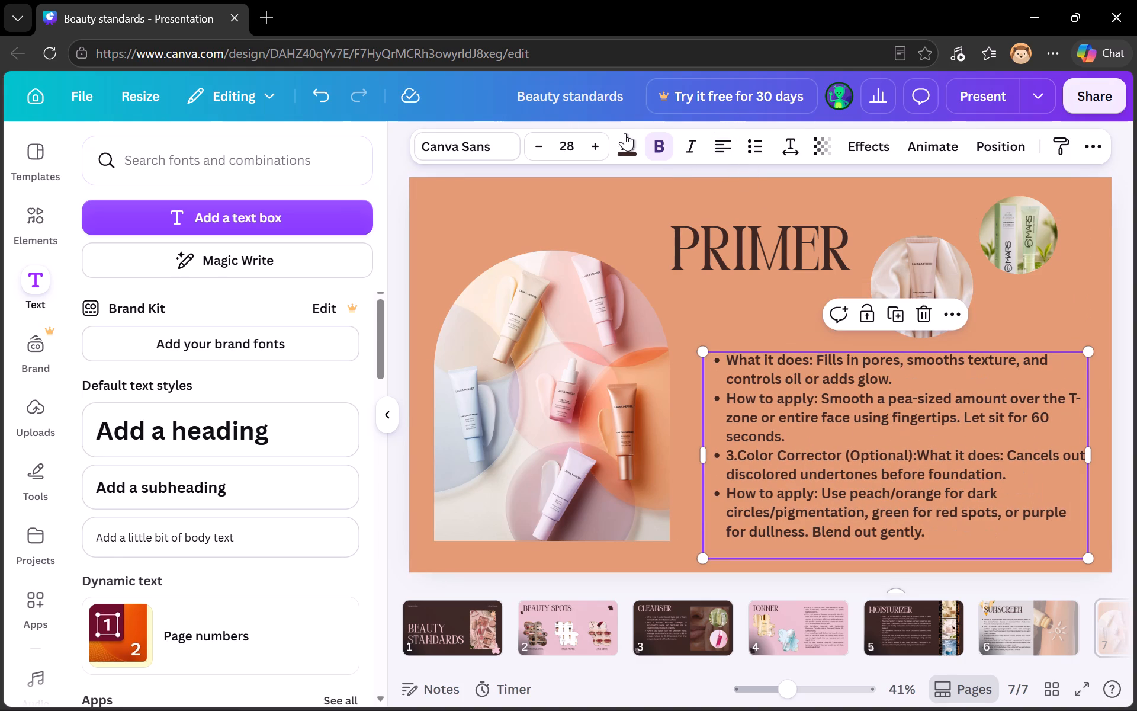
{"action": "left_click", "coordinate": [499, 140]}
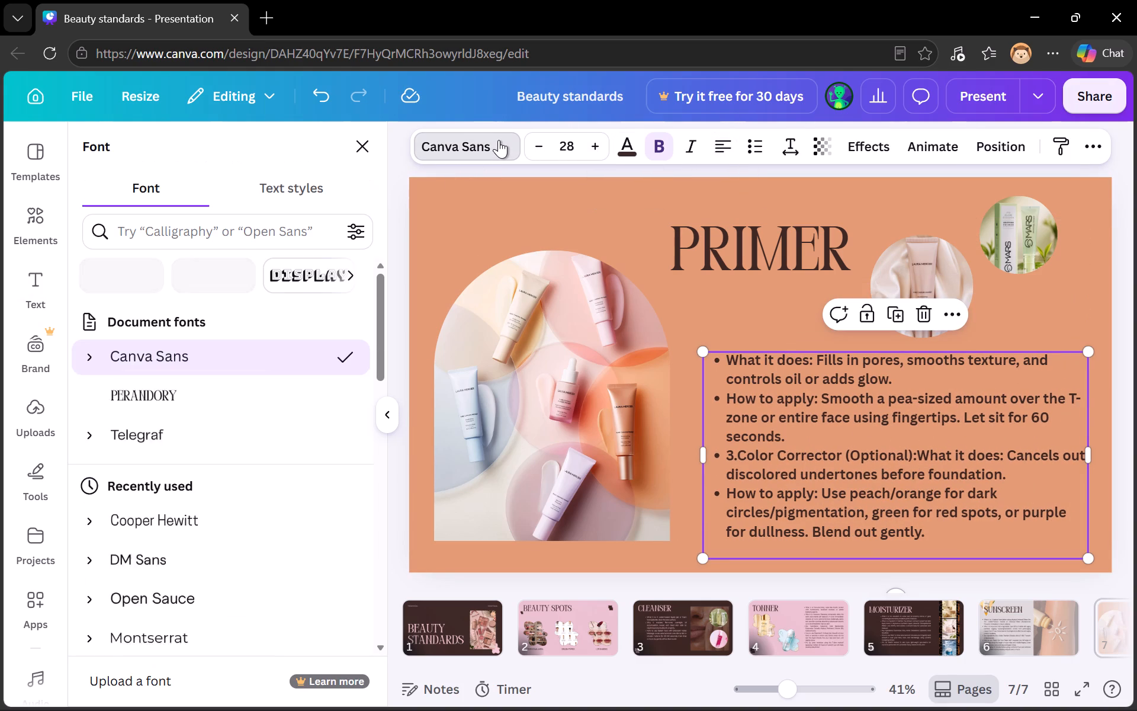
{"action": "left_click", "coordinate": [182, 438]}
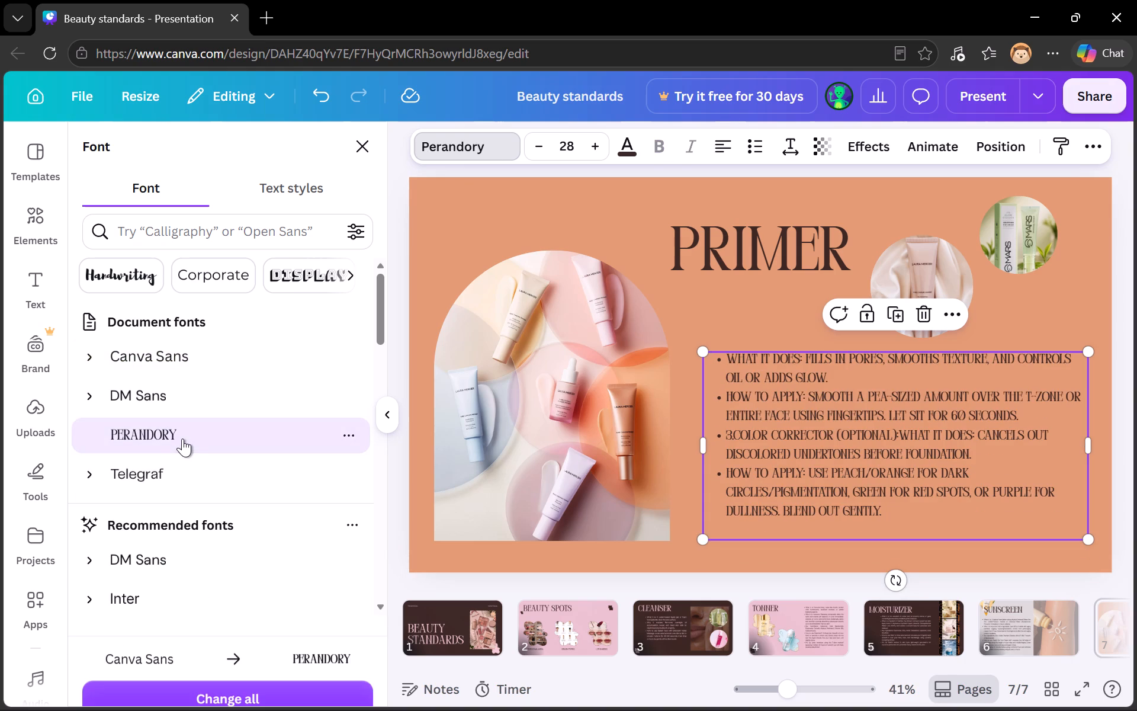
{"action": "left_click", "coordinate": [187, 459]}
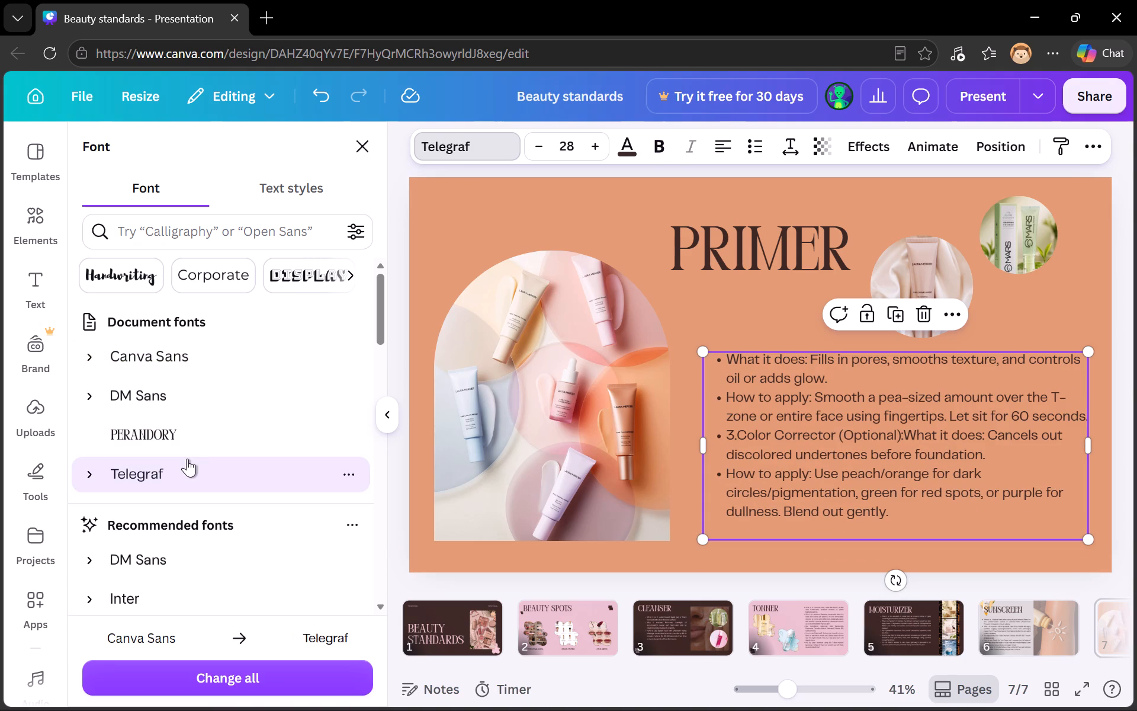
{"action": "left_click", "coordinate": [182, 565]}
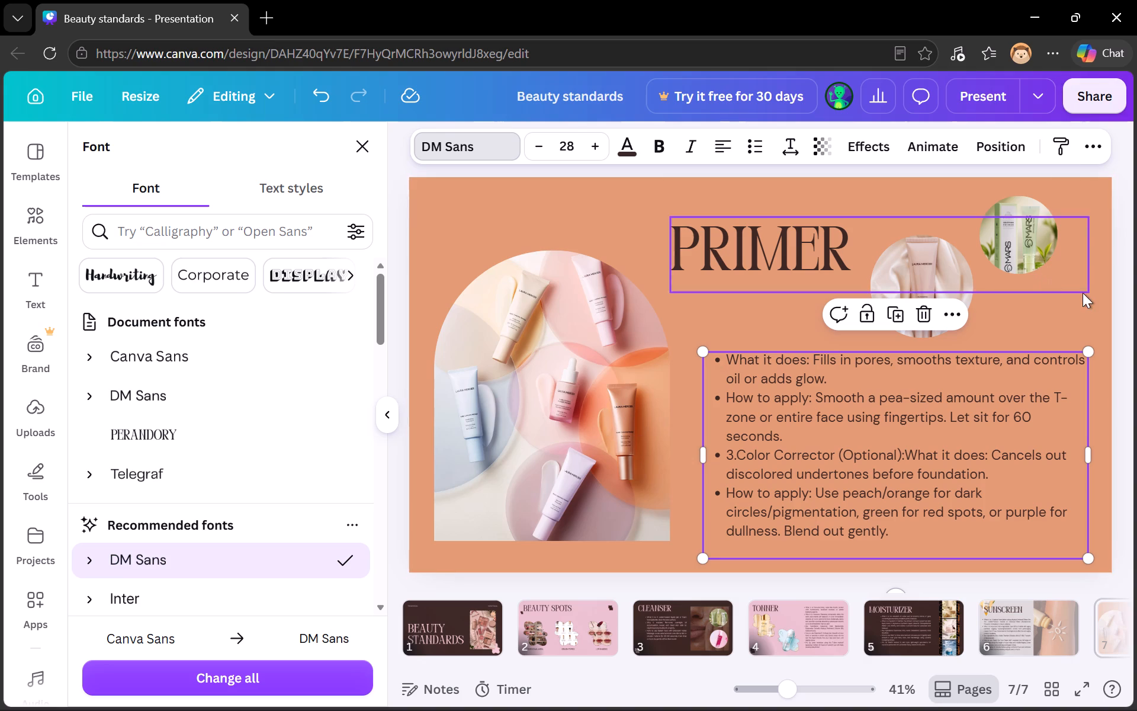
{"action": "left_click", "coordinate": [1122, 246]}
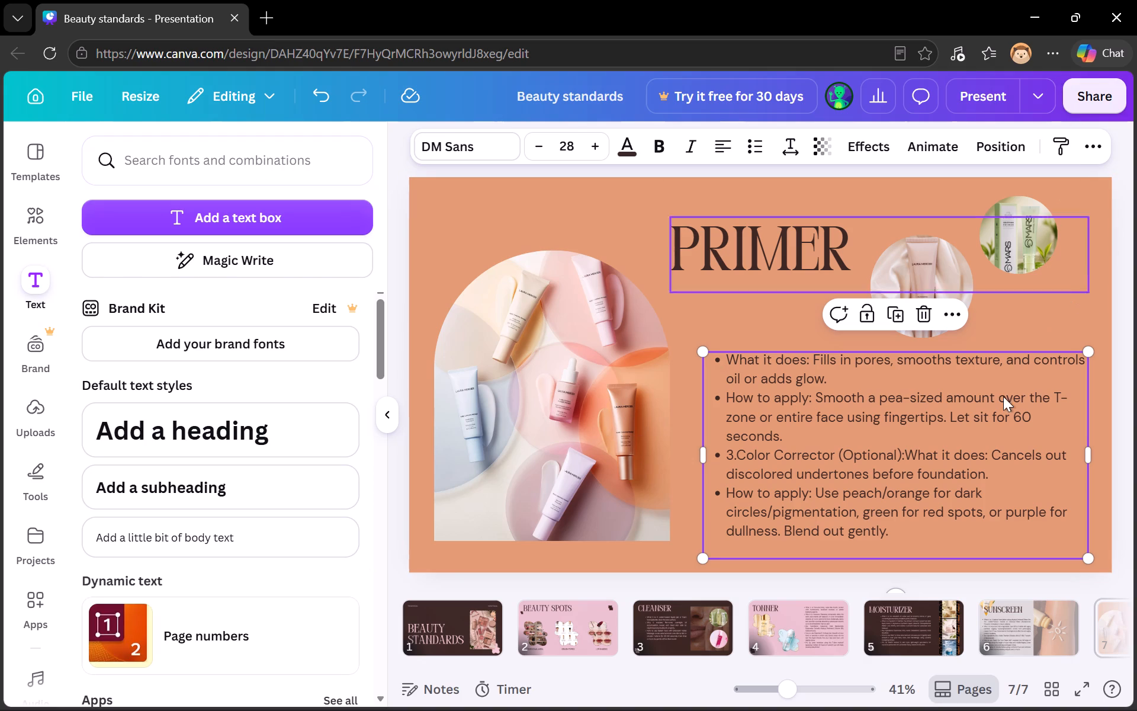
Add a new page after the PRIMER slide and set its background to the dark blue photo colour Darkazure #112432.
{"action": "scroll", "coordinate": [1032, 626], "scroll_direction": "left", "scroll_amount": 2}
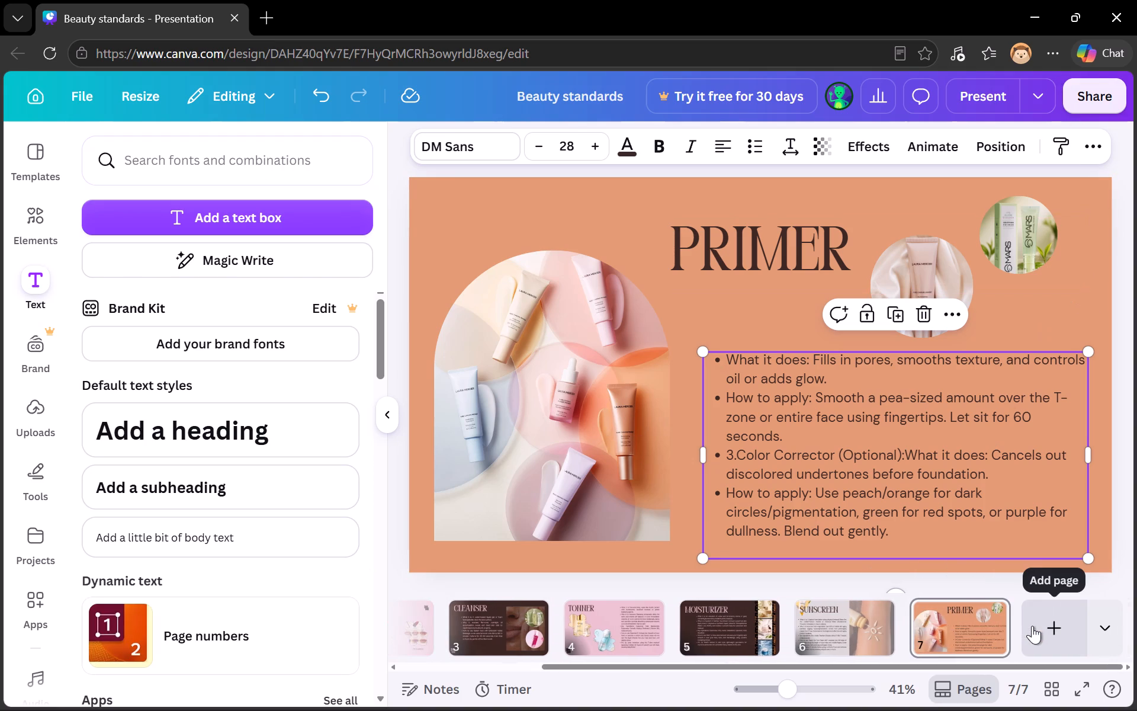
{"action": "left_click", "coordinate": [1032, 626]}
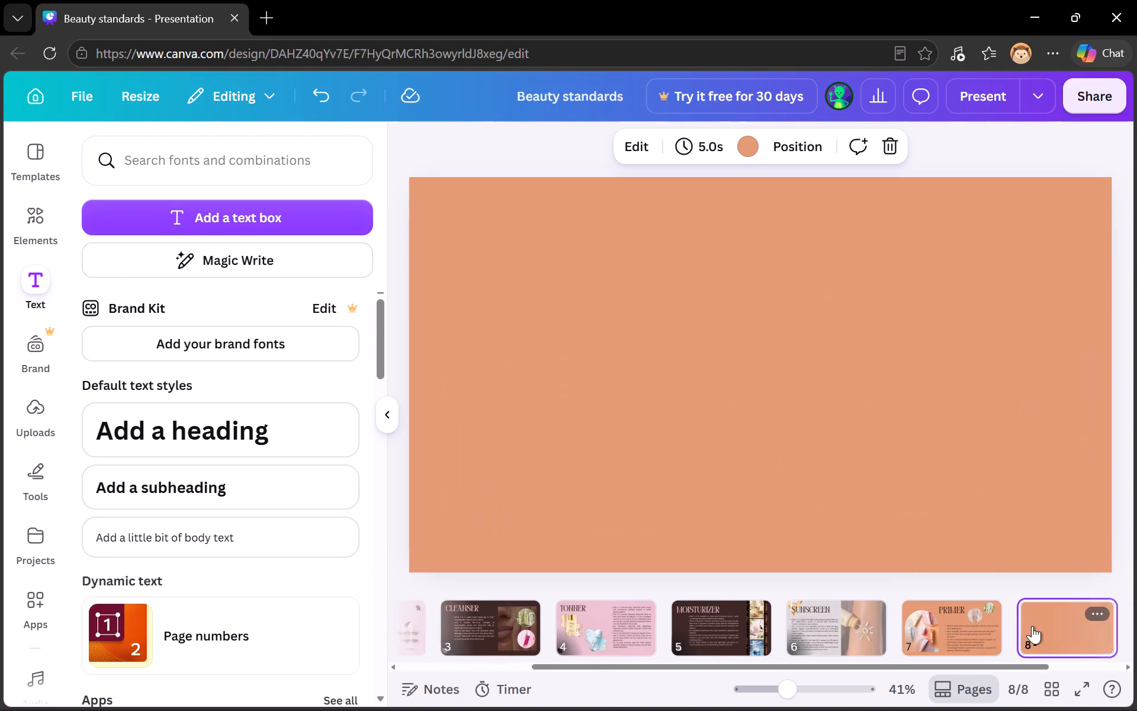
{"action": "left_click", "coordinate": [746, 150]}
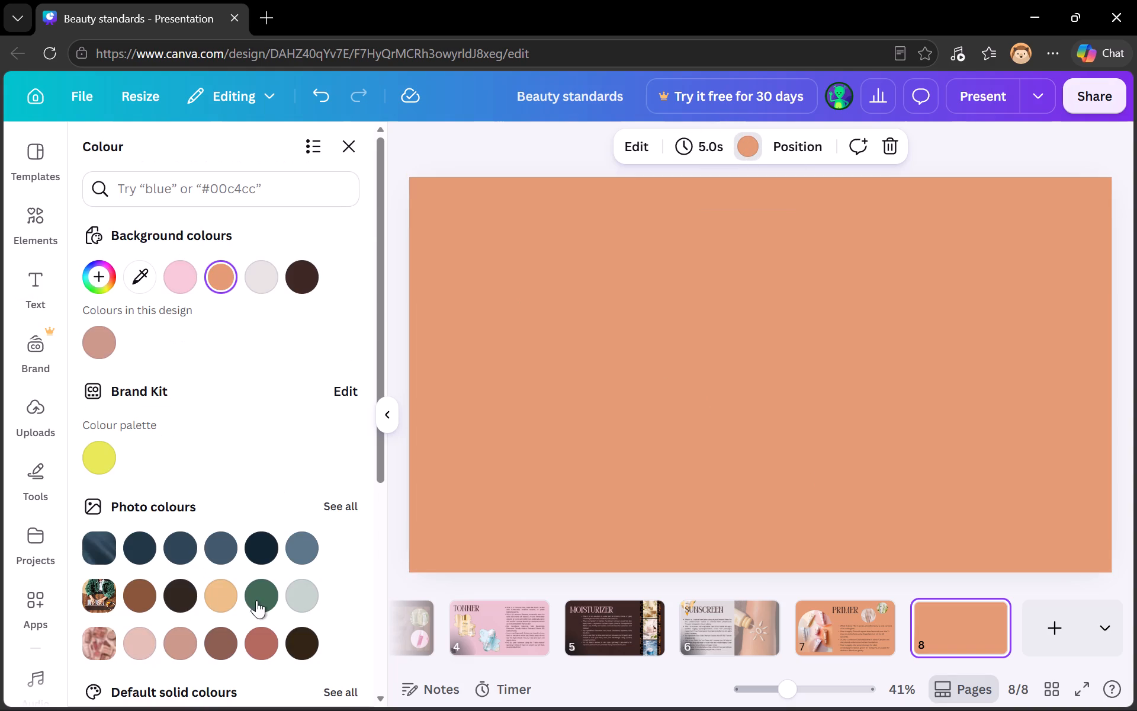
{"action": "scroll", "coordinate": [160, 626], "scroll_direction": "down", "scroll_amount": 1}
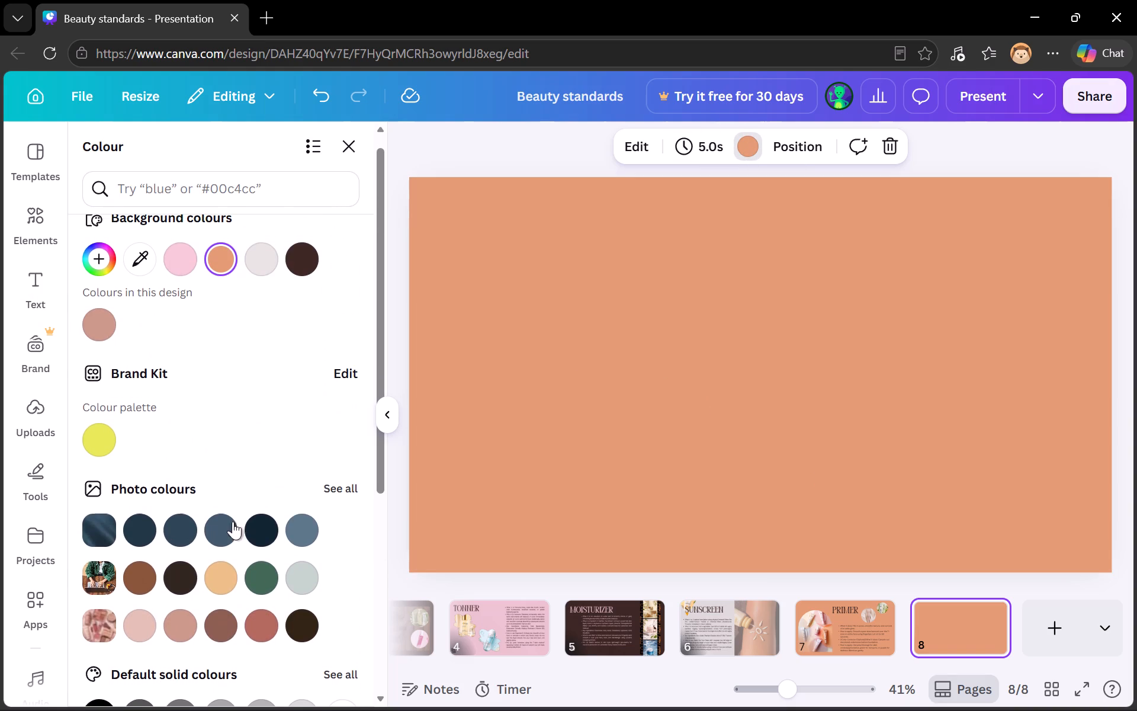
{"action": "left_click", "coordinate": [185, 534]}
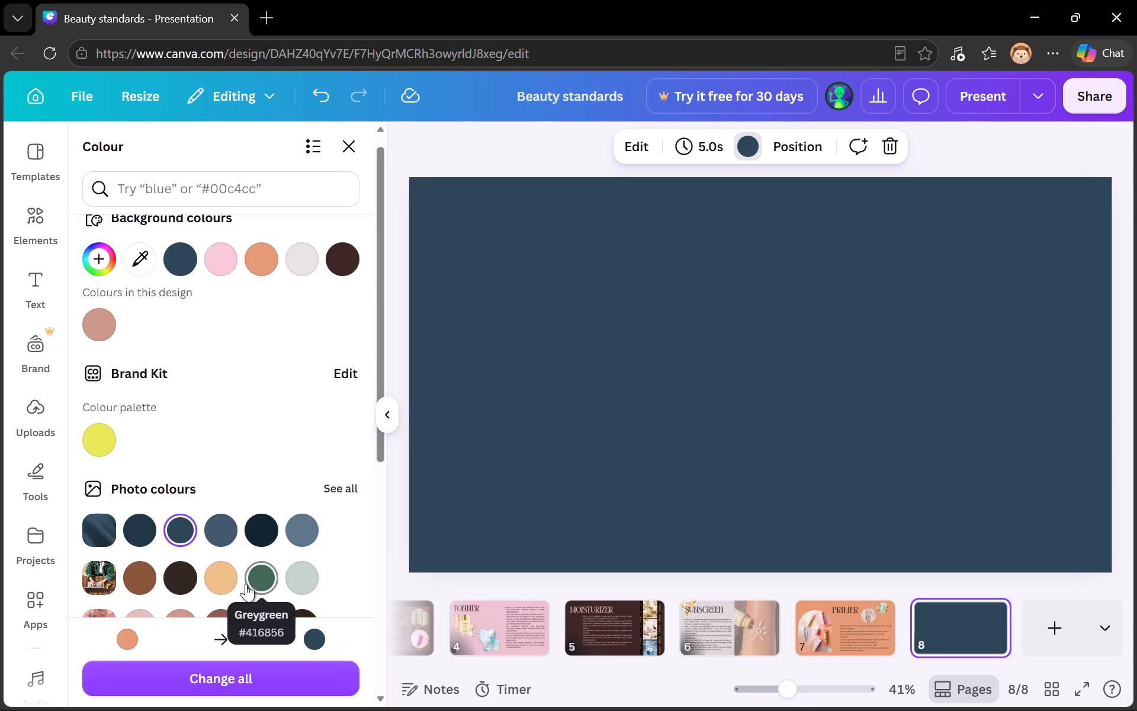
{"action": "left_click", "coordinate": [250, 535]}
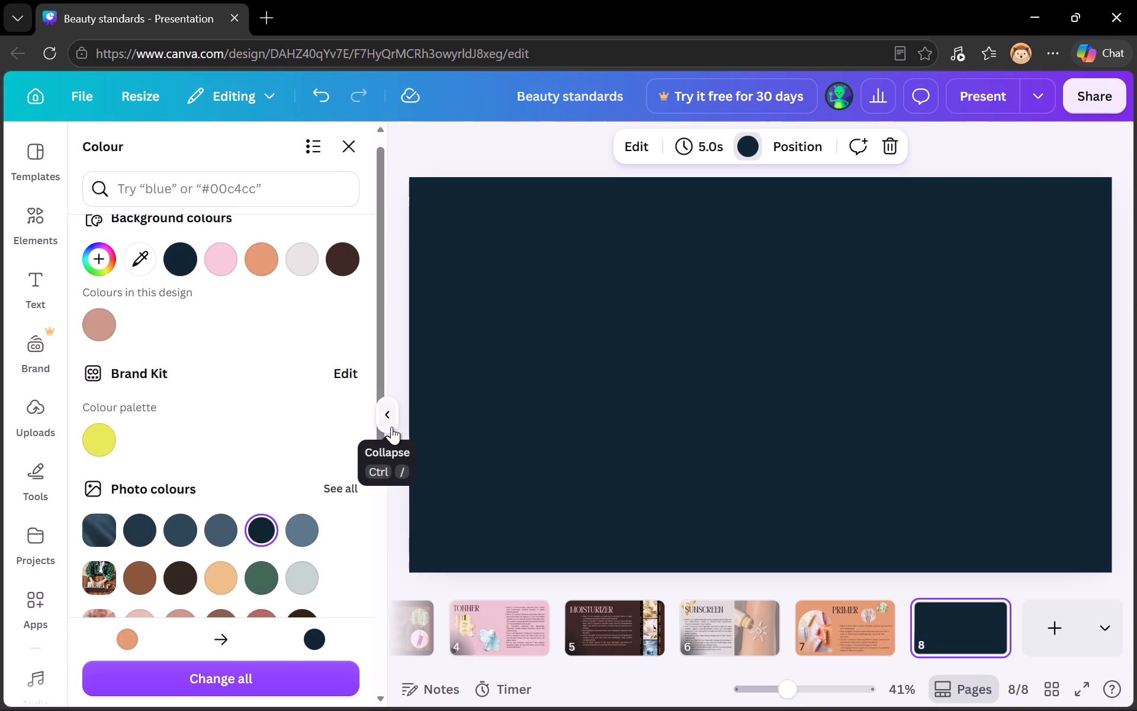
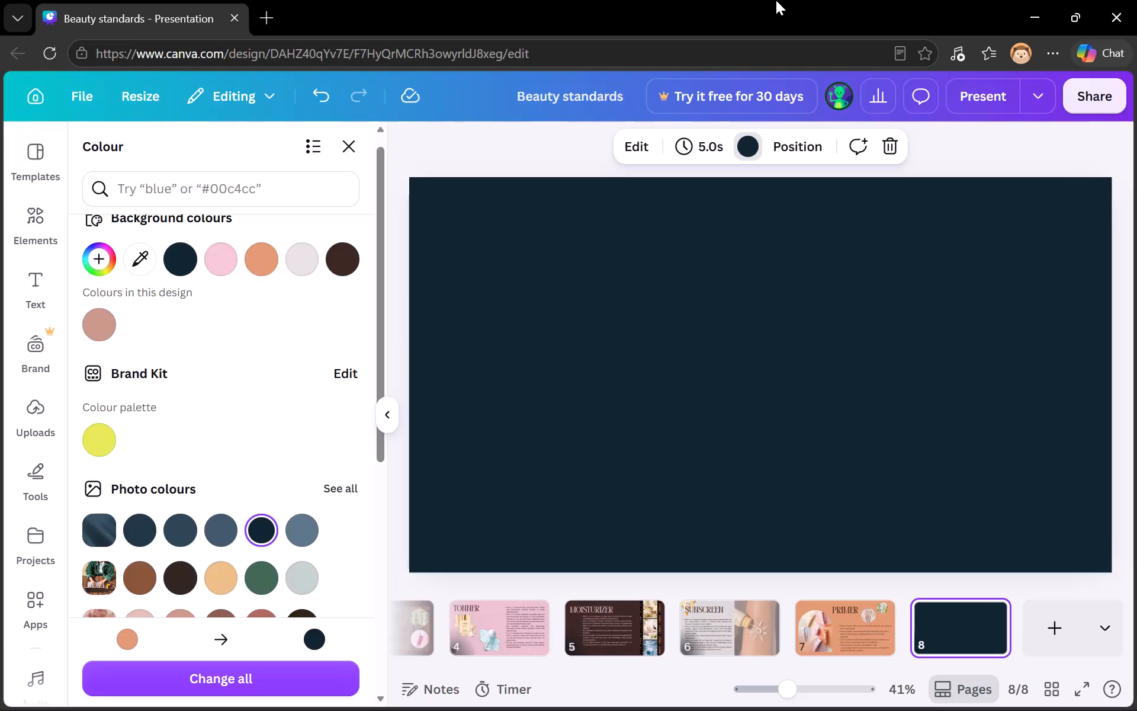
Switch from the presentation to the YouTube music mix on Desktop 2.
{"action": "key", "text": "ctrl+super+Right"}
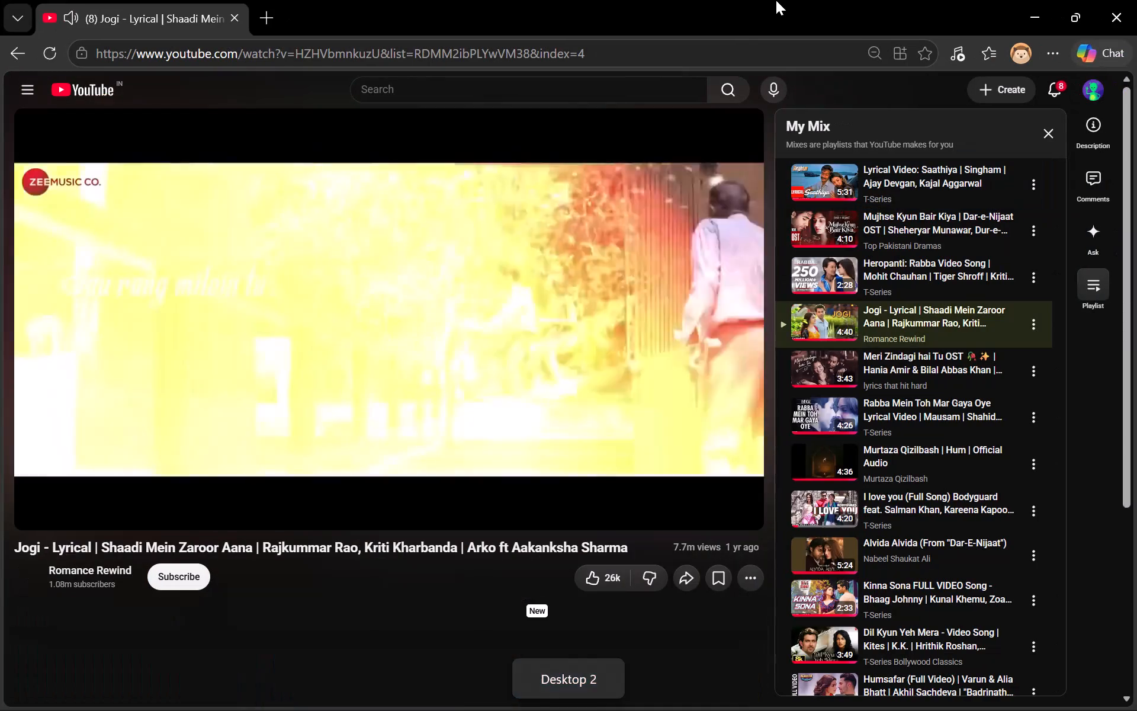
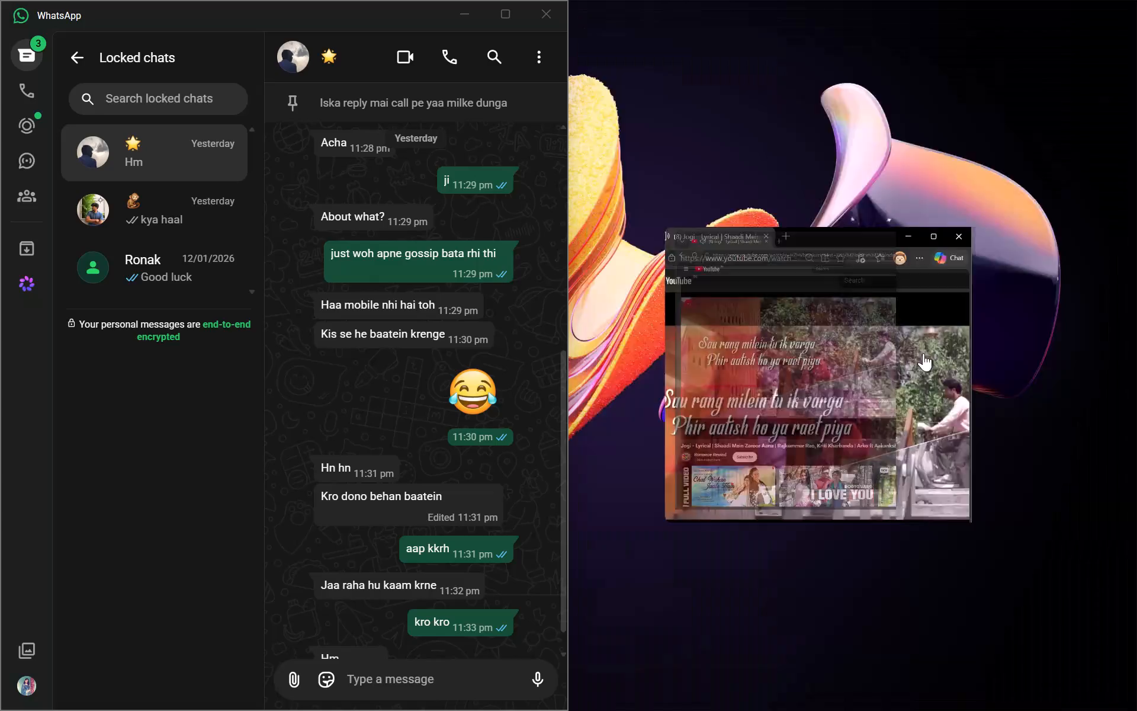
{"action": "key", "text": "ctrl+super+Left"}
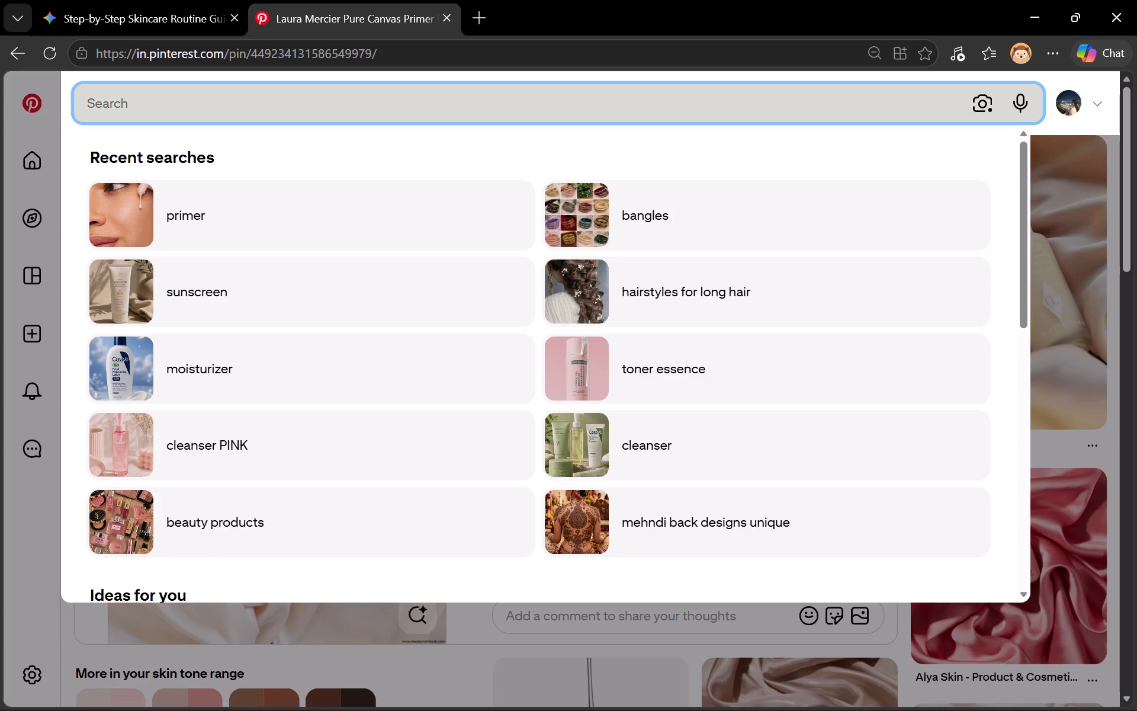
{"action": "type", "text": "foundation"}
{"action": "key", "text": "Return"}
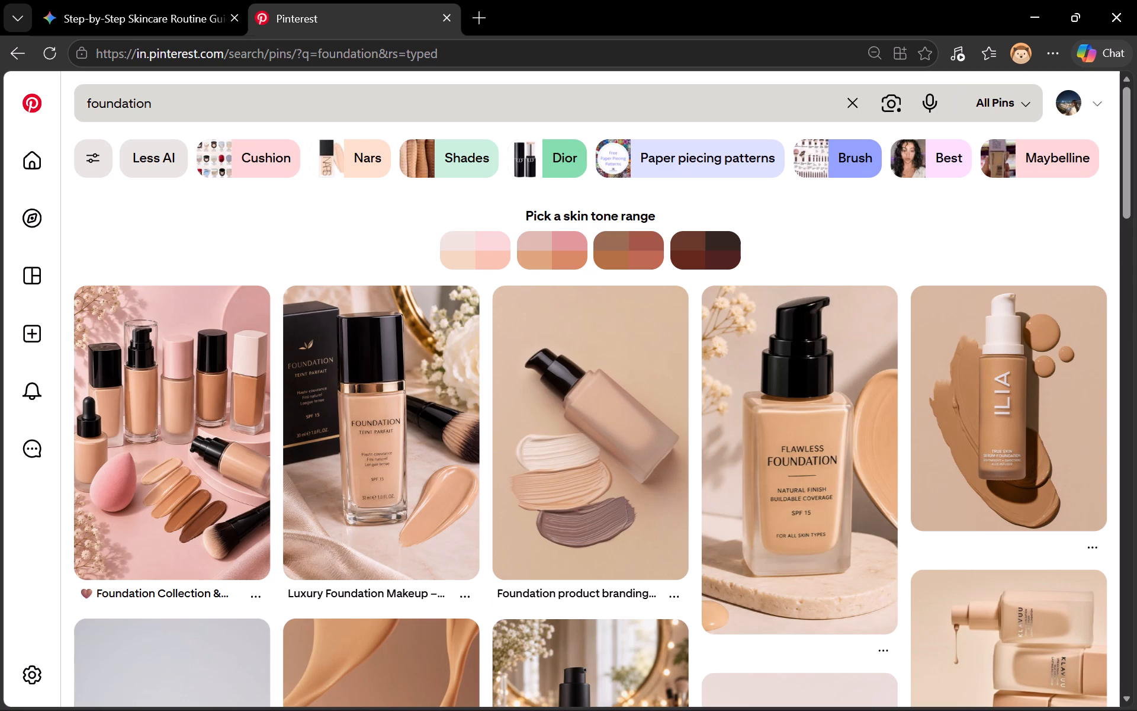
{"action": "scroll", "coordinate": [269, 342], "scroll_direction": "down", "scroll_amount": 4}
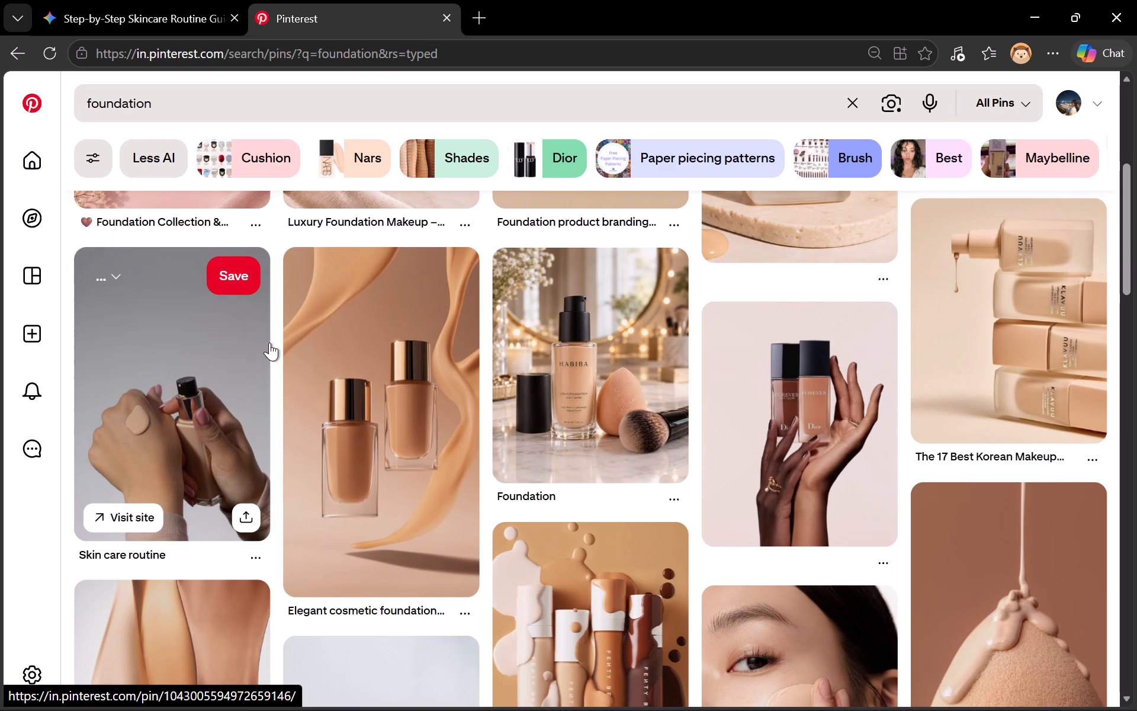
{"action": "scroll", "coordinate": [269, 342], "scroll_direction": "down", "scroll_amount": 1}
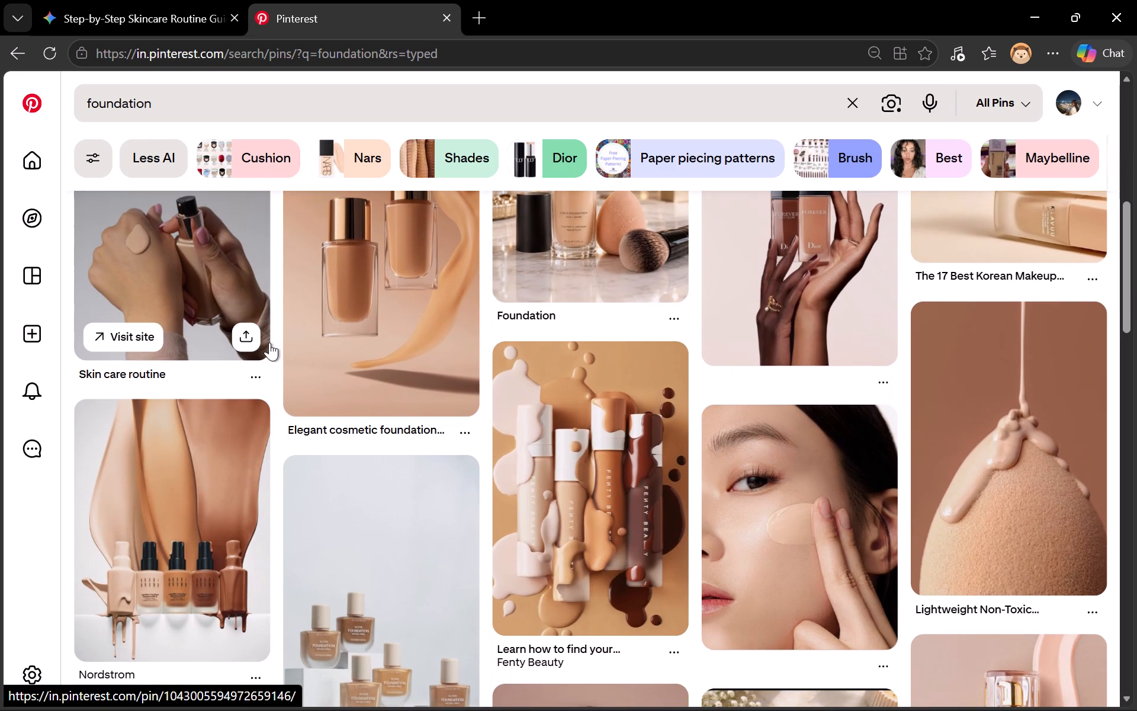
Open the Fenty Beauty foundation shade pin with four bottles and copy its image.
{"action": "left_click", "coordinate": [642, 429]}
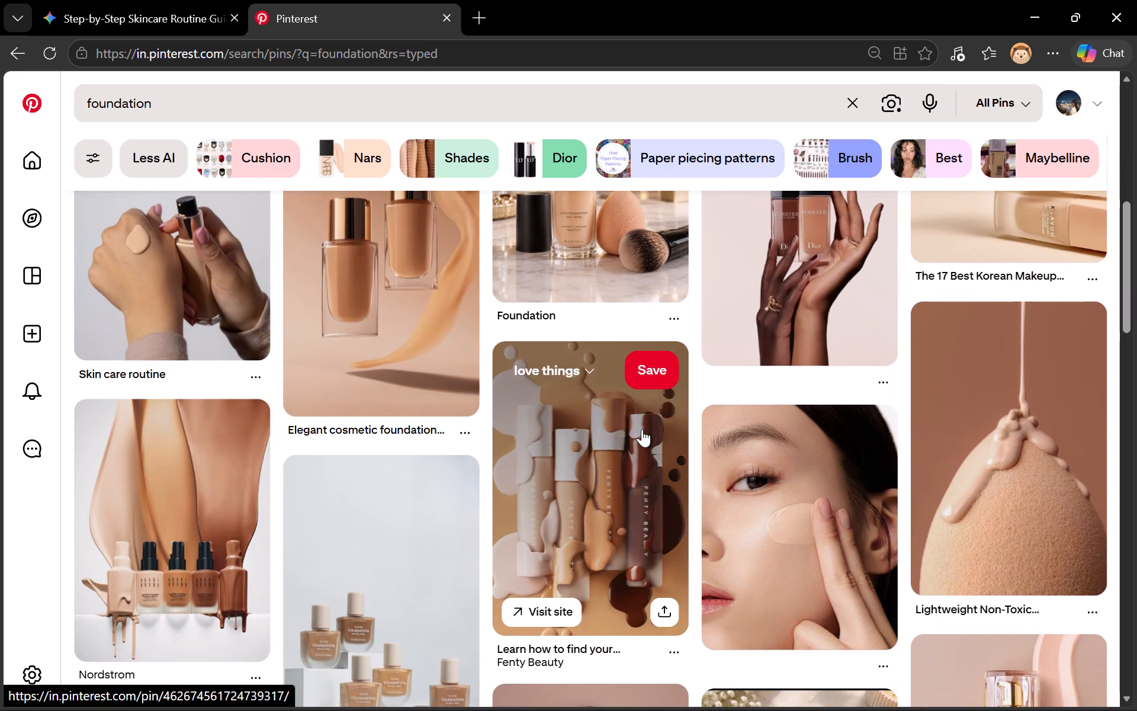
{"action": "right_click", "coordinate": [370, 396]}
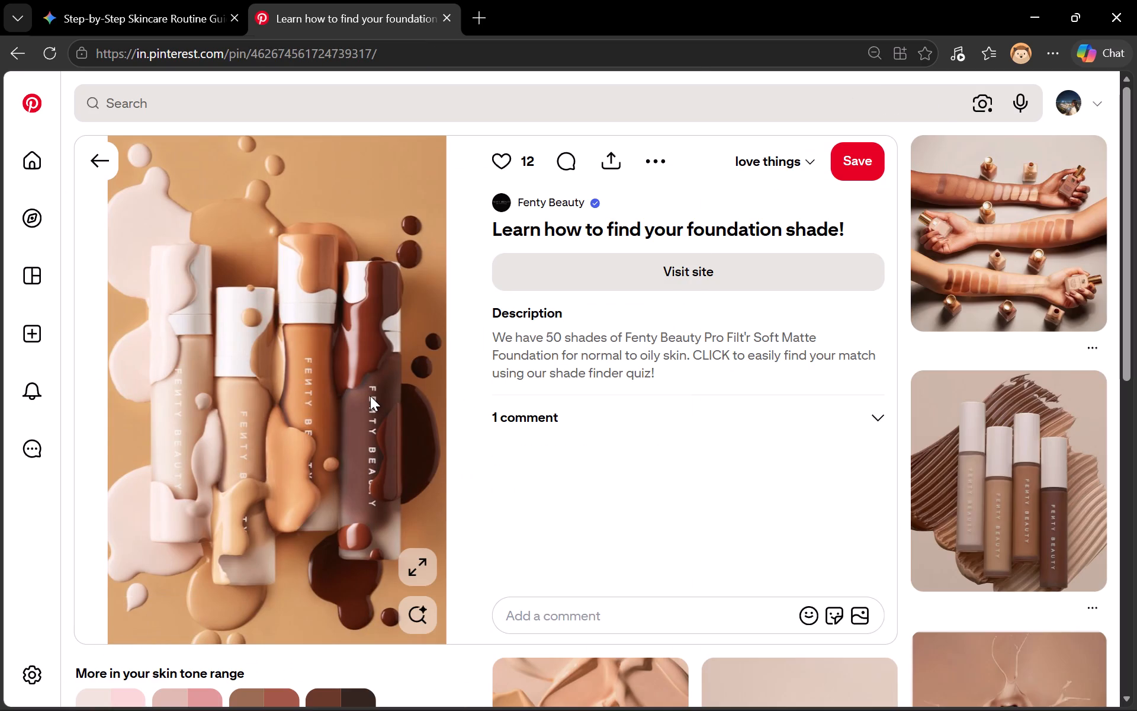
{"action": "left_click", "coordinate": [508, 130]}
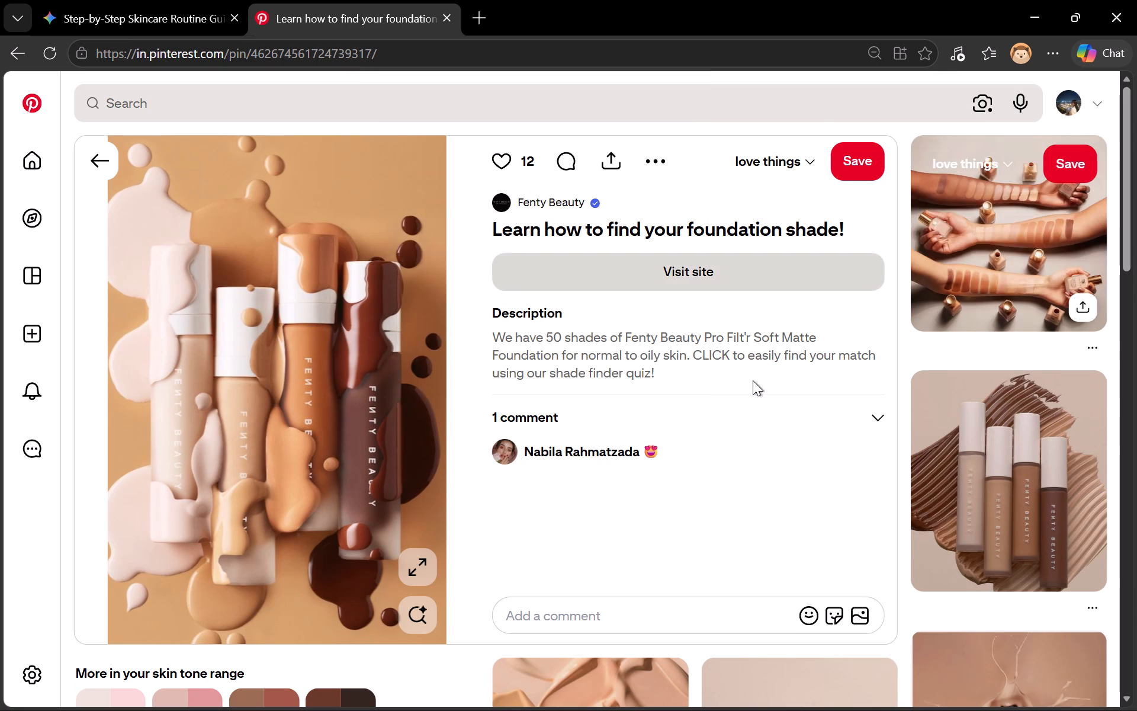
Paste the copied foundation image onto the blank dark blue slide 8 of the Beauty standards Canva presentation.
{"action": "scroll", "coordinate": [753, 380], "scroll_direction": "down", "scroll_amount": 6}
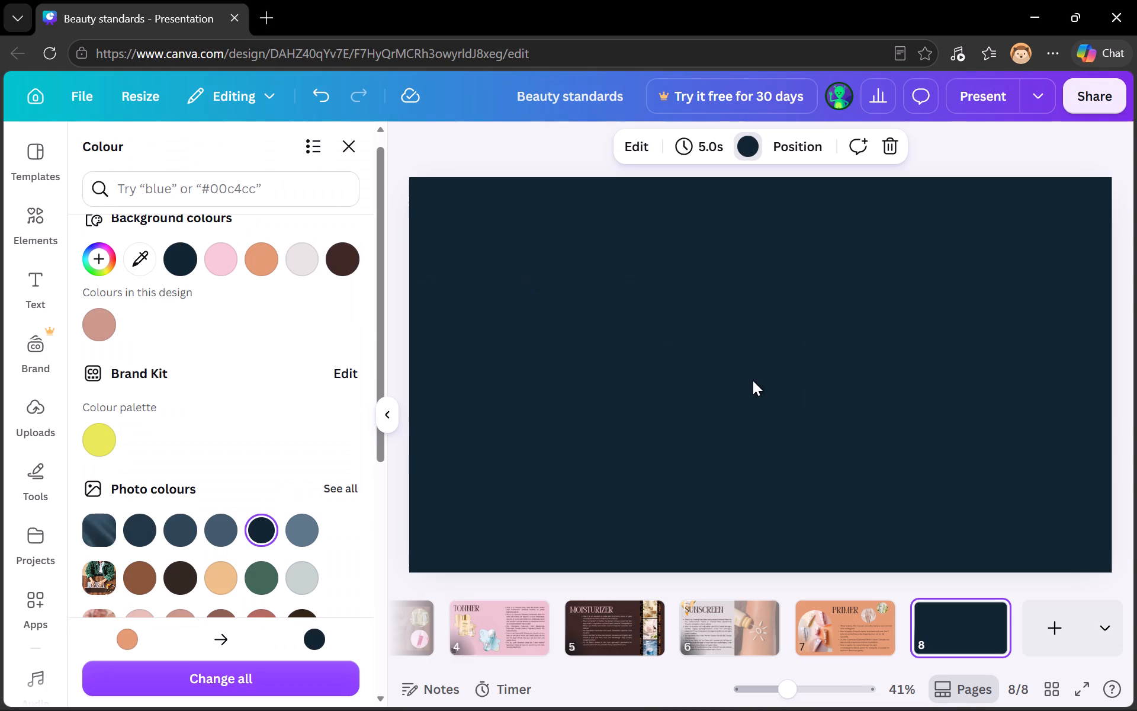
{"action": "double_click", "coordinate": [672, 369]}
{"action": "key", "text": "ctrl+v"}
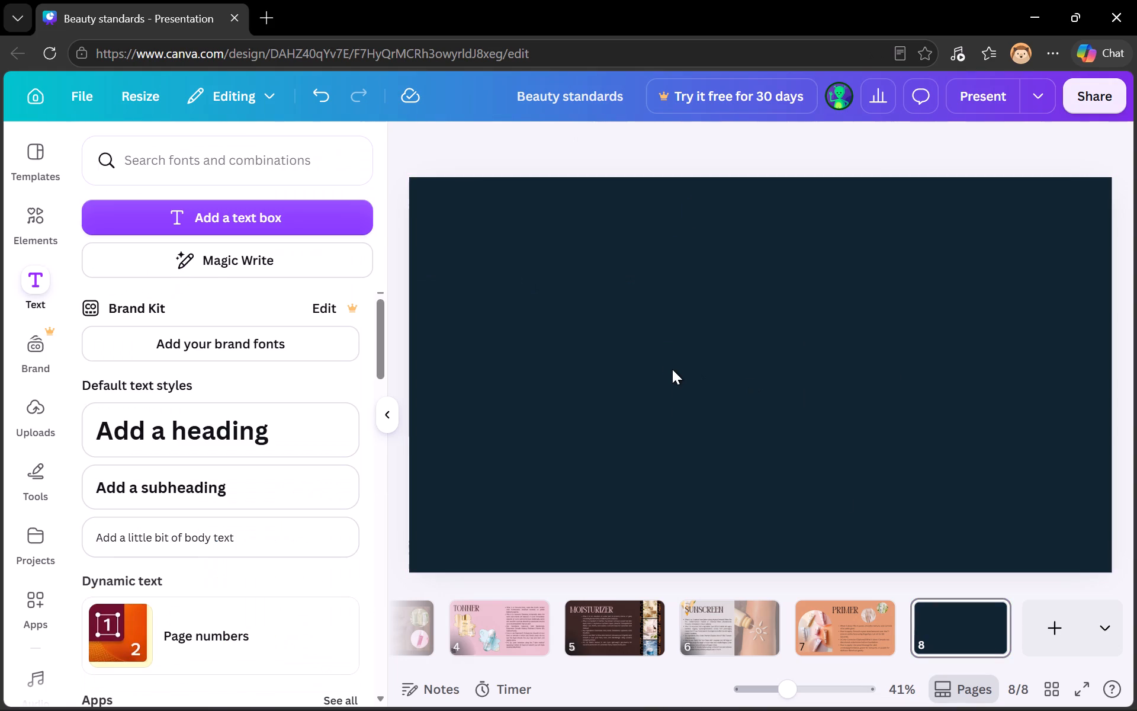
{"action": "left_click", "coordinate": [932, 330]}
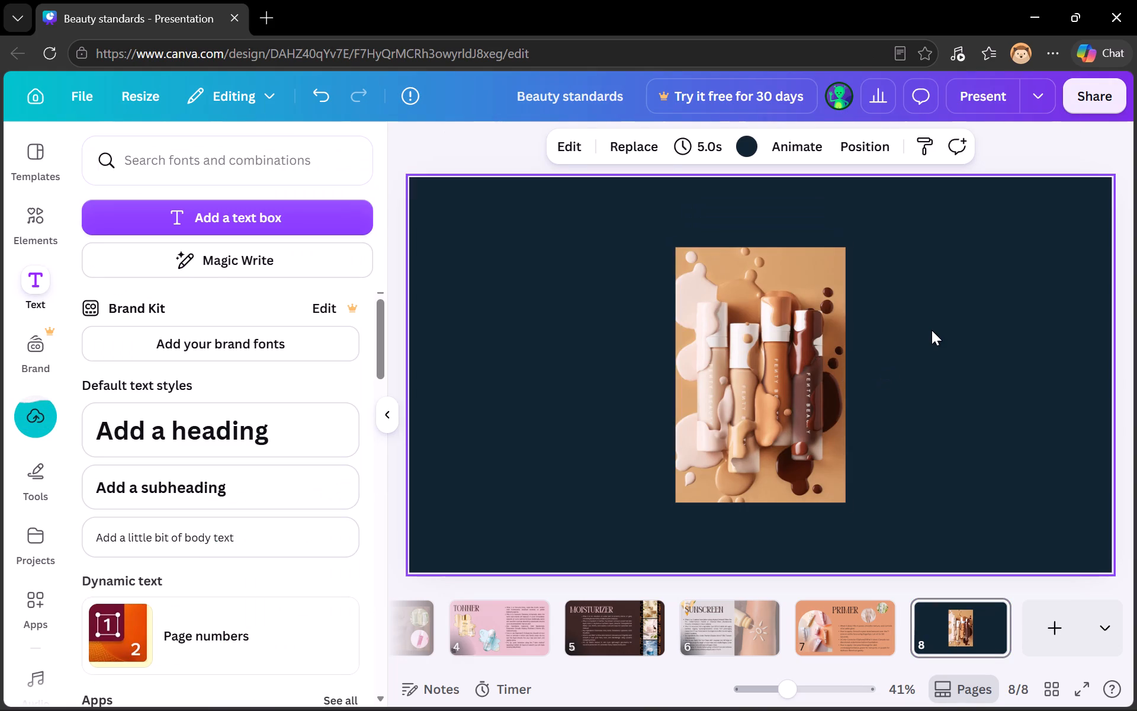
Place the foundation image in the slide's bottom-left corner and stretch it upward to full slide height, about 465 by 1,100.
{"action": "left_click_drag", "start_coordinate": [808, 345], "coordinate": [561, 415]}
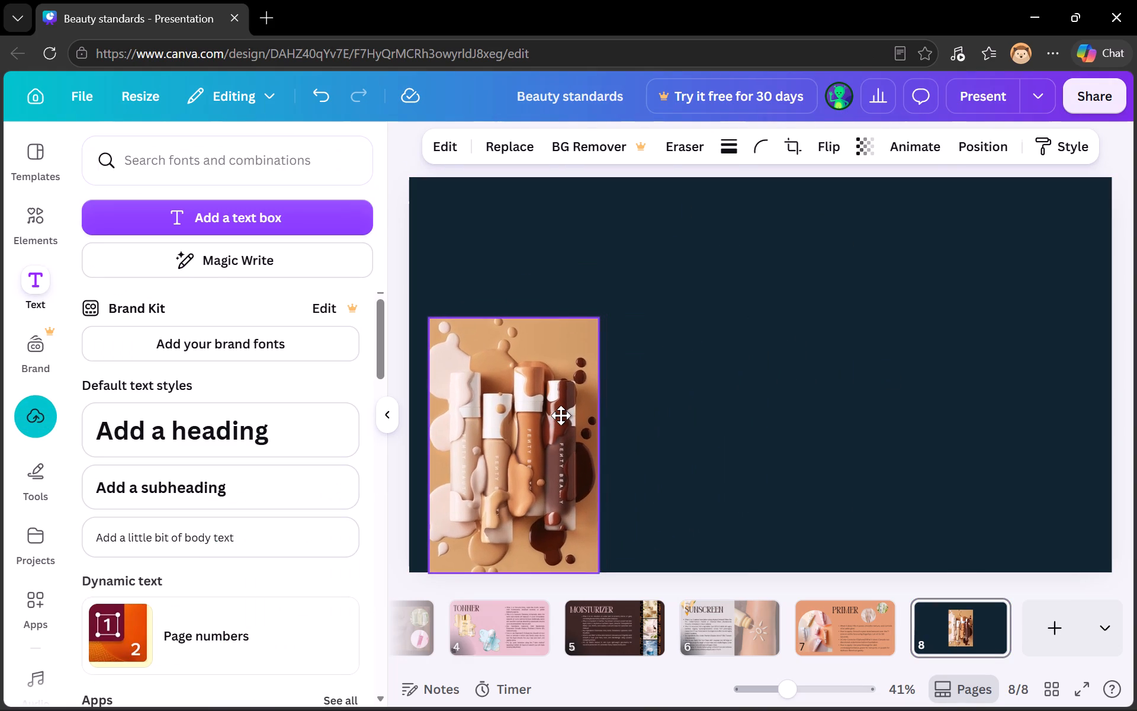
{"action": "left_click_drag", "start_coordinate": [561, 415], "coordinate": [546, 416]}
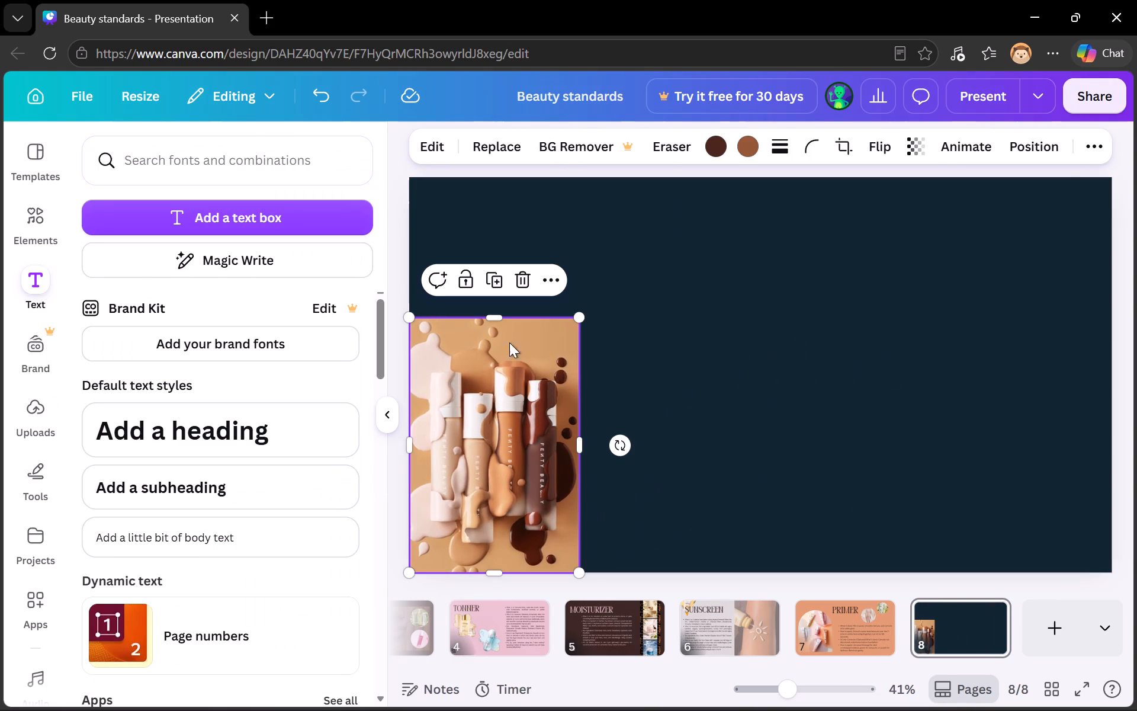
{"action": "left_click_drag", "start_coordinate": [489, 313], "coordinate": [502, 166]}
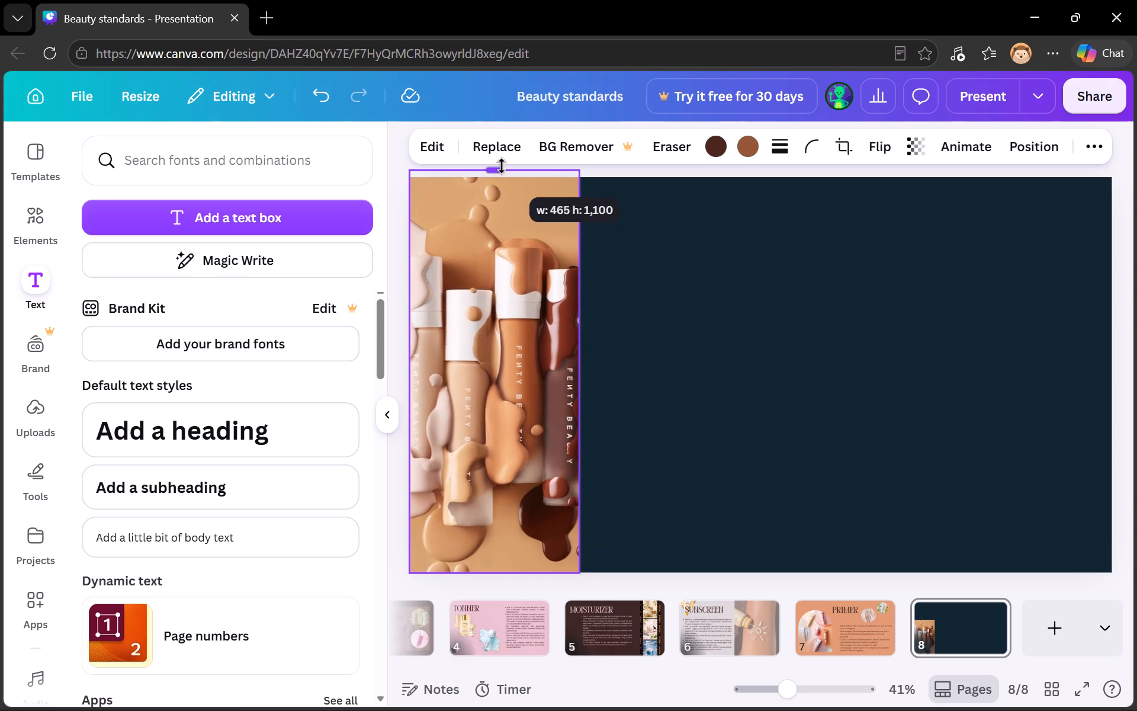
{"action": "left_click_drag", "start_coordinate": [502, 166], "coordinate": [503, 162]}
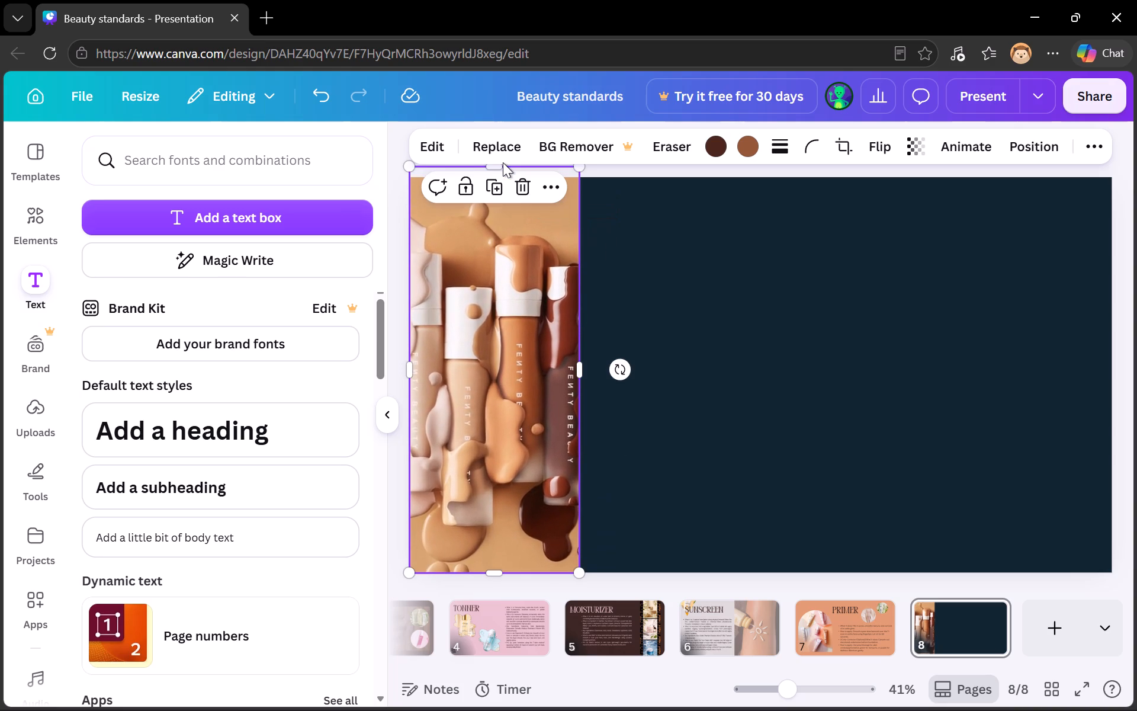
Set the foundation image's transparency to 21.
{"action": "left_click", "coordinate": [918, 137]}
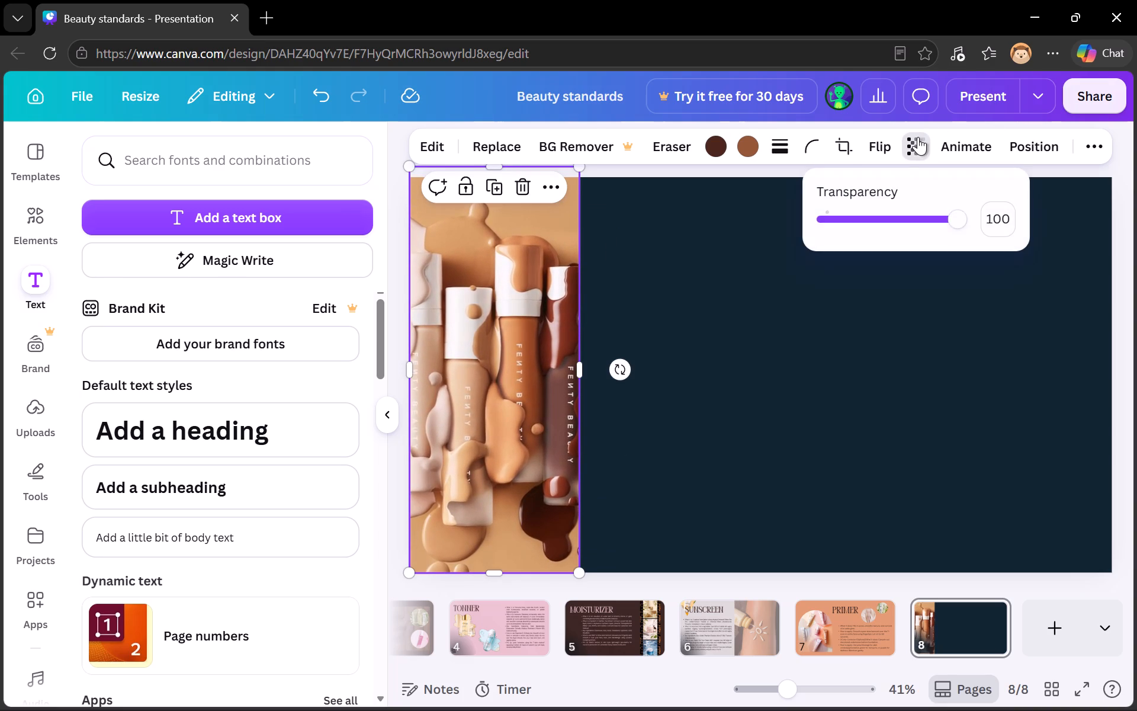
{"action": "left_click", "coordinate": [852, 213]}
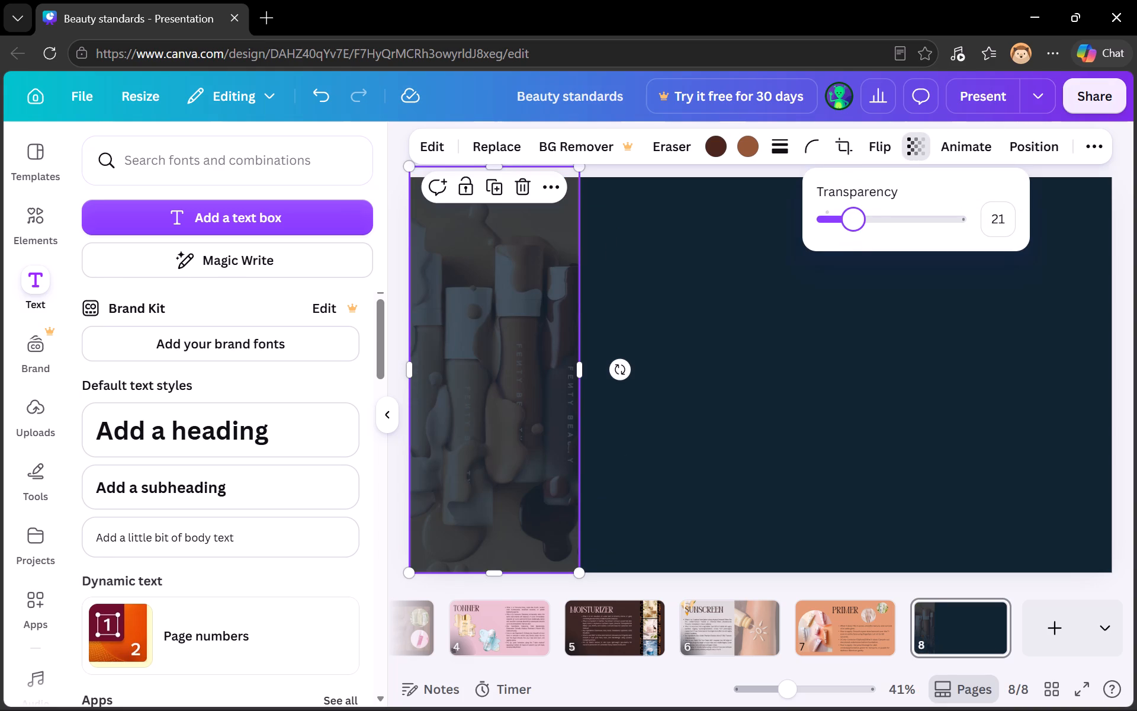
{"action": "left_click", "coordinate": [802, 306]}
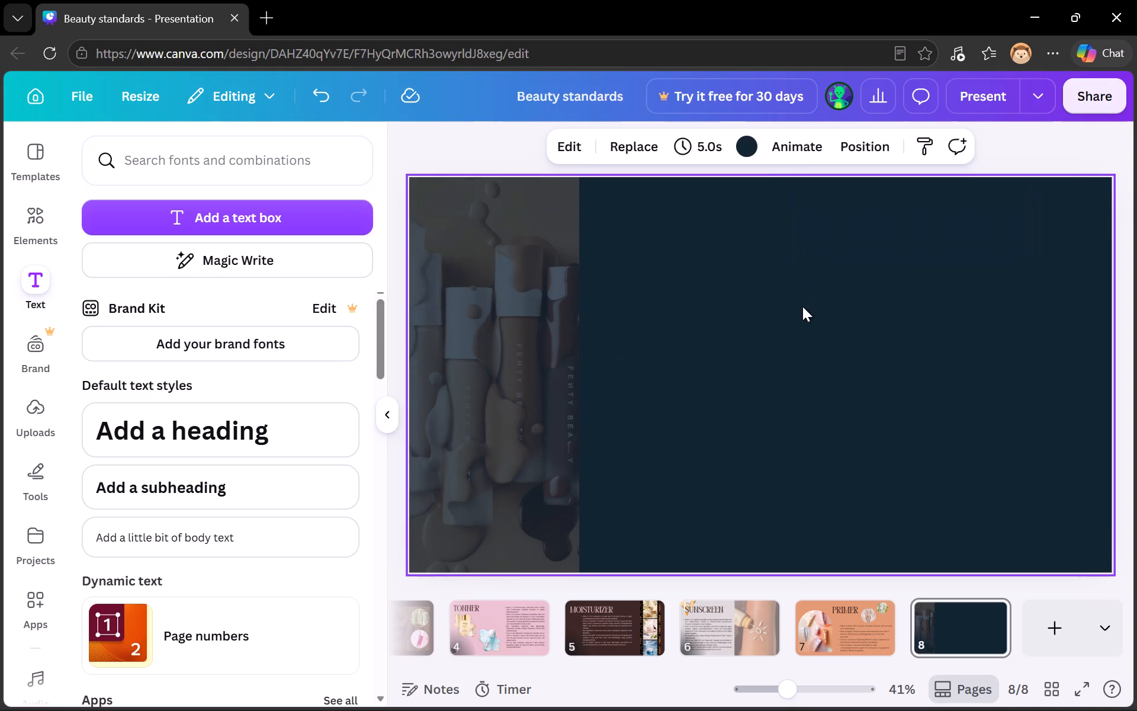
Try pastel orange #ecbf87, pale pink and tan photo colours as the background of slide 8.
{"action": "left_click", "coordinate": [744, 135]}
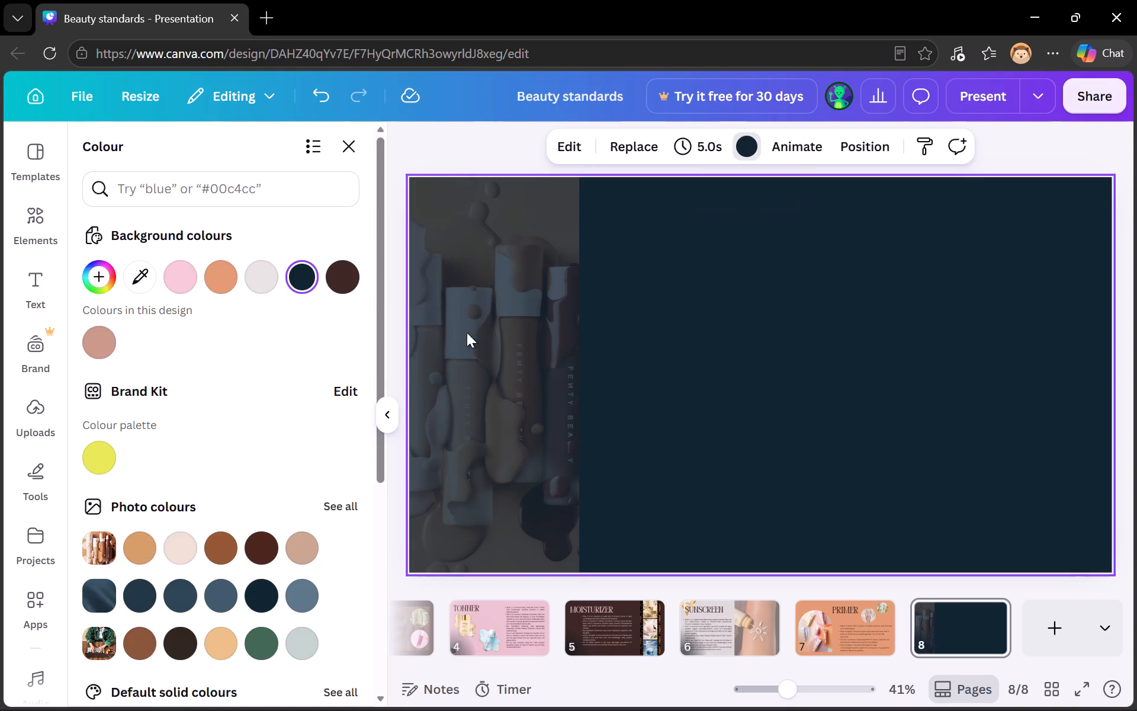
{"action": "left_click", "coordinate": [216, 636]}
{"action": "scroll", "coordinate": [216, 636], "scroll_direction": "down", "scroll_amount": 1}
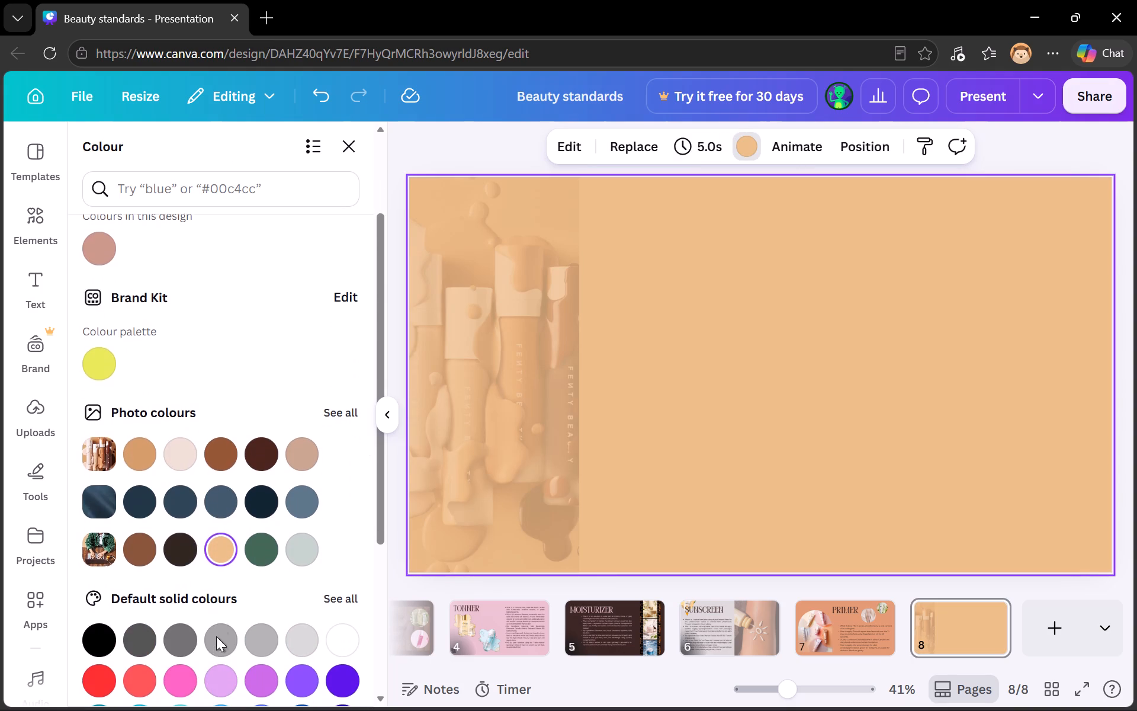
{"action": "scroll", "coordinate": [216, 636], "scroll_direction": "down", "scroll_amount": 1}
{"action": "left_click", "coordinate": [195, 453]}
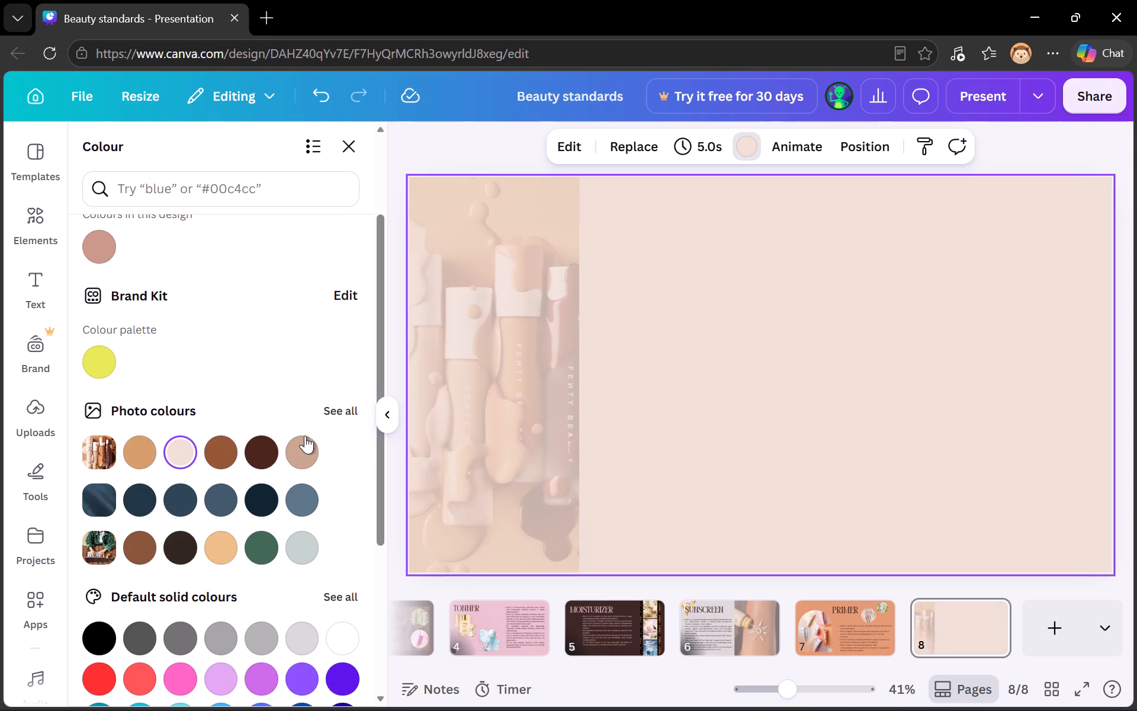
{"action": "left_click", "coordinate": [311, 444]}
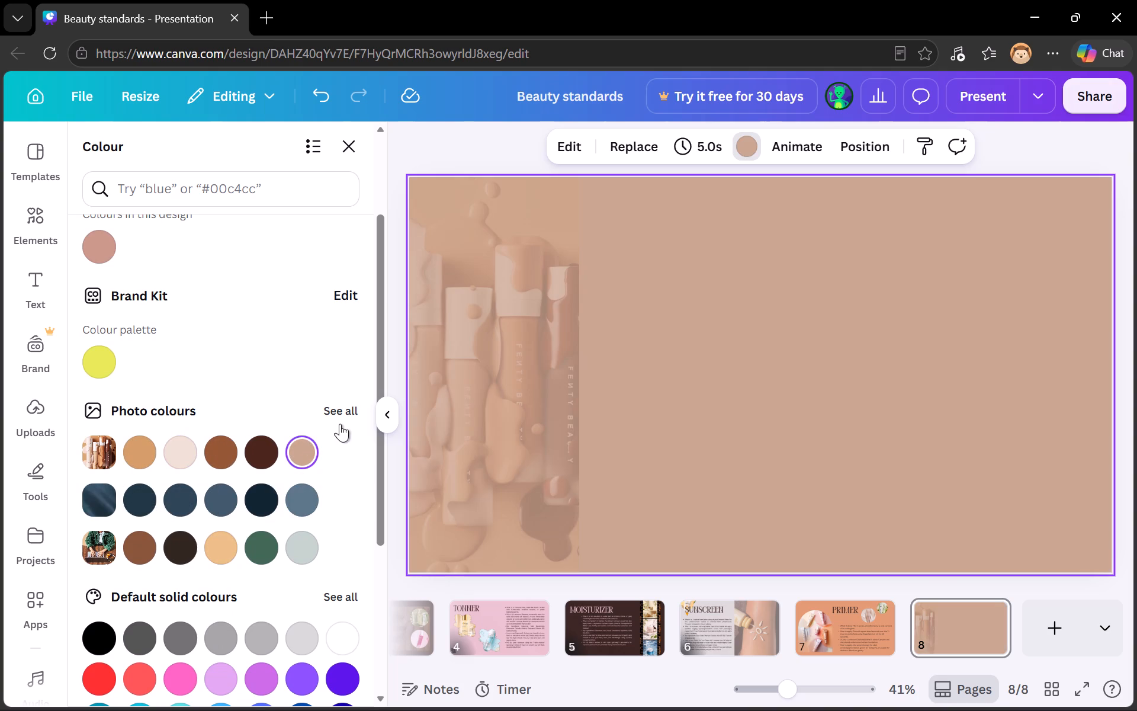
Set the background of slide 8 to the default black-to-gold gradient.
{"action": "scroll", "coordinate": [249, 564], "scroll_direction": "down", "scroll_amount": 3}
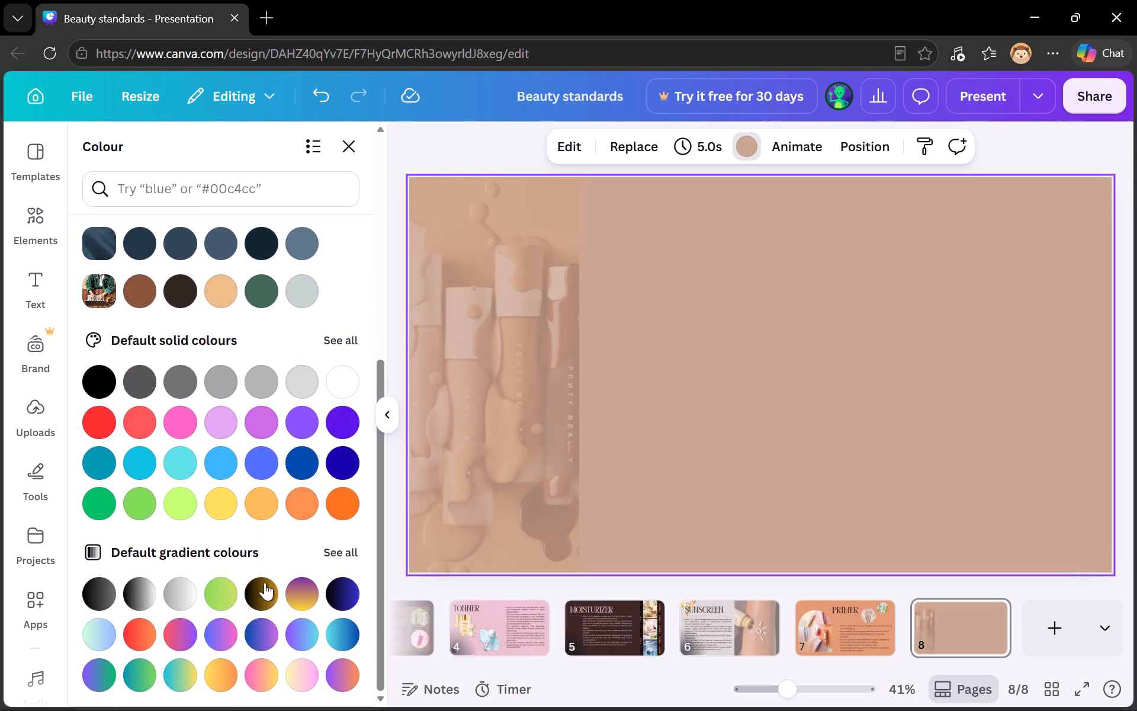
{"action": "left_click", "coordinate": [268, 591]}
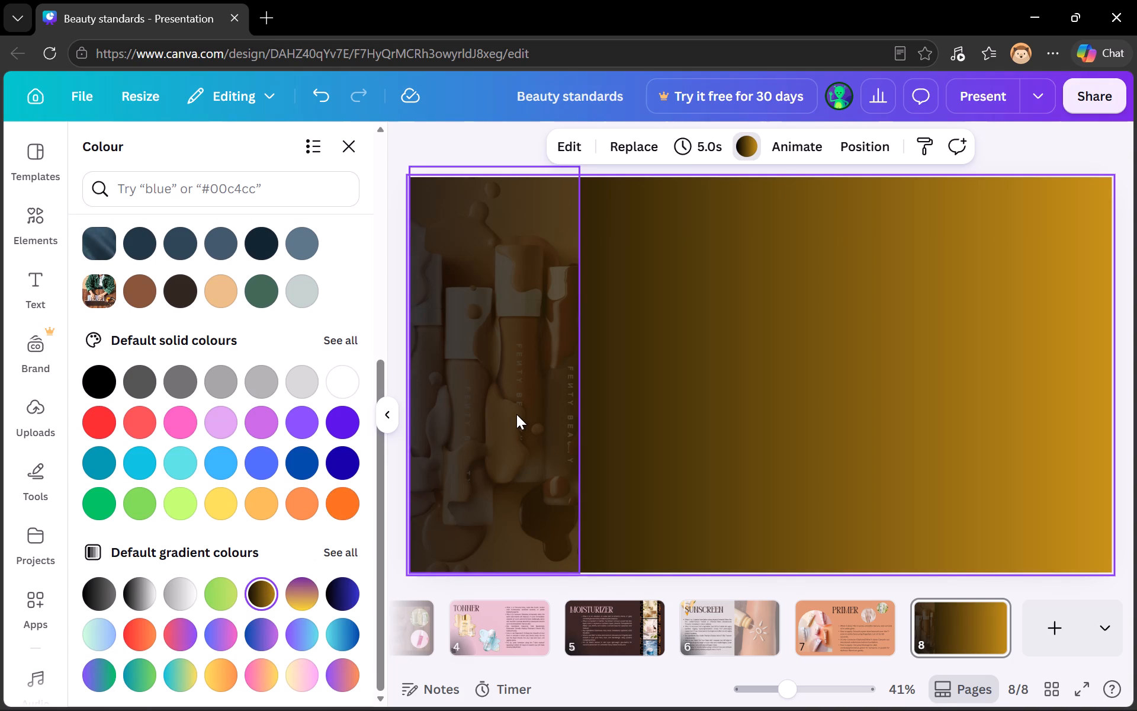
Raise the foundation image's transparency value to slightly above 40.
{"action": "left_click", "coordinate": [516, 414]}
{"action": "left_click", "coordinate": [914, 147]}
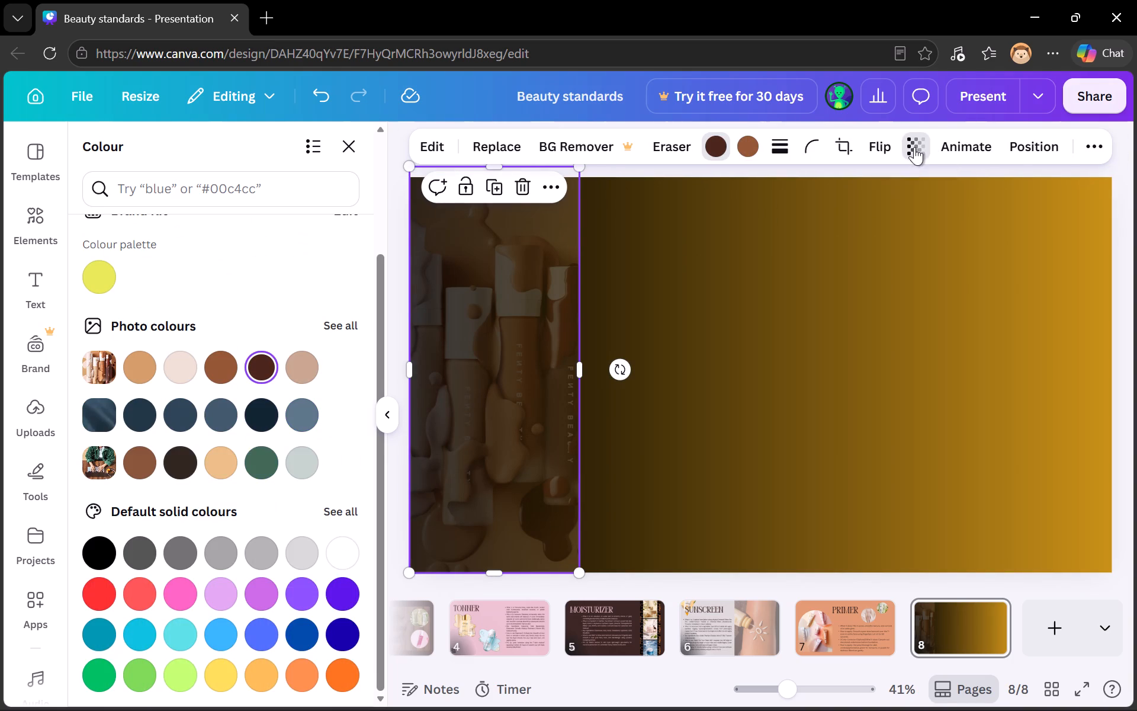
{"action": "left_click_drag", "start_coordinate": [851, 223], "coordinate": [878, 223]}
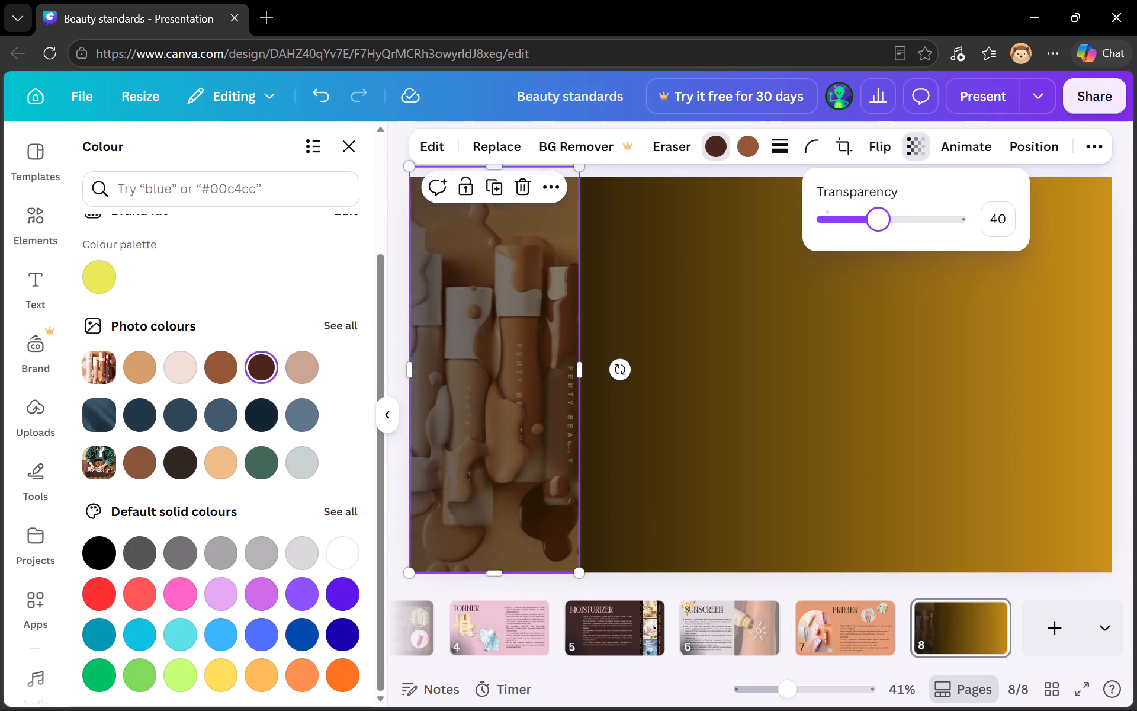
{"action": "left_click_drag", "start_coordinate": [878, 223], "coordinate": [884, 224]}
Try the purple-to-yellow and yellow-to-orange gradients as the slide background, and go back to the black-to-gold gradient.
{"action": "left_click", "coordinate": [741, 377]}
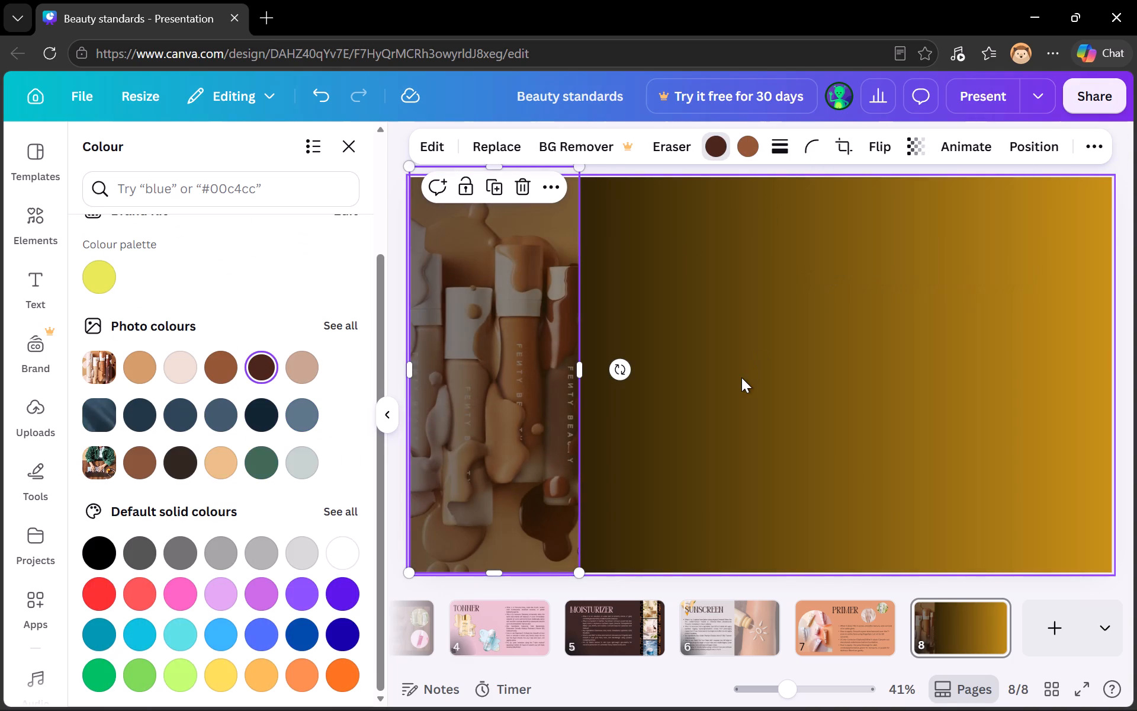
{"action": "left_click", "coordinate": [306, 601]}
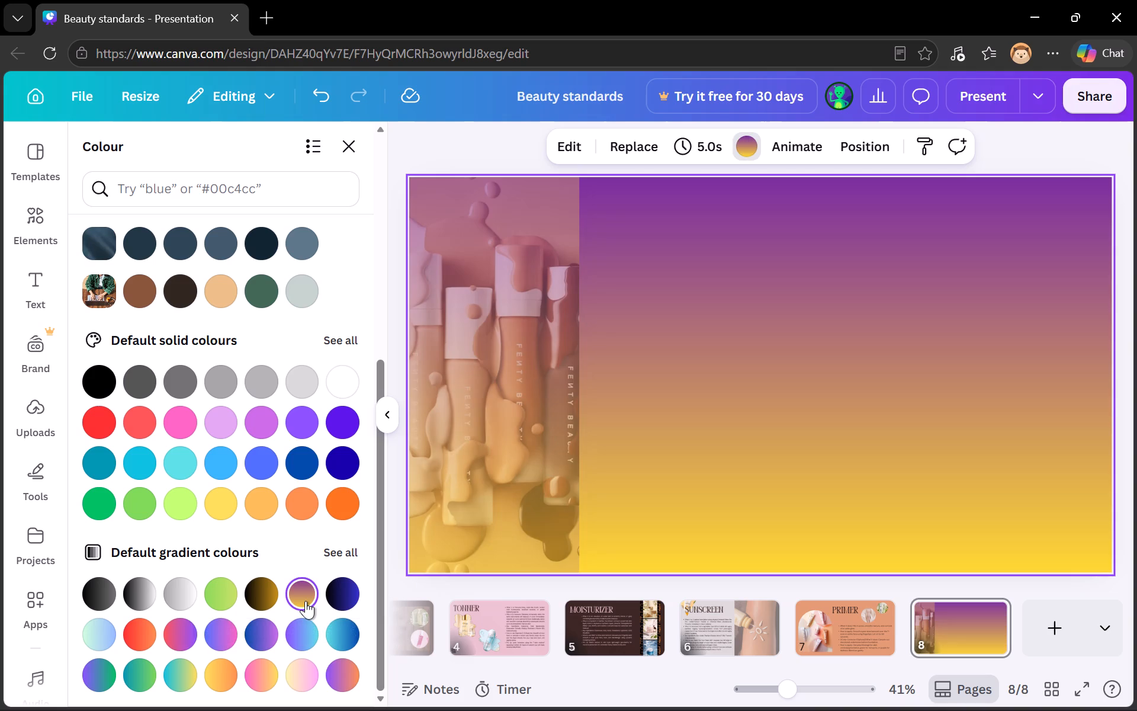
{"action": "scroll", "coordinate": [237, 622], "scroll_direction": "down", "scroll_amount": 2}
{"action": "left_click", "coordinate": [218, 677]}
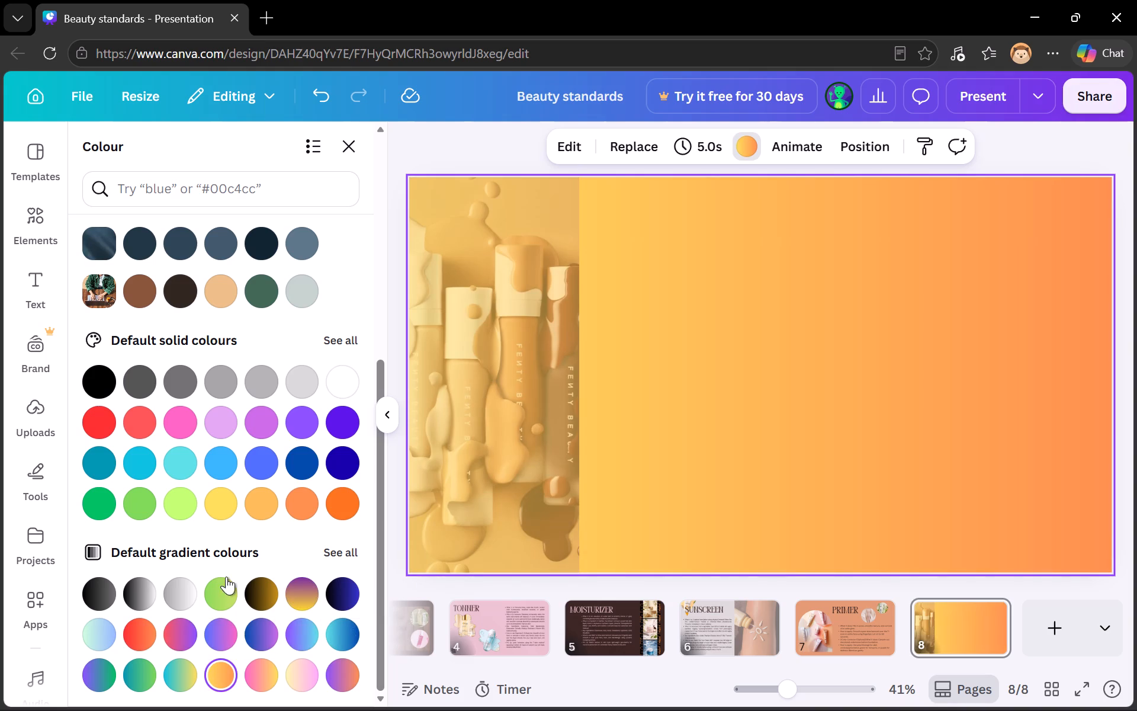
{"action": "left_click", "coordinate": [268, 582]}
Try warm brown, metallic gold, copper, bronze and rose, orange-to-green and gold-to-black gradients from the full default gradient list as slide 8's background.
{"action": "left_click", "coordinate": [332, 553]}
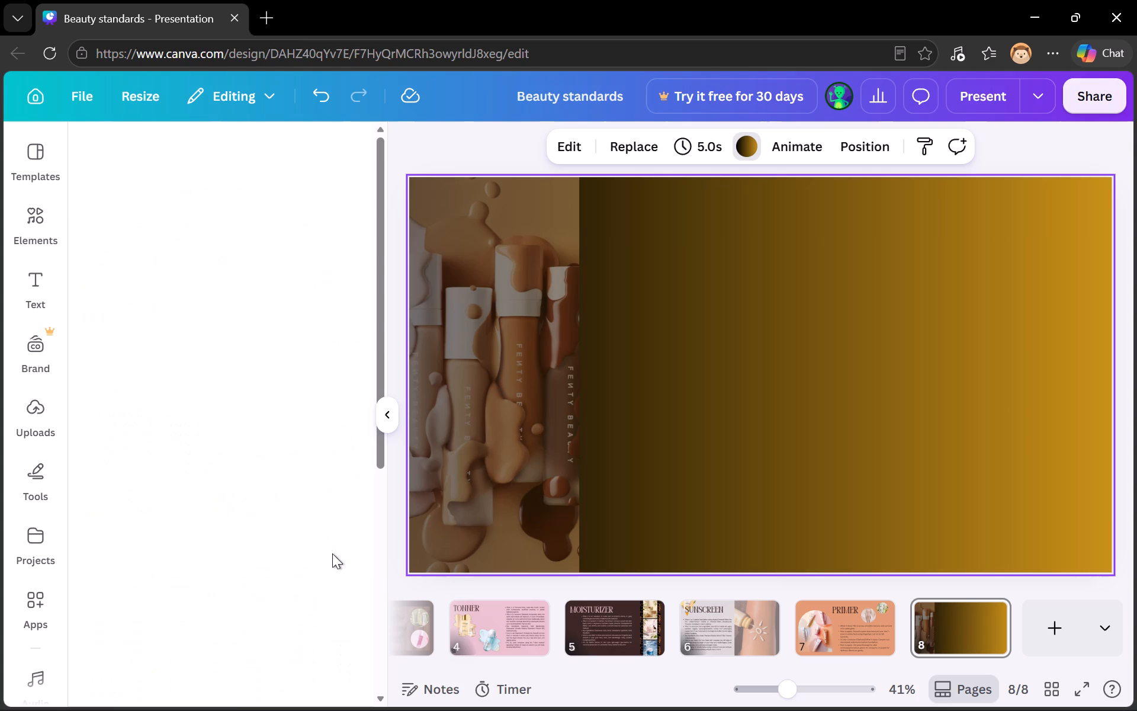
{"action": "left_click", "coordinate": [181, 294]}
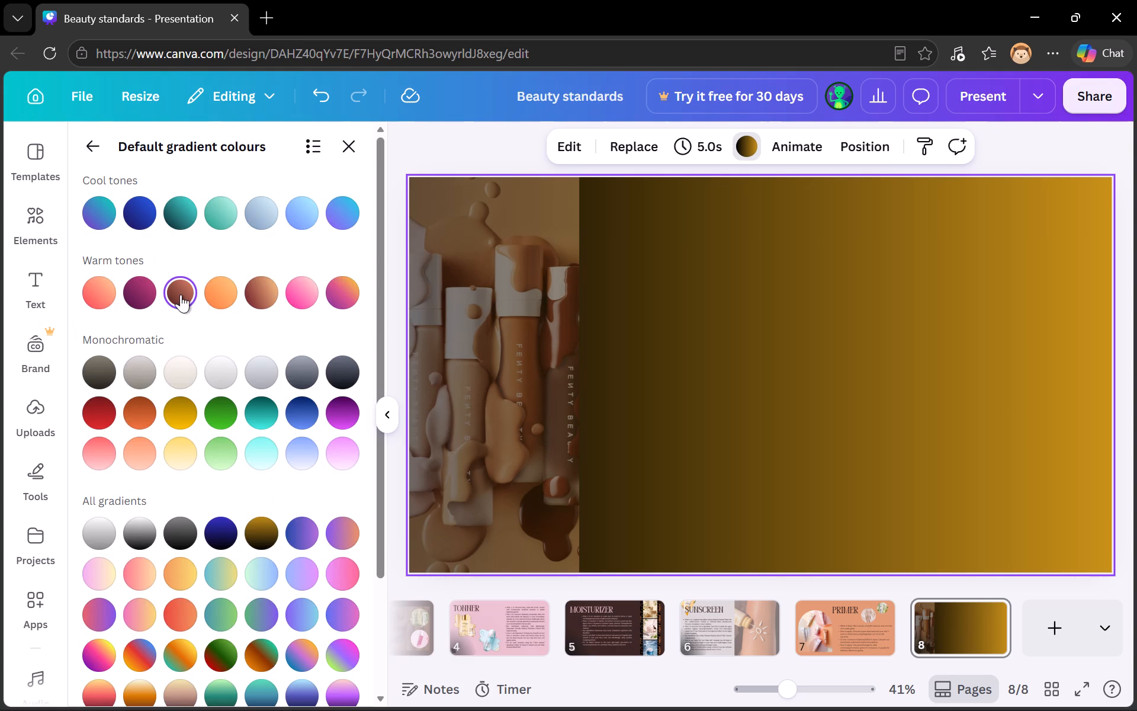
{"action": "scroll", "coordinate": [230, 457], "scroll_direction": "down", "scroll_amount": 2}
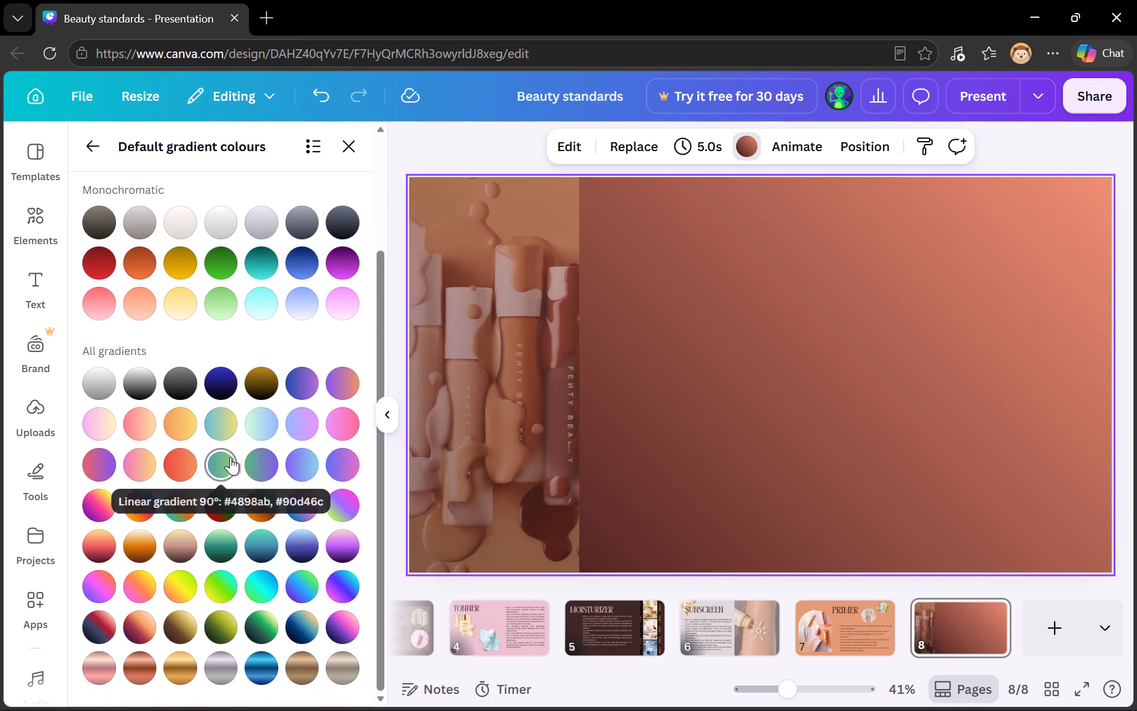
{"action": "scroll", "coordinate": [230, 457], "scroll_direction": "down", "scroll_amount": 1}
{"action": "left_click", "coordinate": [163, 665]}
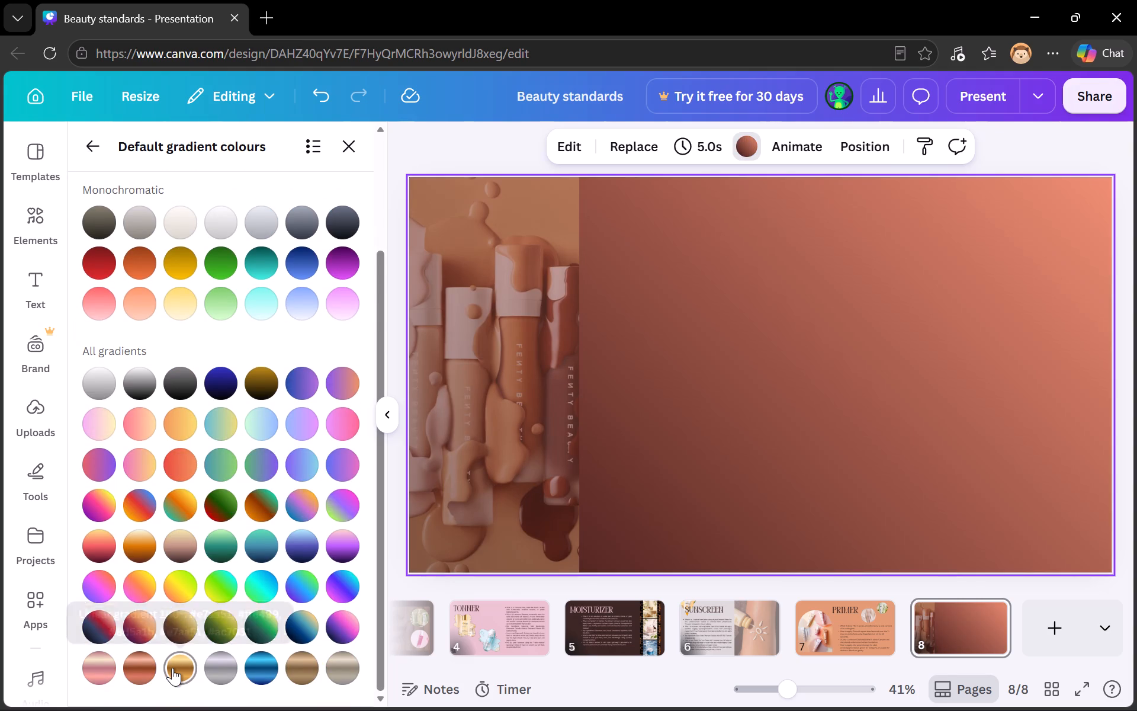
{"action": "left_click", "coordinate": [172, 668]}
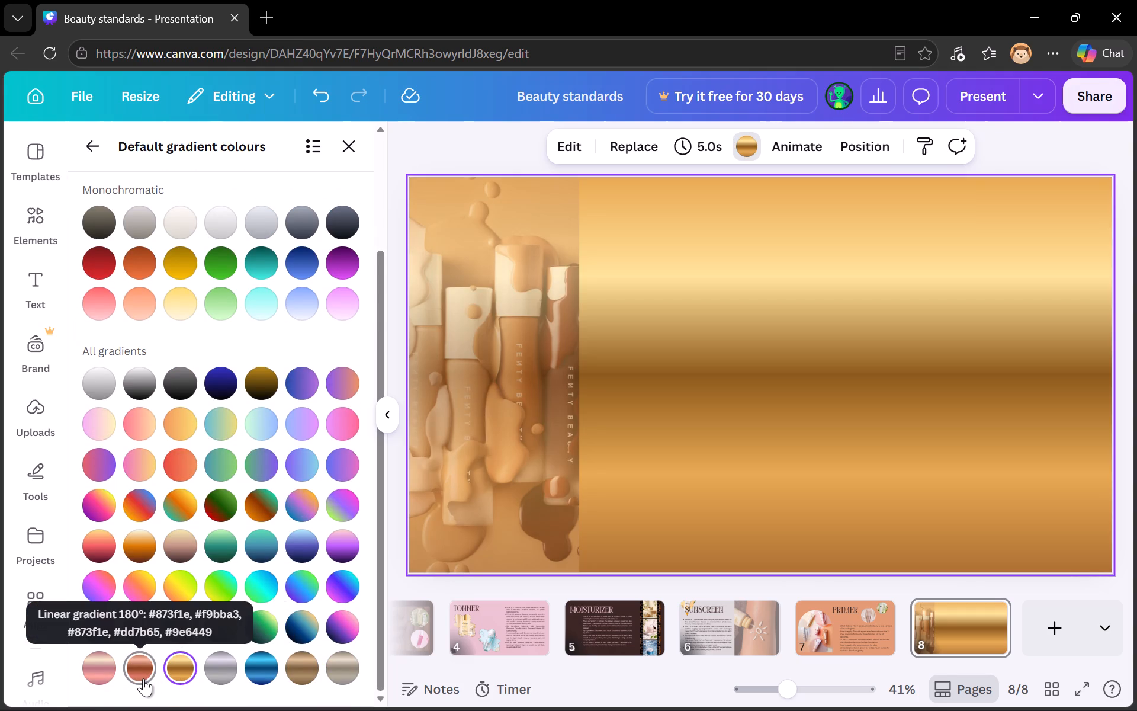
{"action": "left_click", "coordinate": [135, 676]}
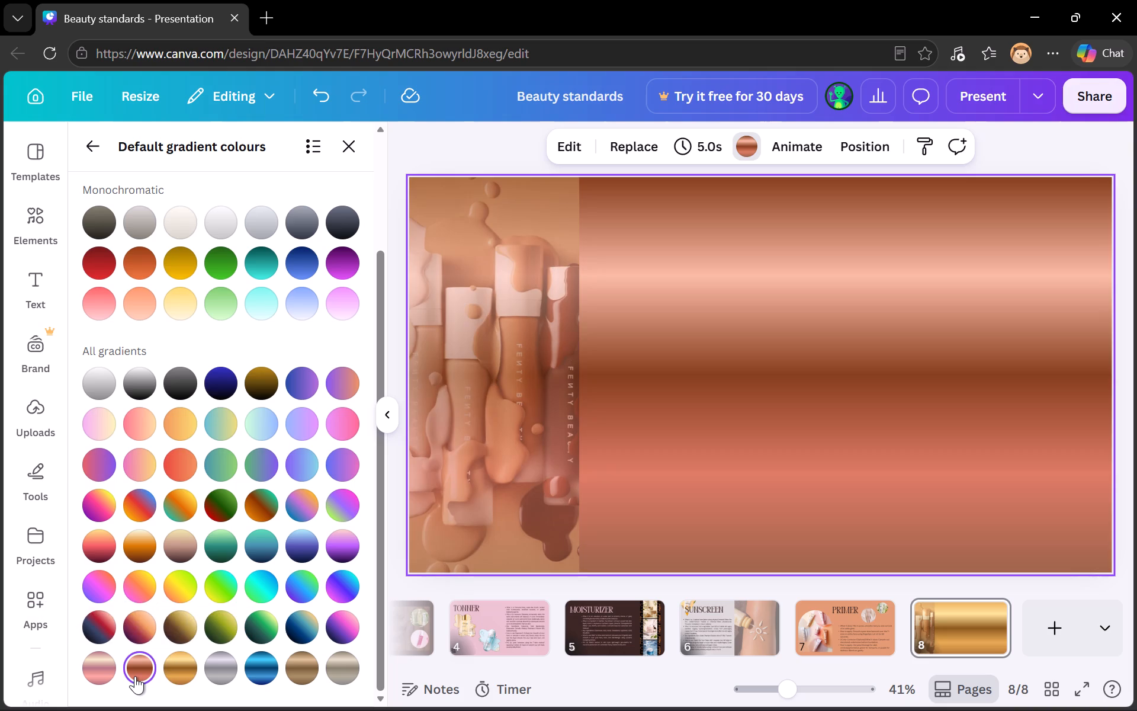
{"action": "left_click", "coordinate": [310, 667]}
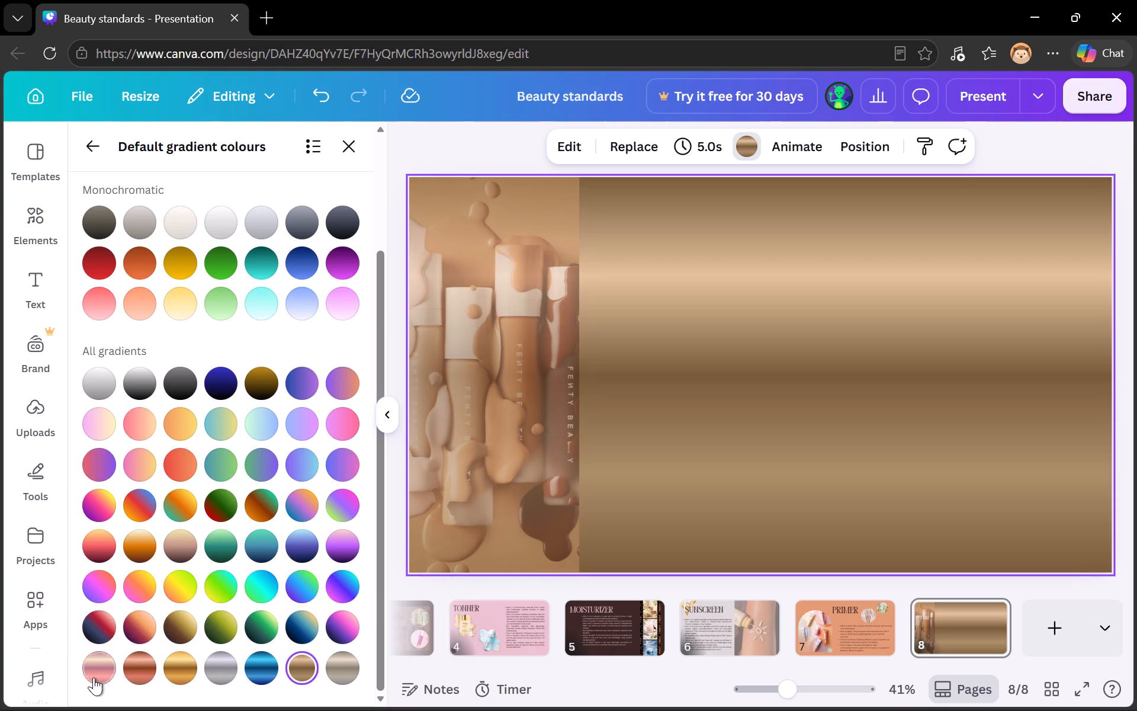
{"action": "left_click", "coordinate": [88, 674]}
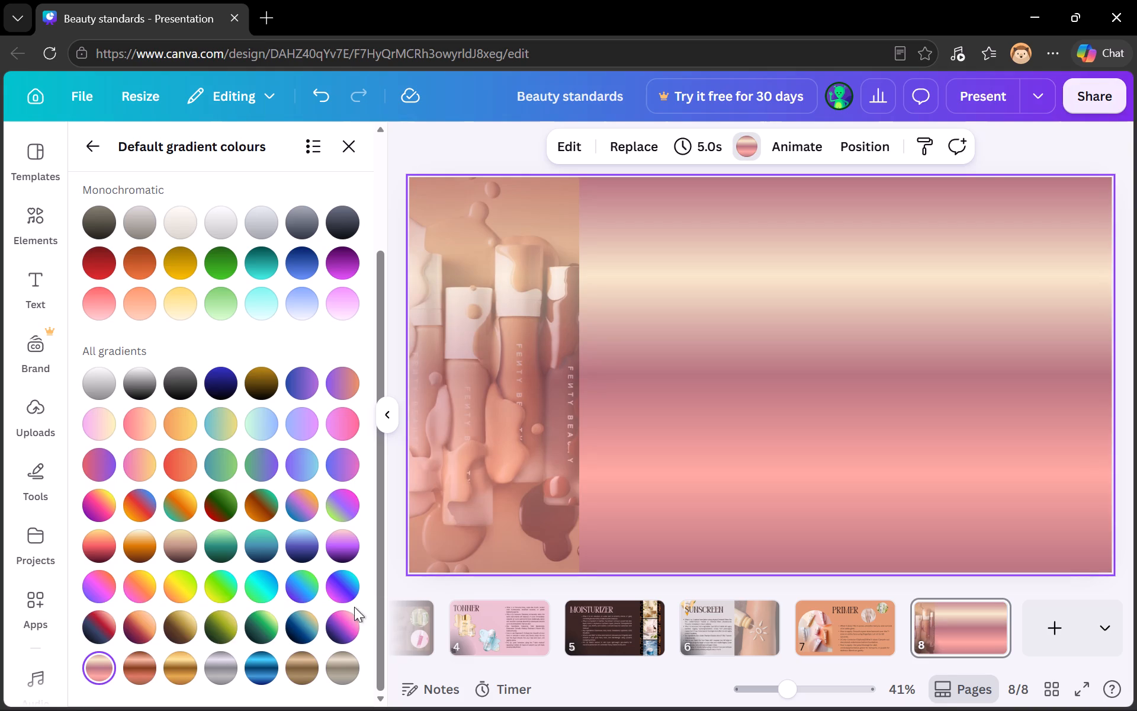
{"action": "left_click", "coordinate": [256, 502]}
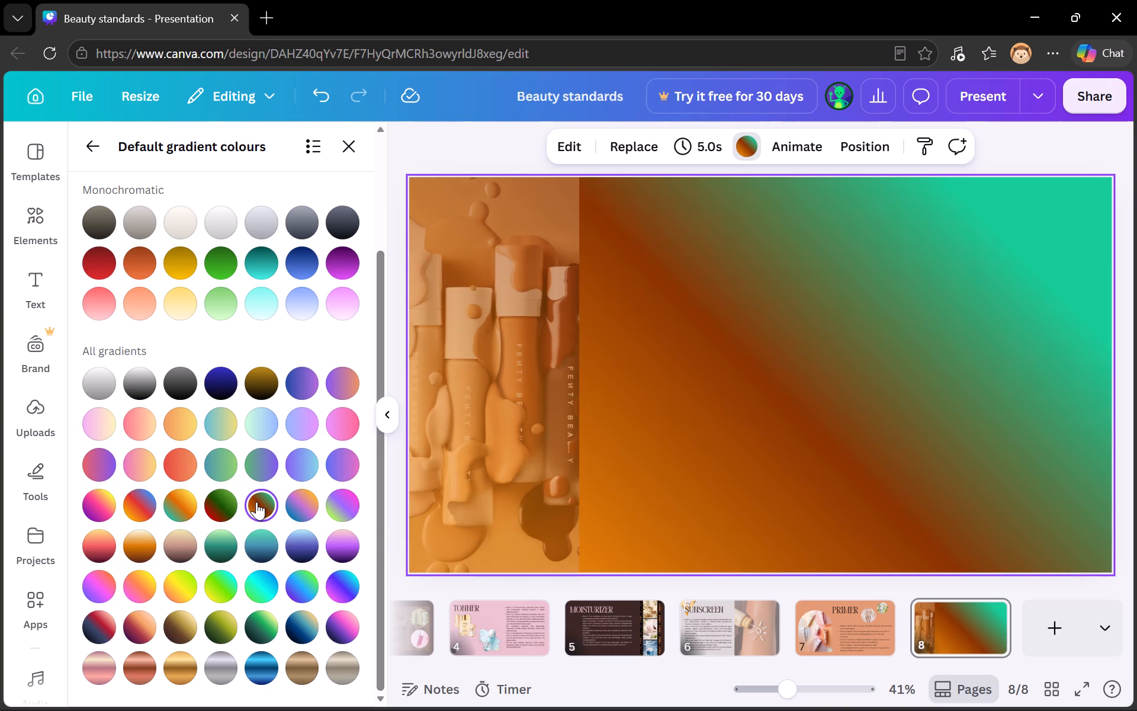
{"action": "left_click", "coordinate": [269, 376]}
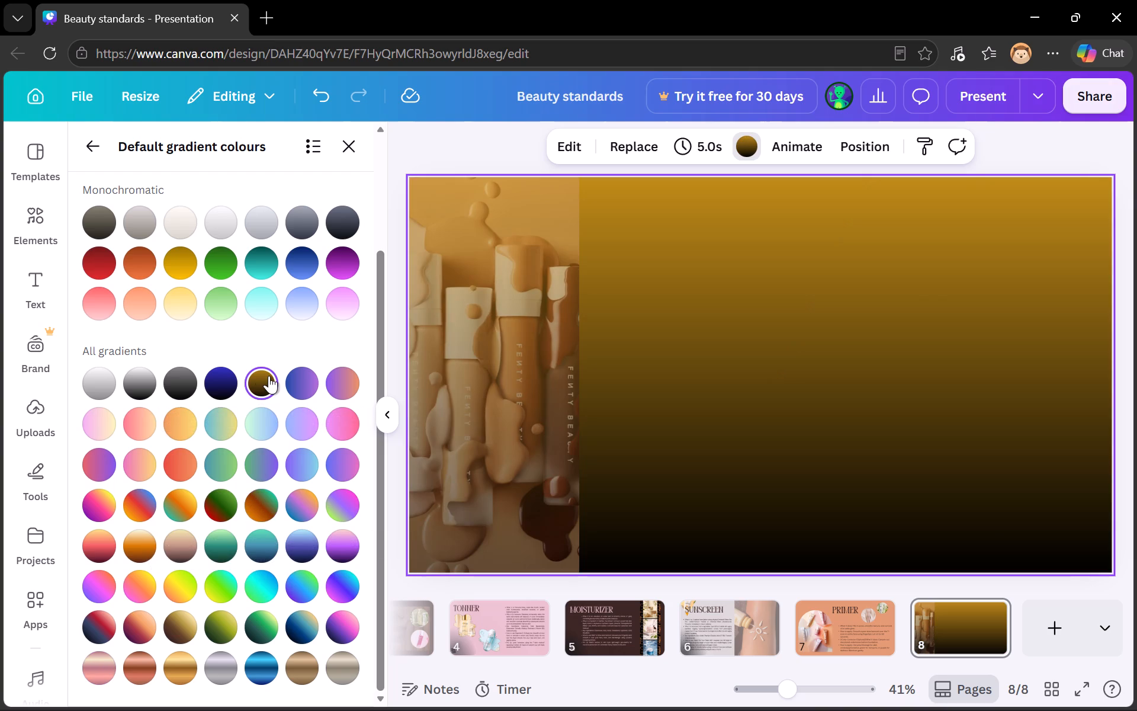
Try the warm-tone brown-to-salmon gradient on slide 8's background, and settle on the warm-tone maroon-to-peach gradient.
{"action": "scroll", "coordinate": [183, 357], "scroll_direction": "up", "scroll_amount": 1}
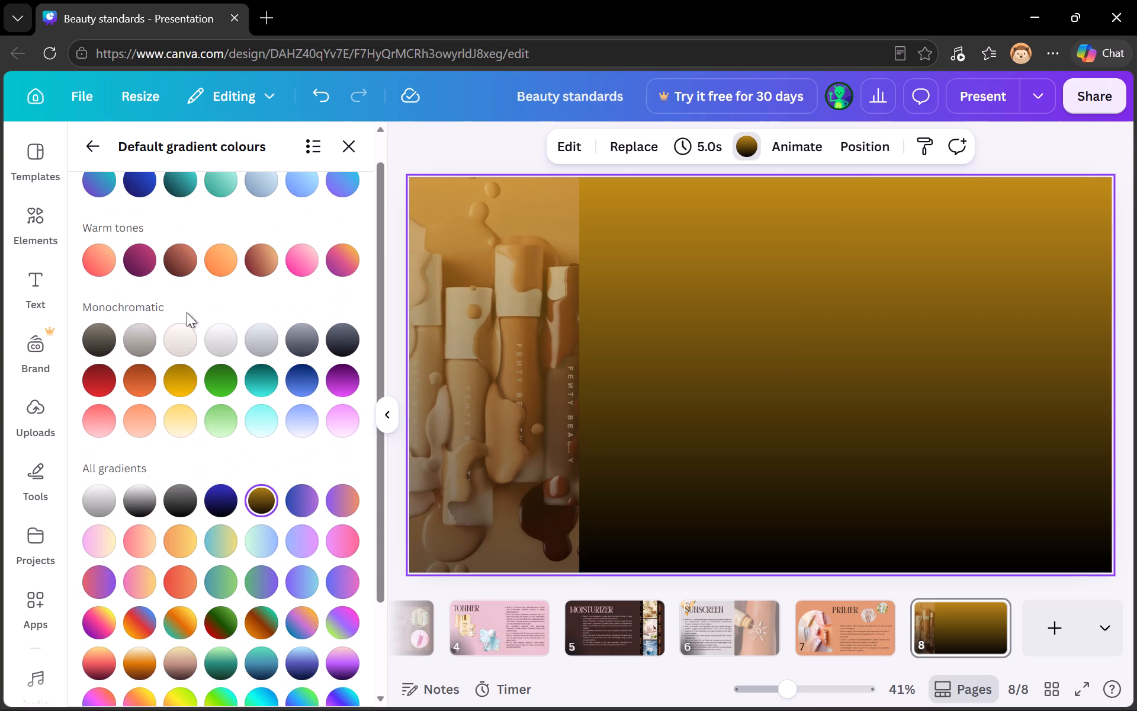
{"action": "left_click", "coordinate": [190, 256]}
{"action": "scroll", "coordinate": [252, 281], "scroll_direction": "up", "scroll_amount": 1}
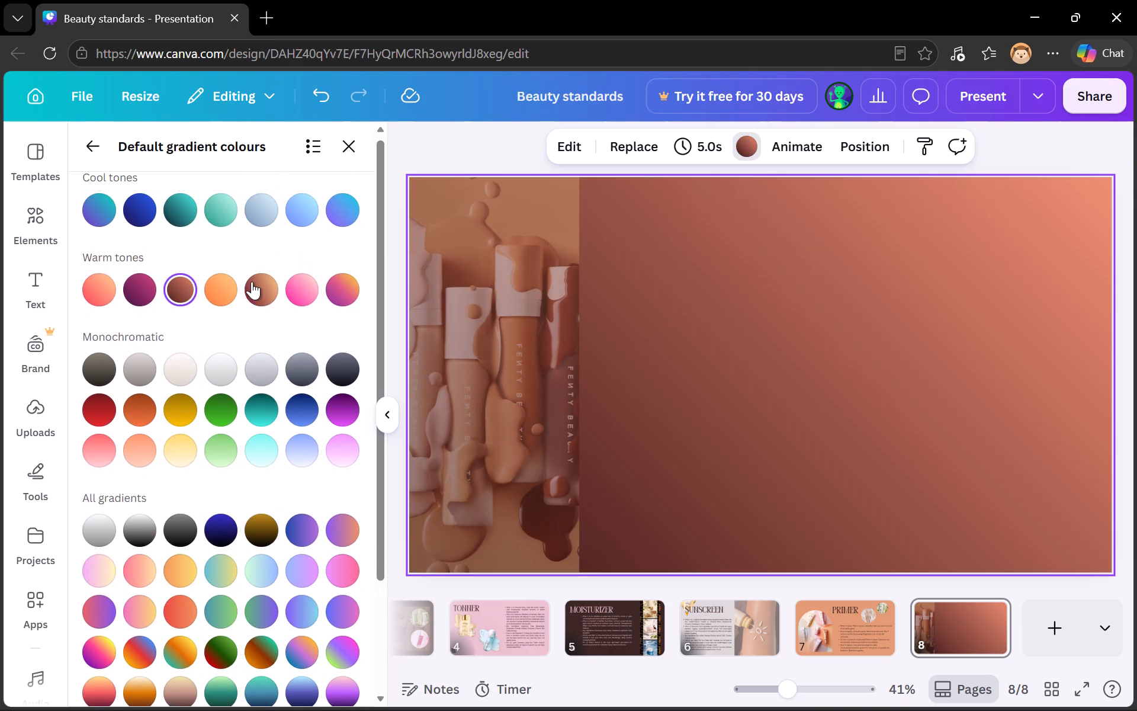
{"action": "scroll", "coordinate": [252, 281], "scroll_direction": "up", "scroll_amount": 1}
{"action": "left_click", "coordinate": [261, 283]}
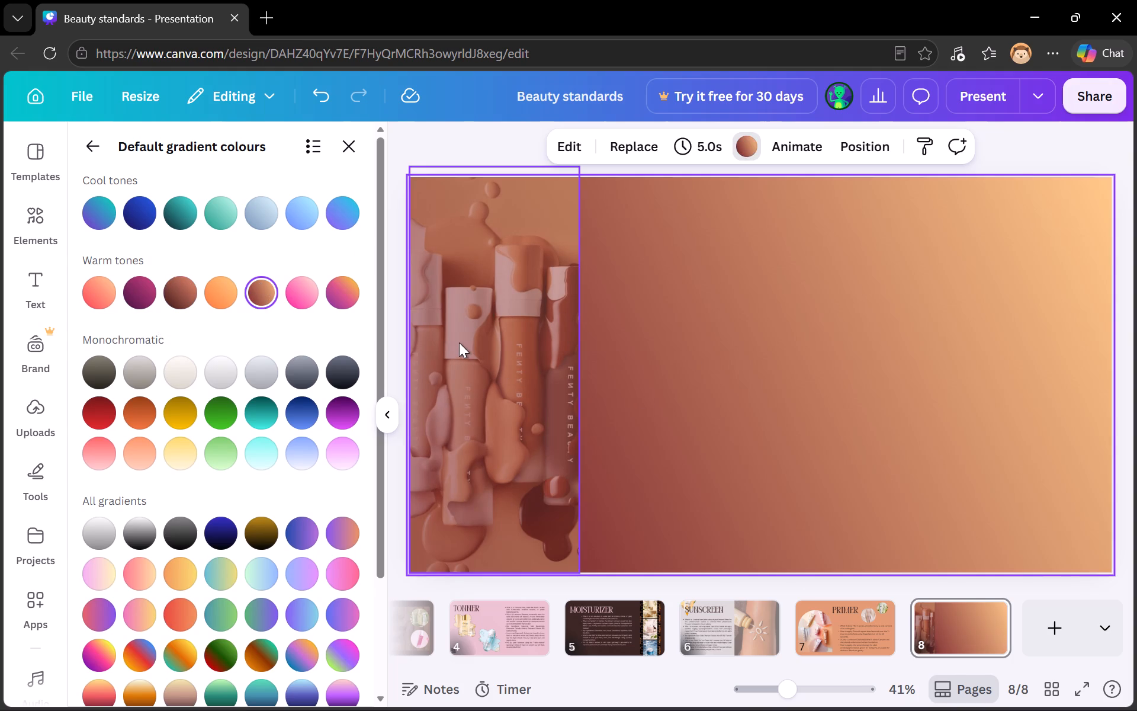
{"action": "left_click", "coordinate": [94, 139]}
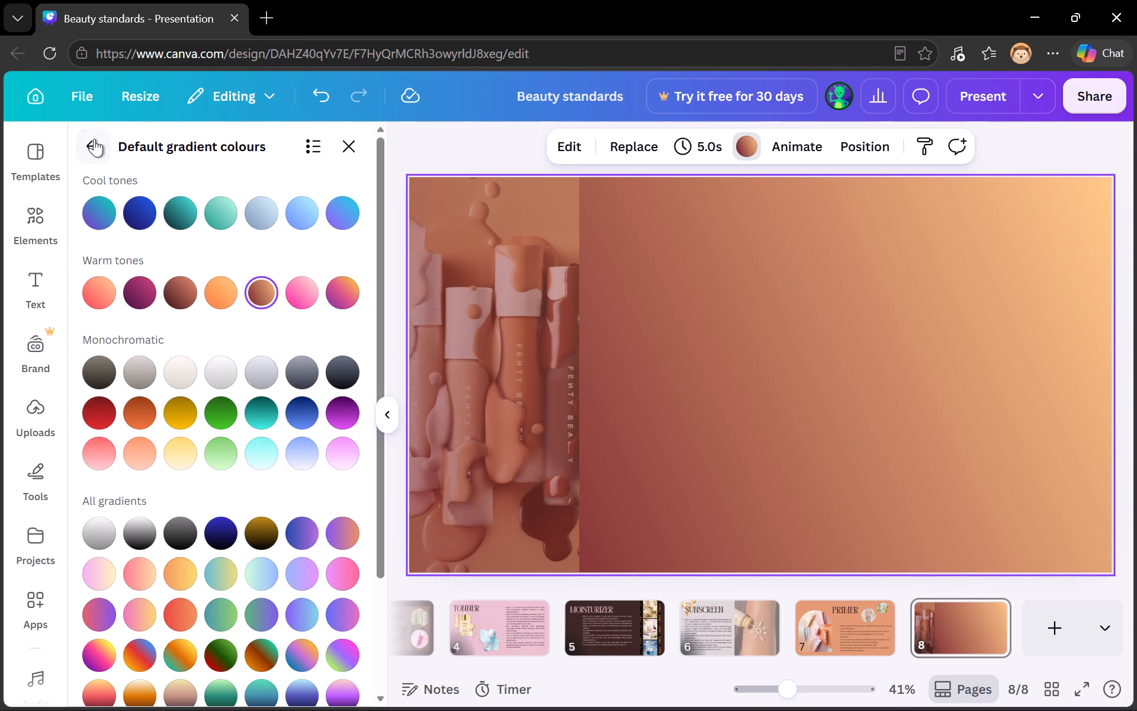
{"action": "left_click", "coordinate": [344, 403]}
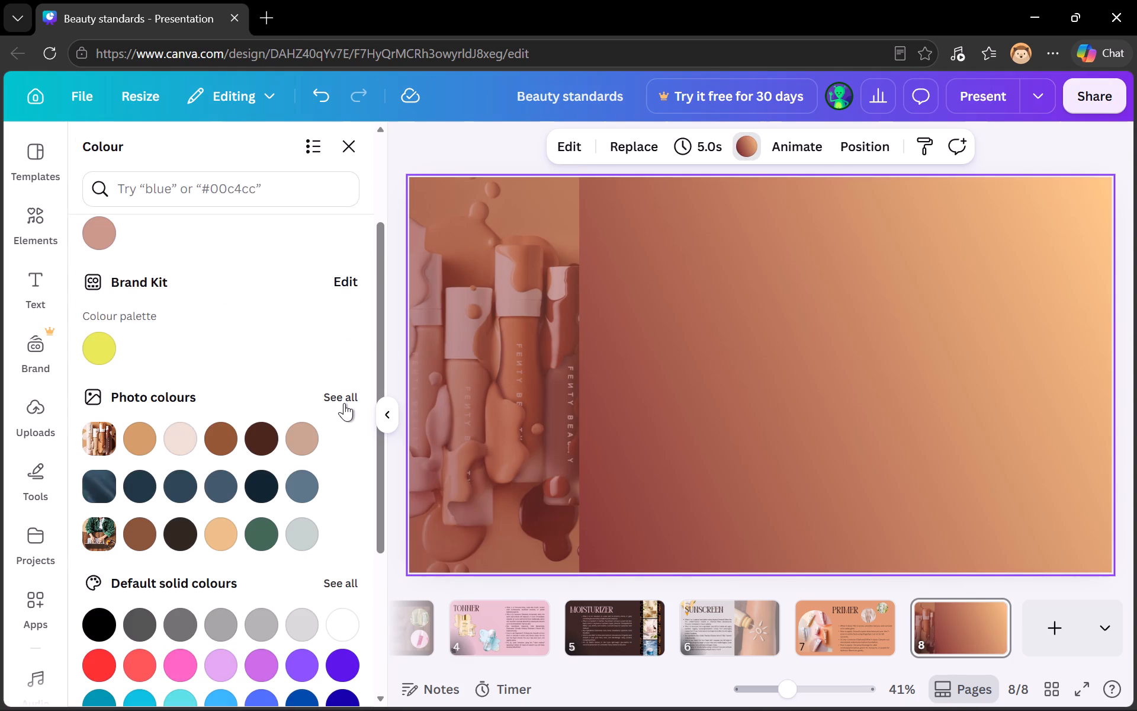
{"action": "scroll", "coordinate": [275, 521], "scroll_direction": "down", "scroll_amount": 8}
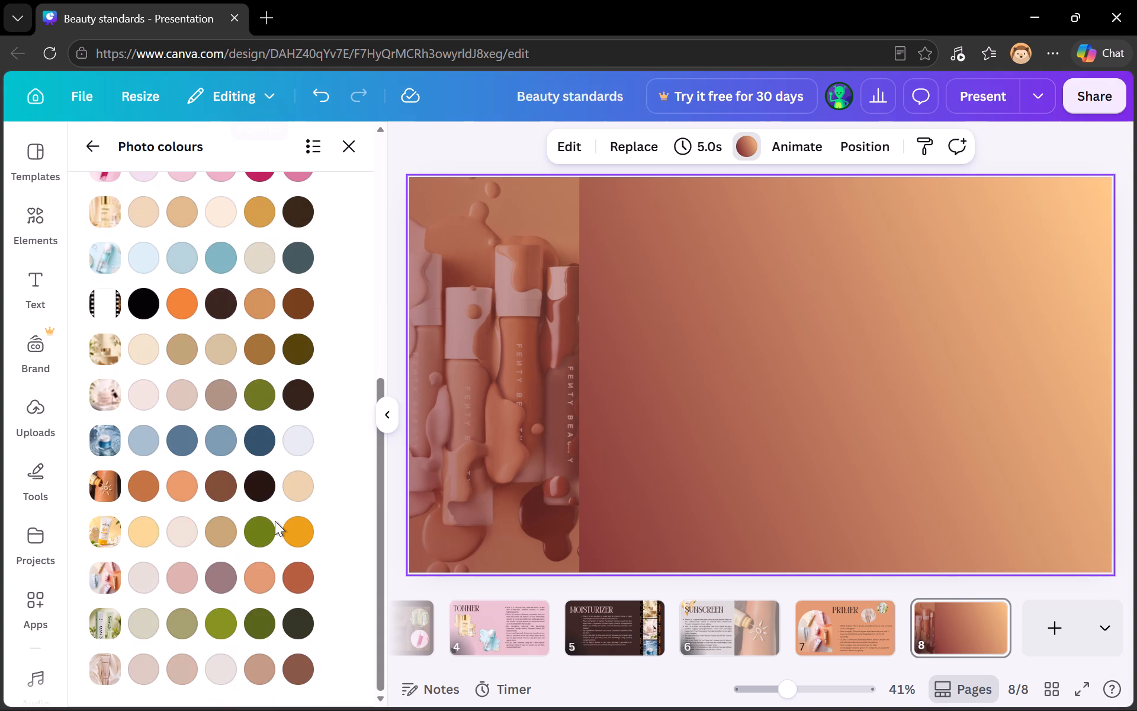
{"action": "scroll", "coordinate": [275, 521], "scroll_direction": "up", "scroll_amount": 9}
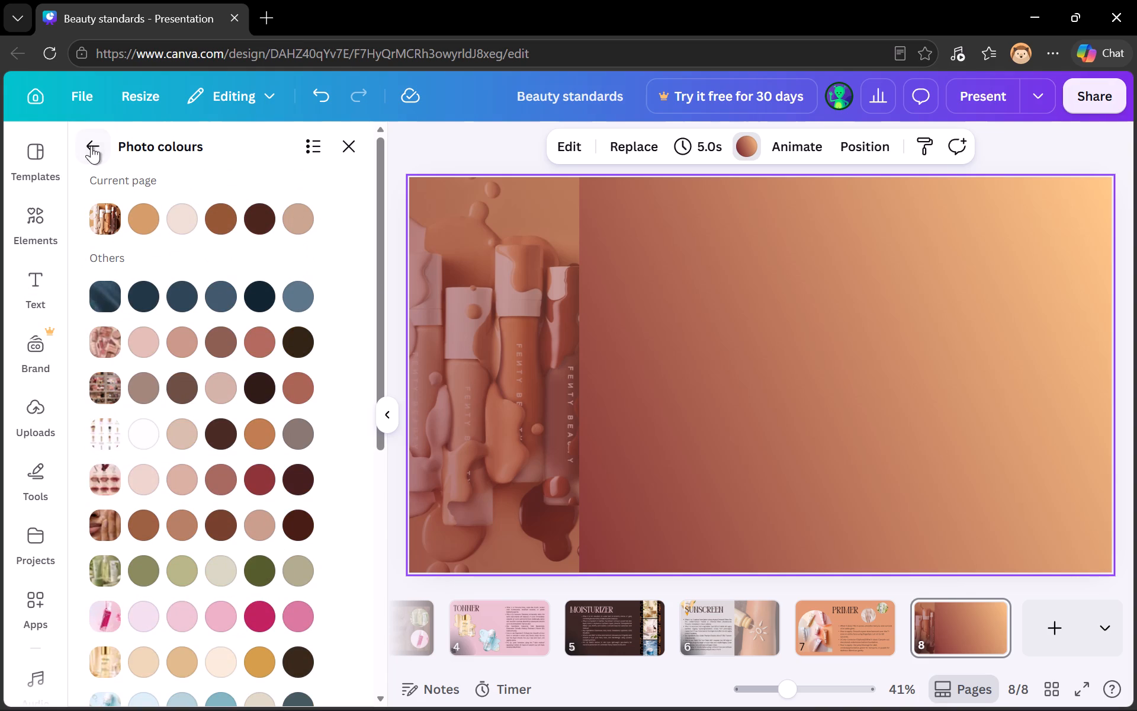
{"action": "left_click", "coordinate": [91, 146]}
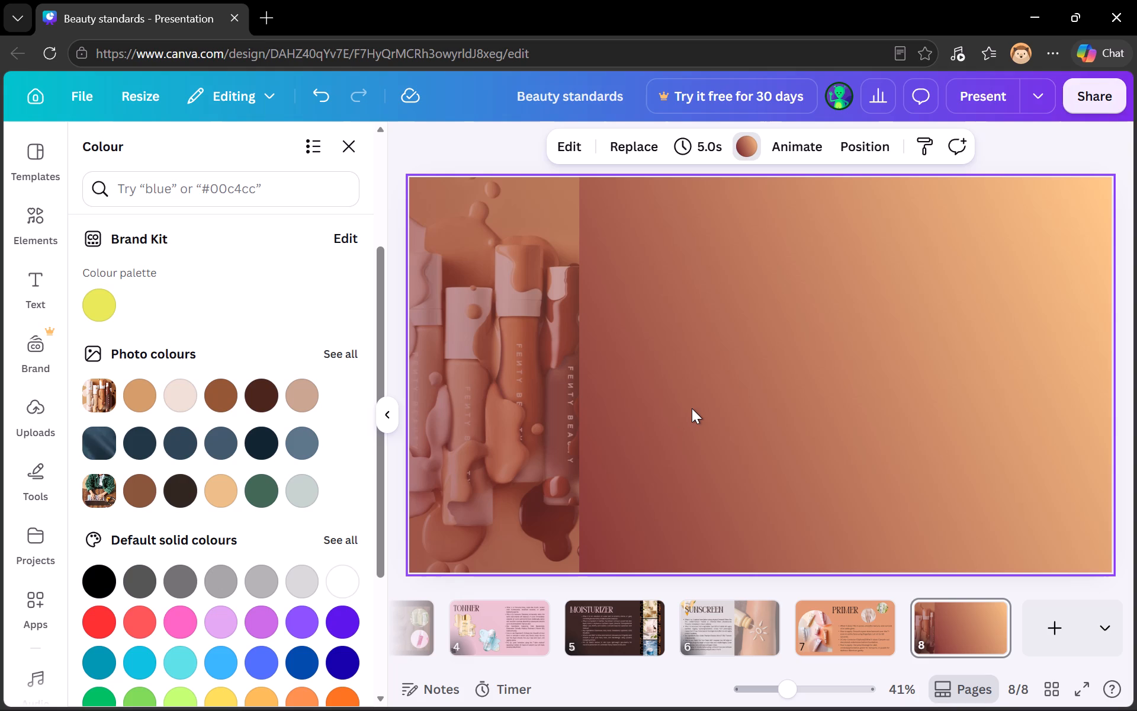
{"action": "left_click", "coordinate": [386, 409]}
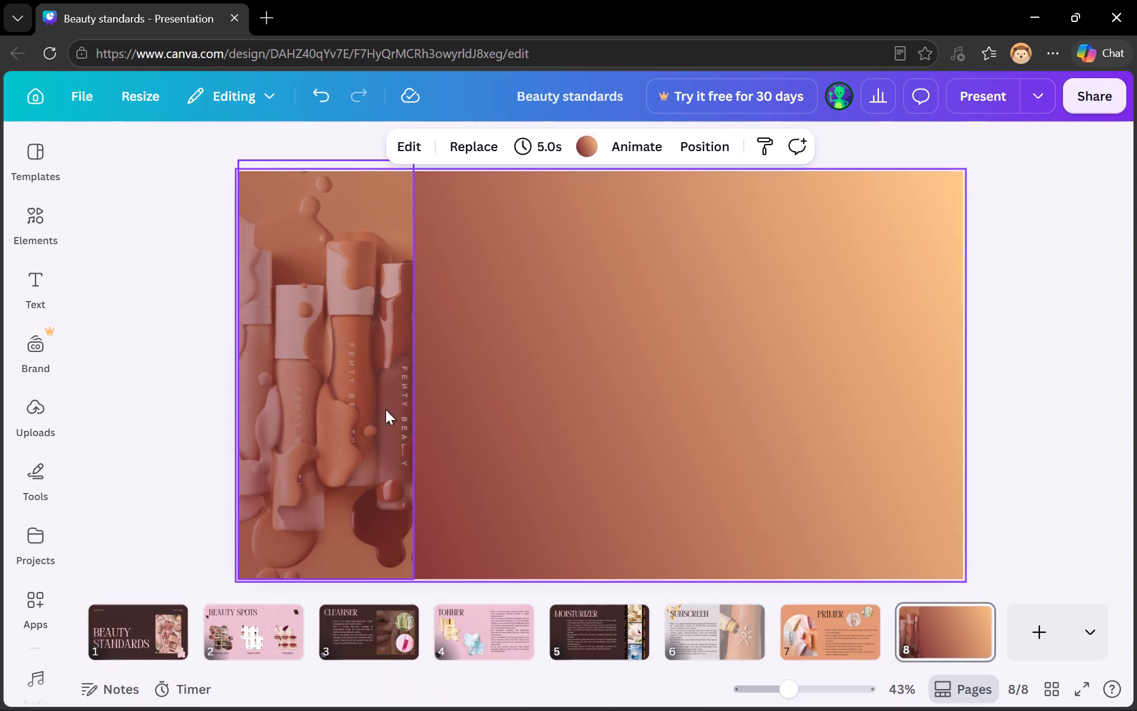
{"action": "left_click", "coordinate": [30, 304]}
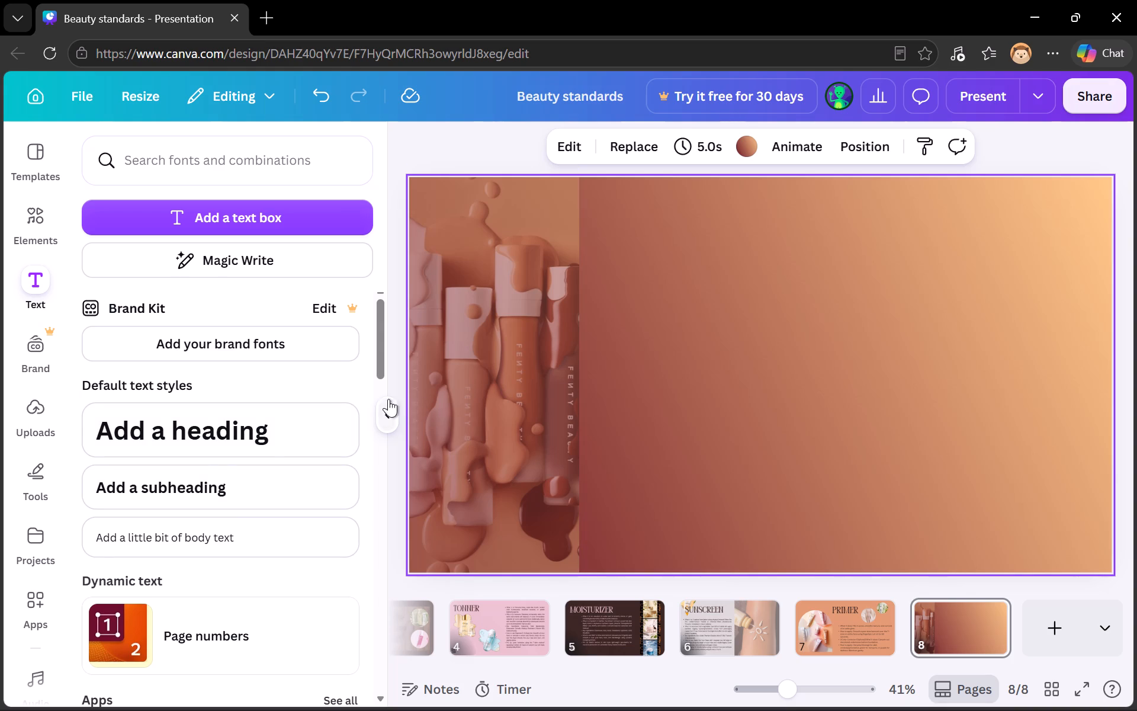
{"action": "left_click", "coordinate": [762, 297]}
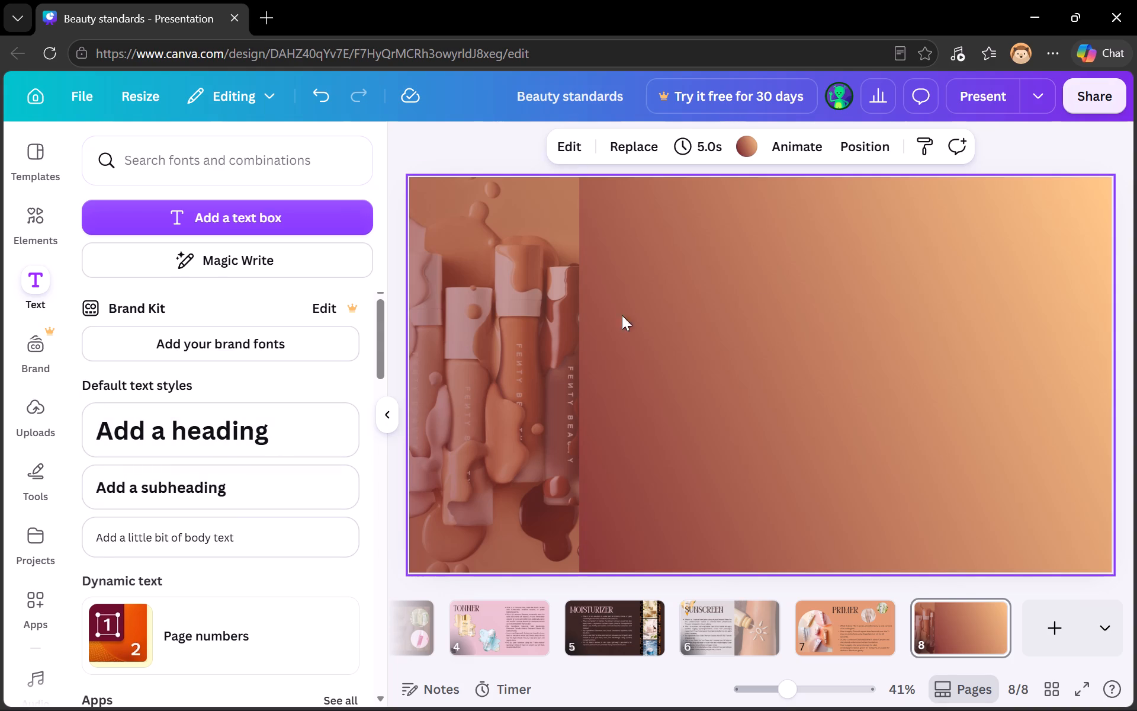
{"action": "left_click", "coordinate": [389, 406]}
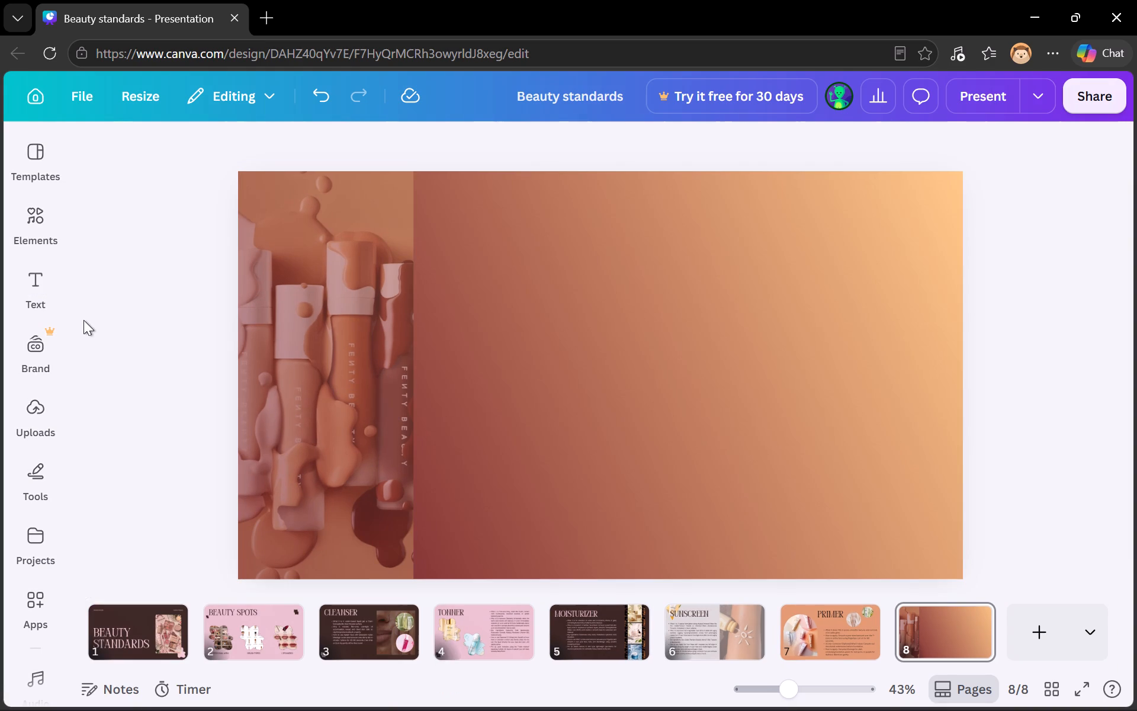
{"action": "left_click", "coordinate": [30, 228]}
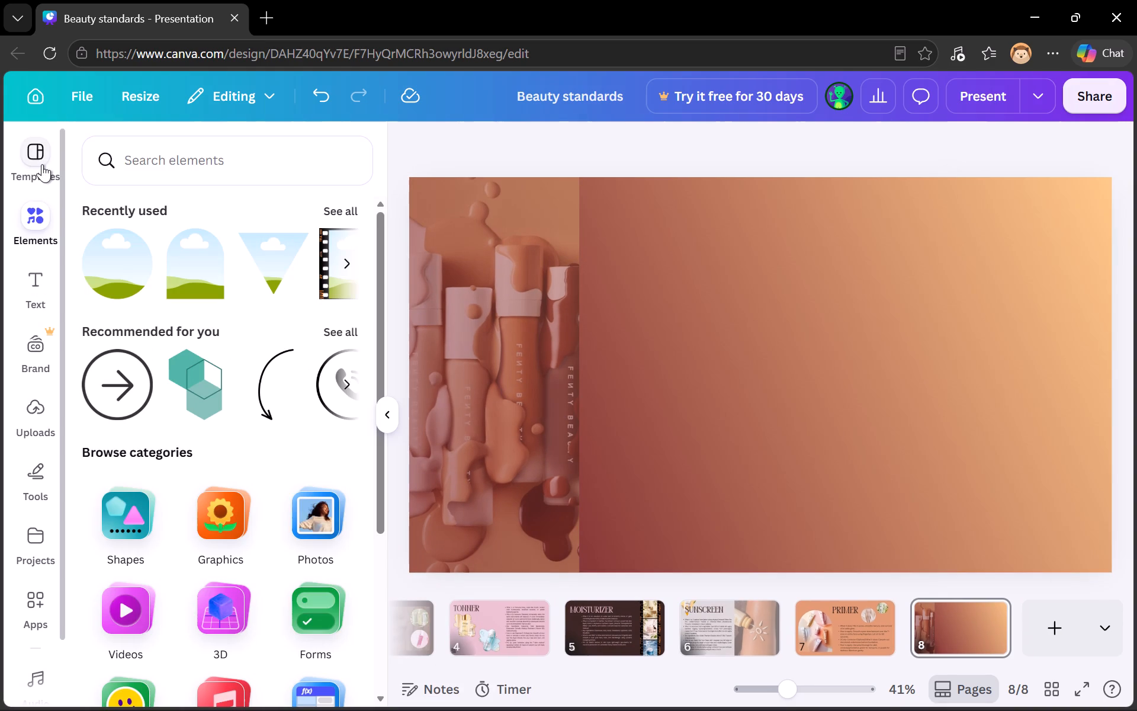
Apply the Project Overview page of the Brown Pink Modern Group Project template to slide 8.
{"action": "left_click", "coordinate": [42, 164]}
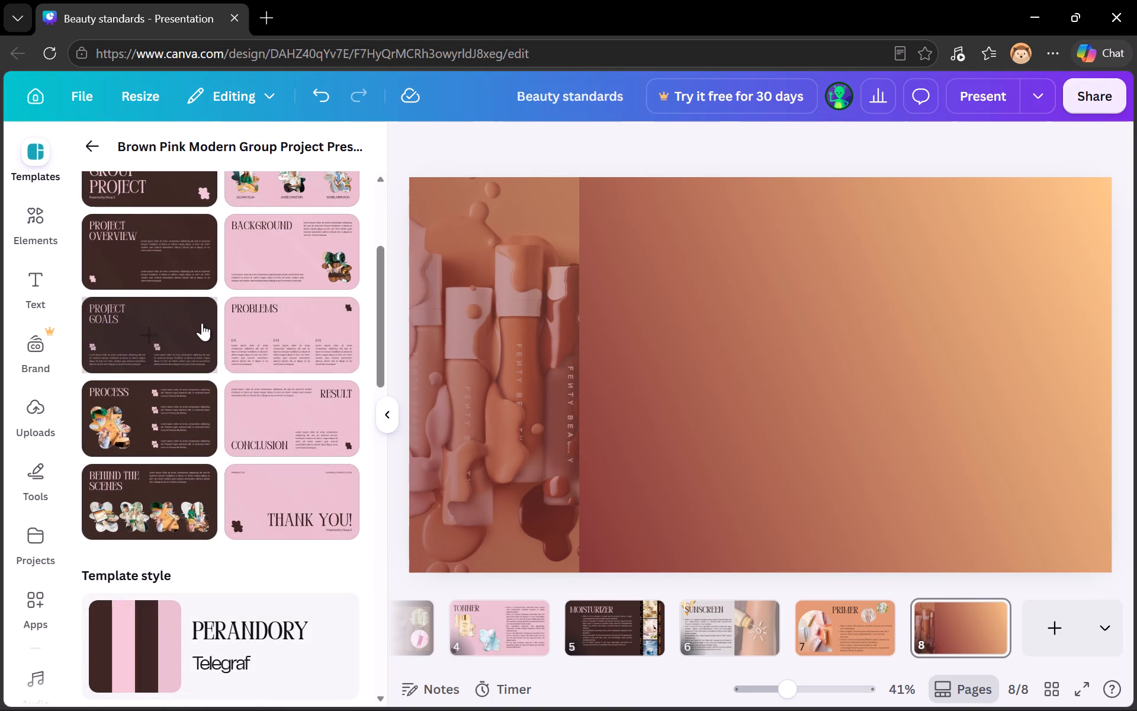
{"action": "left_click", "coordinate": [151, 260]}
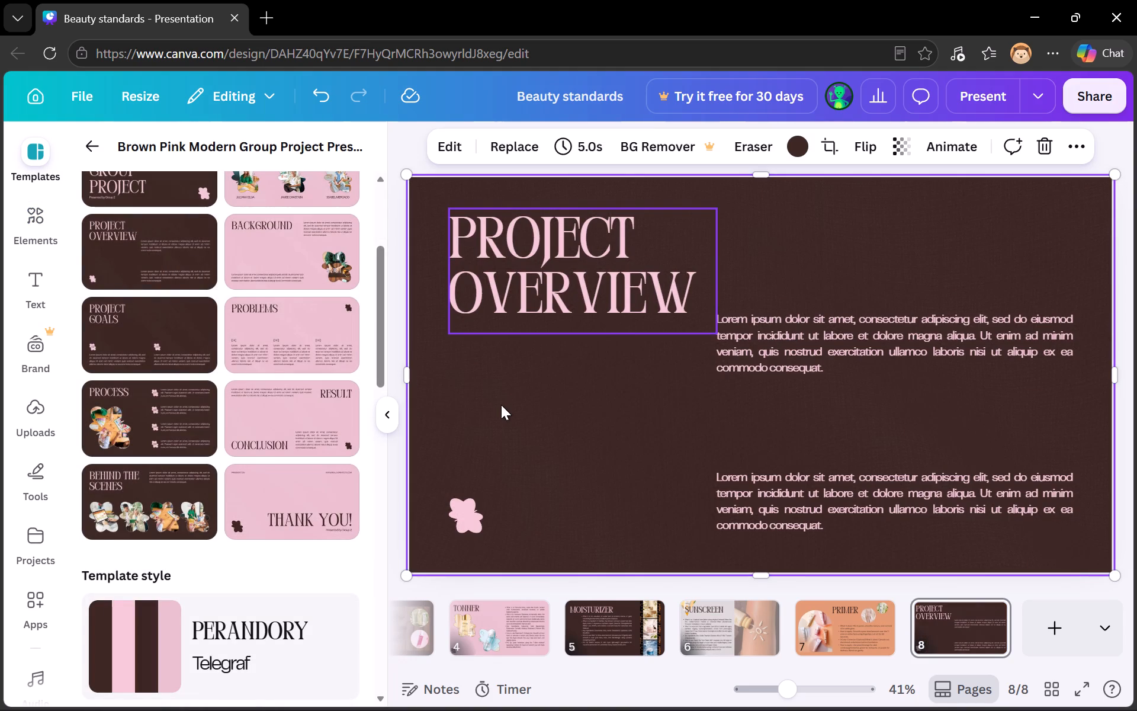
Paste the copied foundation bottles photo onto slide 8.
{"action": "left_click", "coordinate": [501, 405]}
{"action": "key", "text": "ctrl+c"}
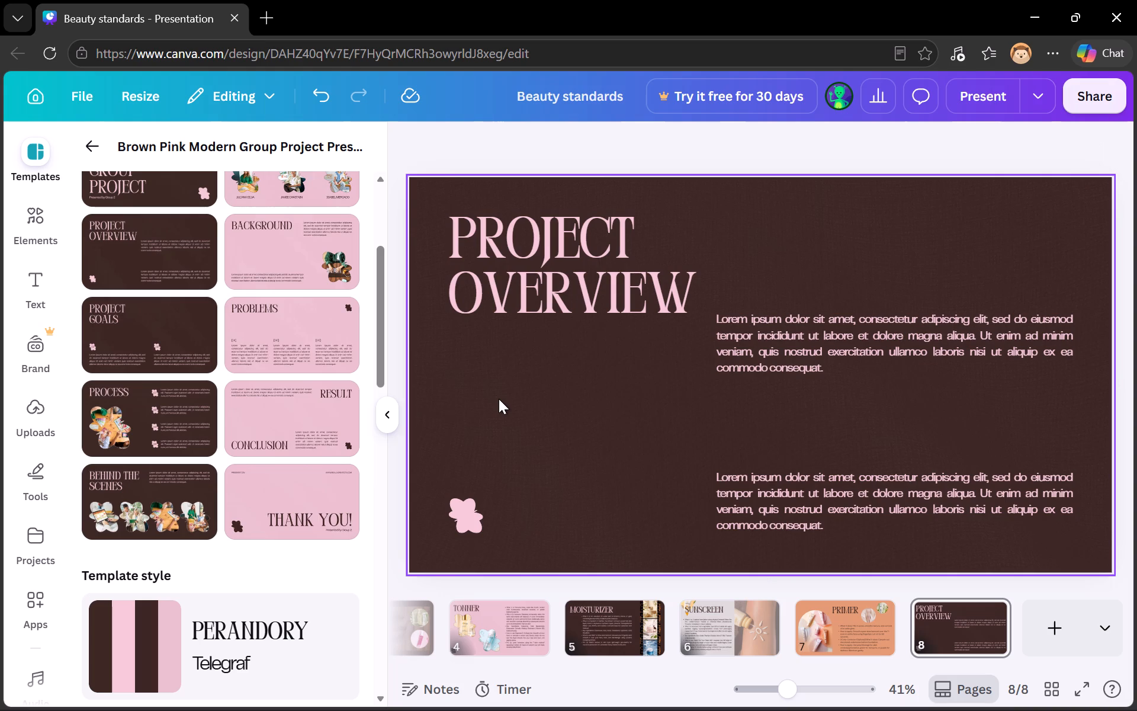
{"action": "left_click", "coordinate": [499, 399]}
{"action": "key", "text": "ctrl+v"}
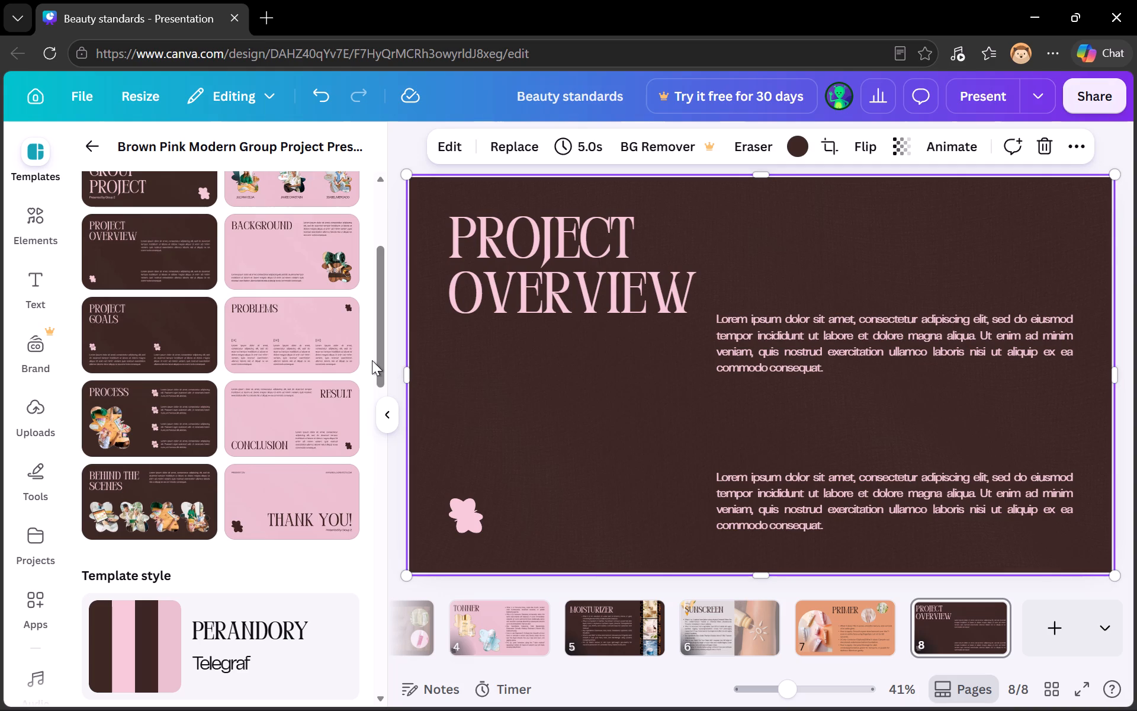
Move the PROJECT OVERVIEW heading to the upper right of the slide, above the body text.
{"action": "left_click_drag", "start_coordinate": [548, 243], "coordinate": [904, 239]}
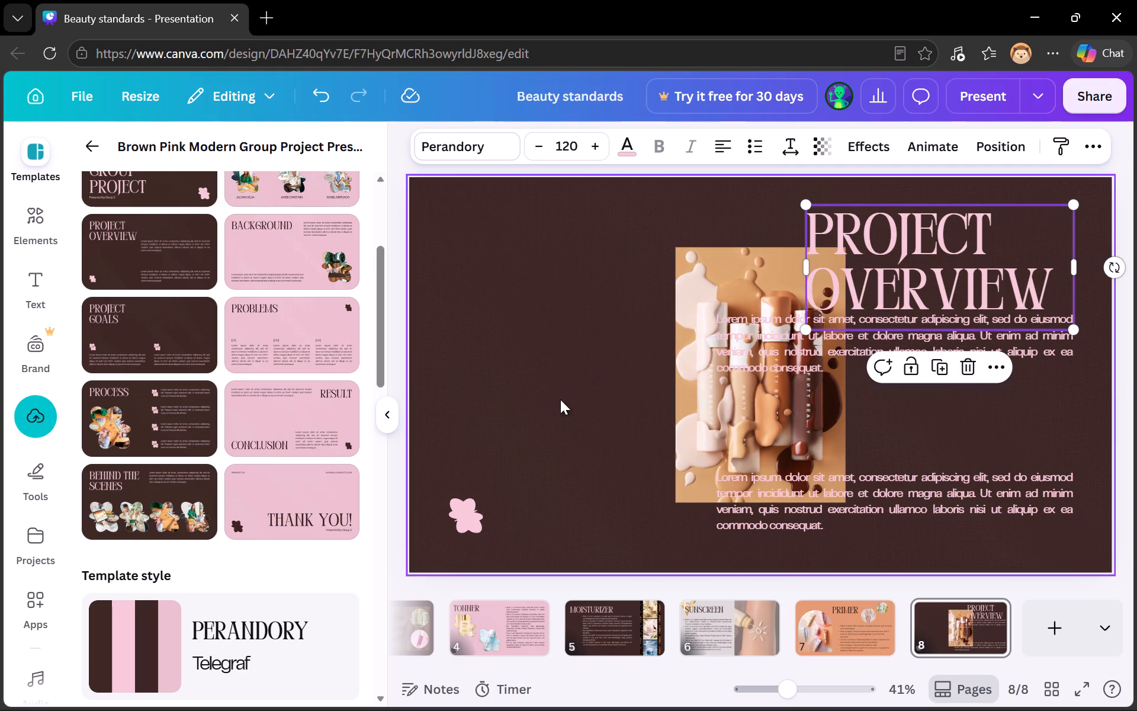
Place the foundation photo along the slide's left edge and enlarge it to fill the full height and over a third of the width.
{"action": "left_click_drag", "start_coordinate": [715, 279], "coordinate": [449, 216]}
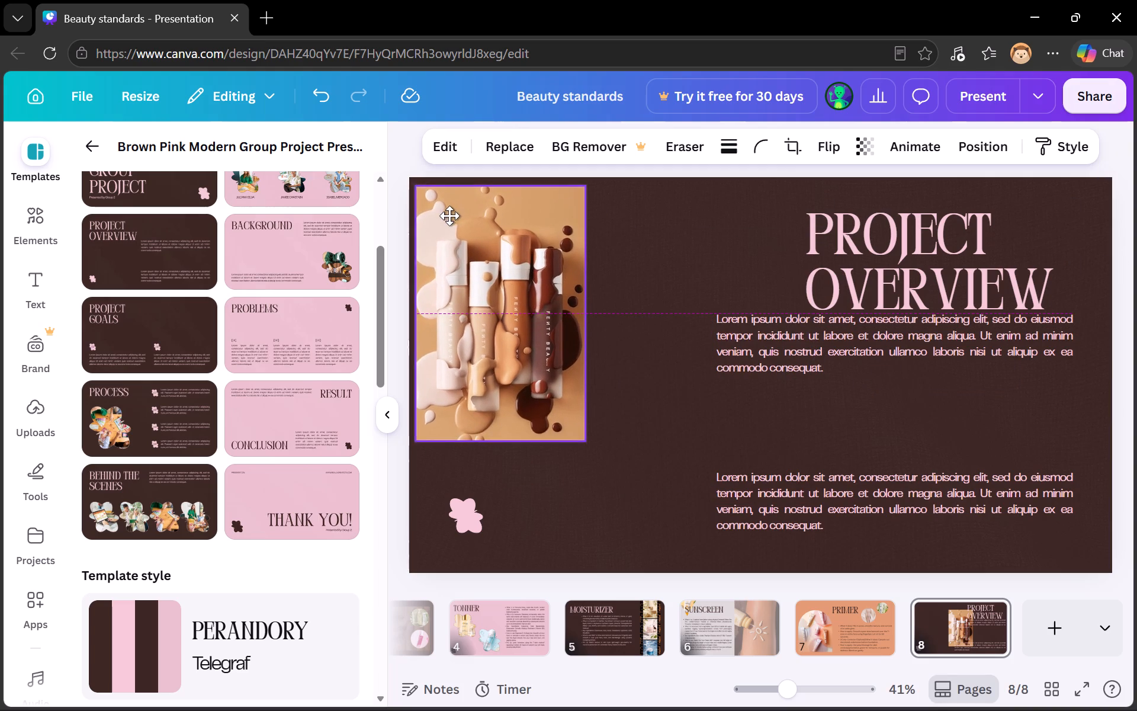
{"action": "left_click_drag", "start_coordinate": [449, 216], "coordinate": [447, 207]}
{"action": "left_click_drag", "start_coordinate": [578, 428], "coordinate": [612, 600]}
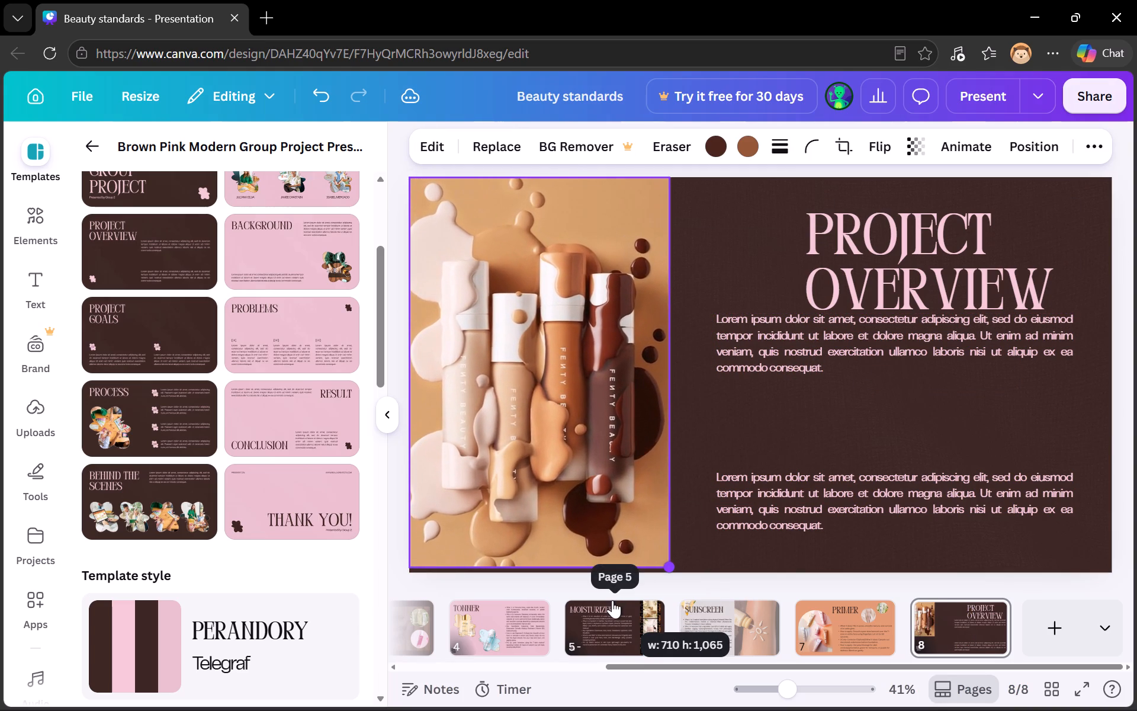
{"action": "left_click_drag", "start_coordinate": [612, 600], "coordinate": [609, 650]}
{"action": "left_click_drag", "start_coordinate": [643, 373], "coordinate": [603, 359]}
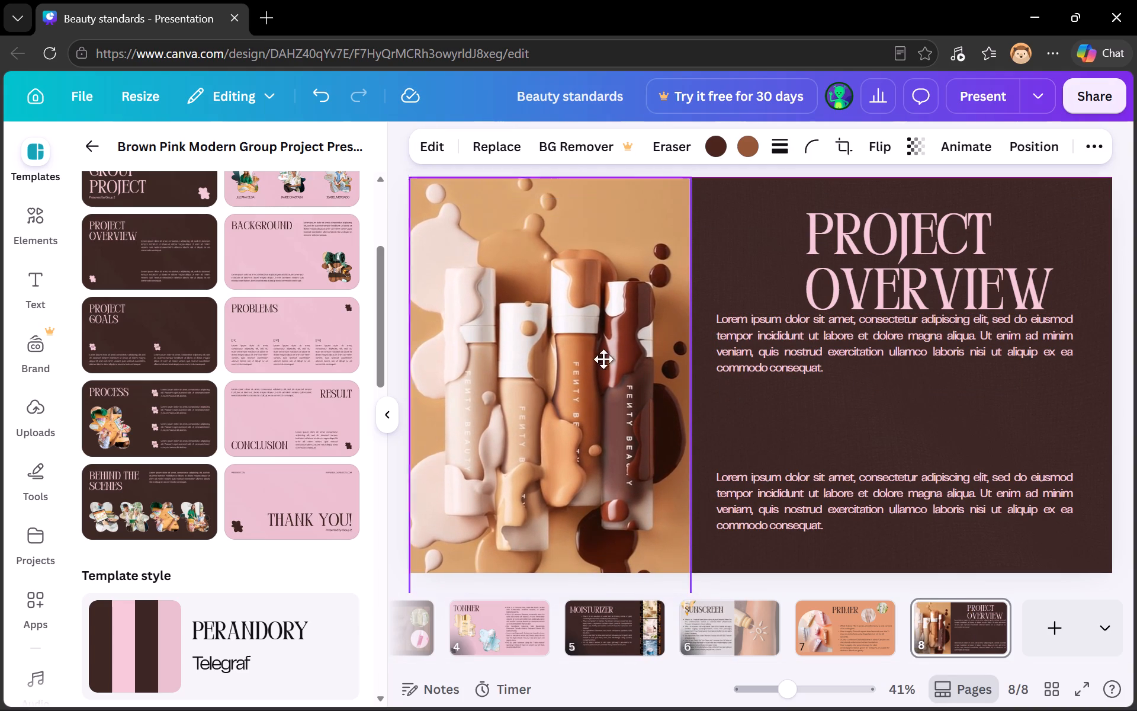
{"action": "left_click_drag", "start_coordinate": [603, 359], "coordinate": [590, 367]}
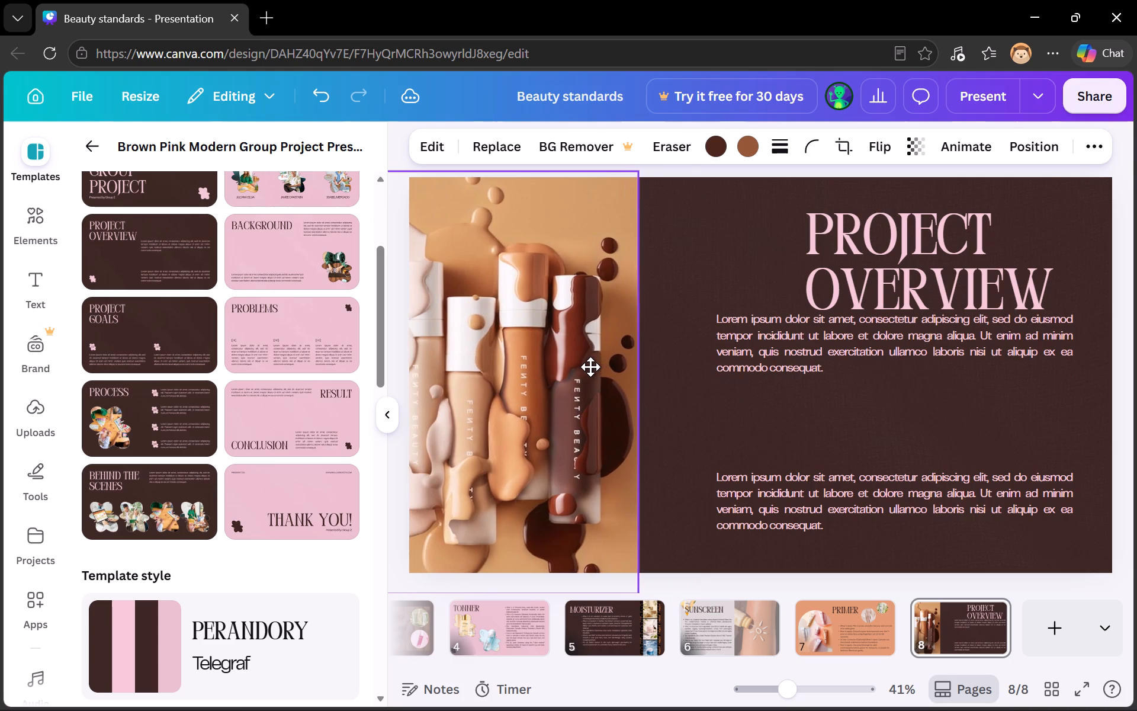
{"action": "left_click_drag", "start_coordinate": [590, 367], "coordinate": [593, 361]}
{"action": "left_click", "coordinate": [640, 377]}
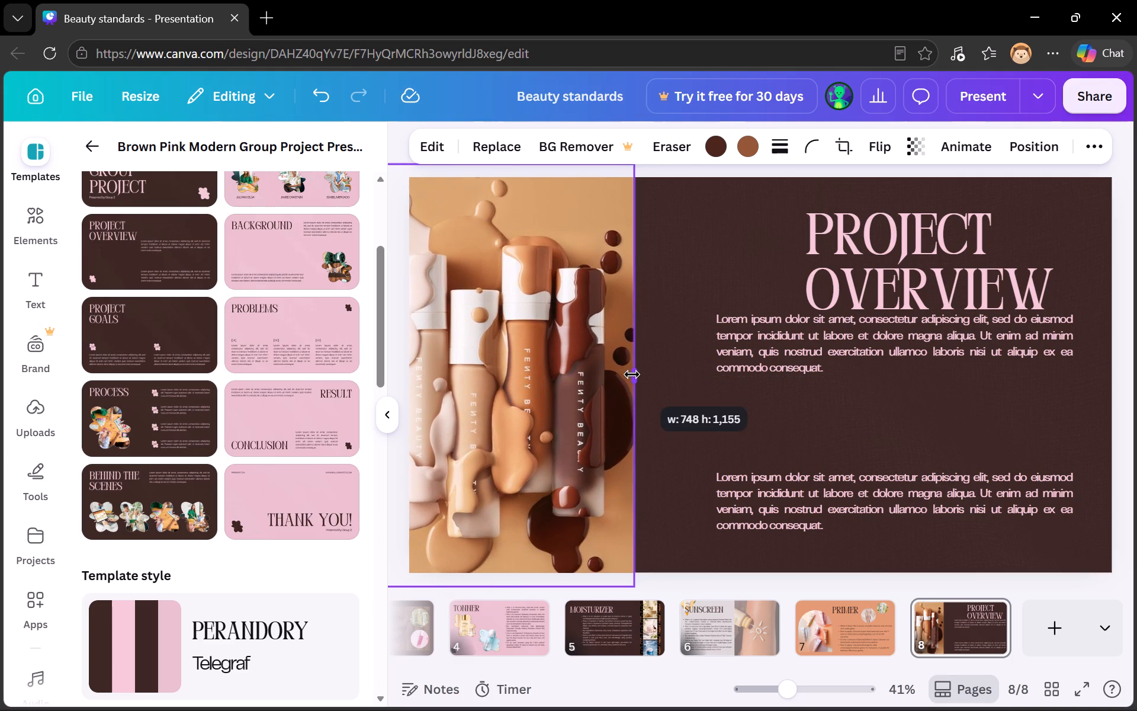
{"action": "left_click", "coordinate": [720, 434]}
{"action": "left_click_drag", "start_coordinate": [631, 476], "coordinate": [662, 477]}
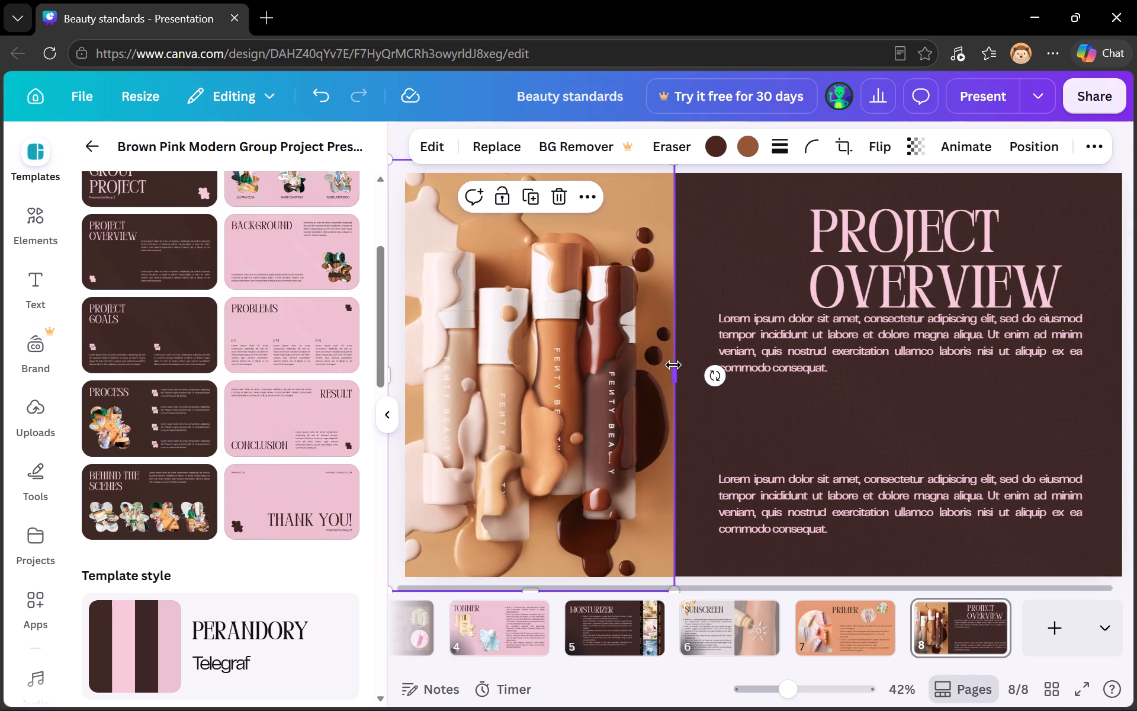
Recolour slide 8's background image with the brown-to-peach gradient from the default Warm tones gradients.
{"action": "left_click", "coordinate": [735, 254]}
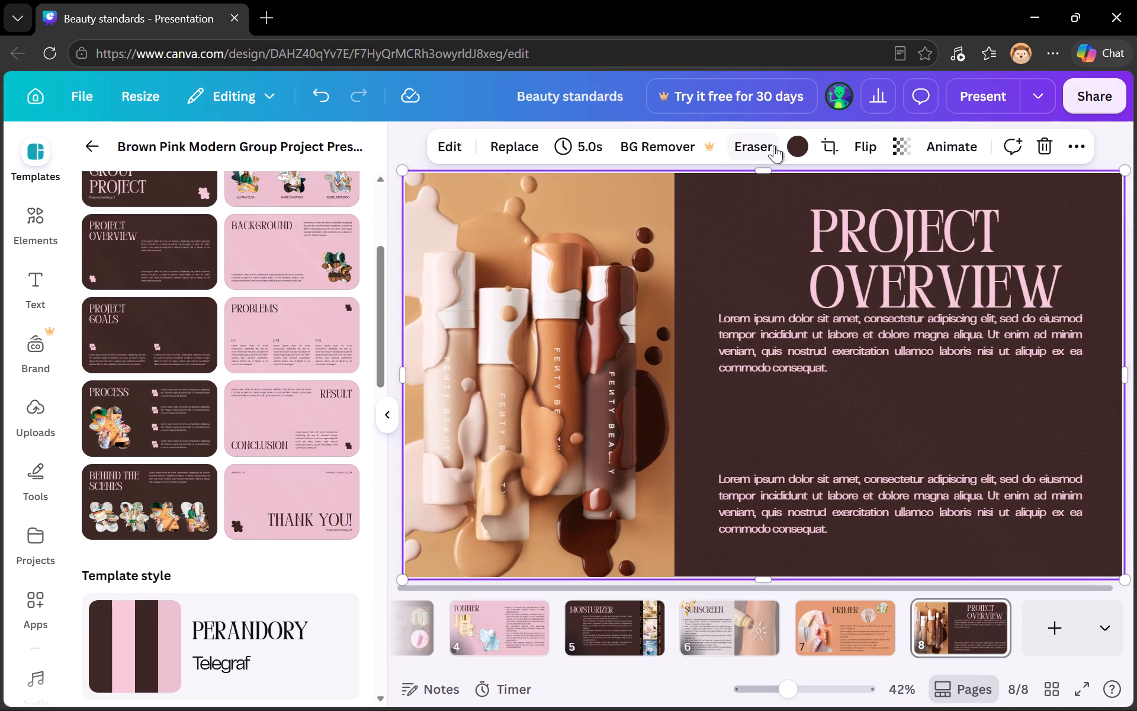
{"action": "left_click", "coordinate": [788, 149]}
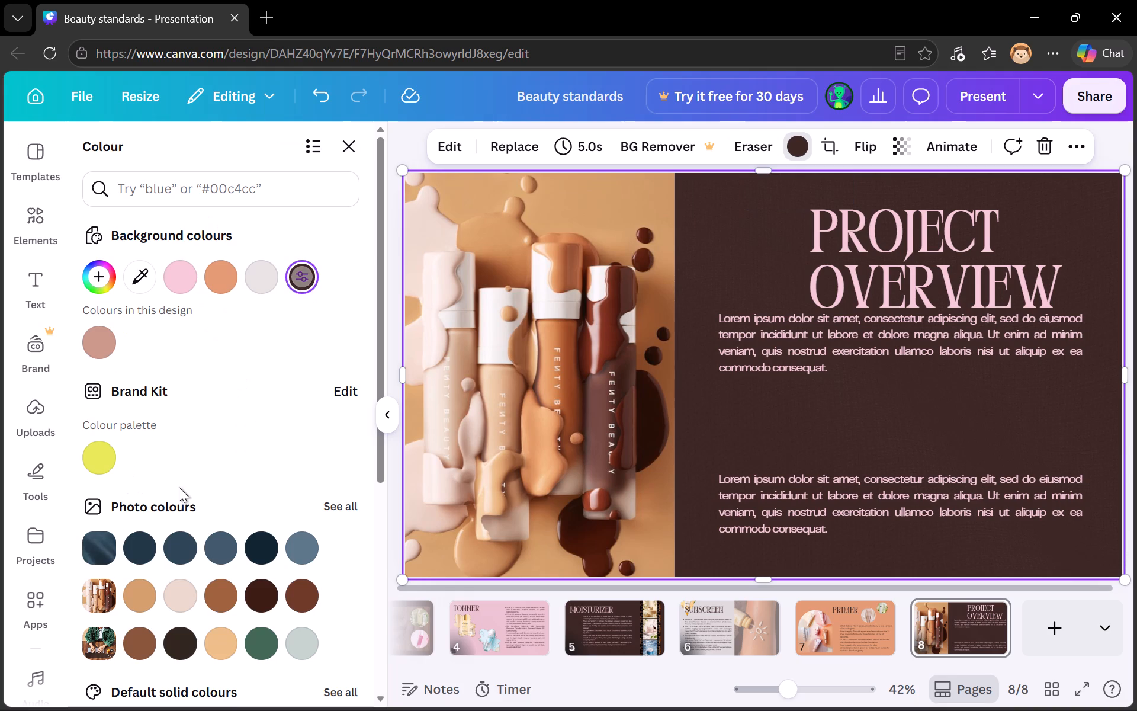
{"action": "scroll", "coordinate": [221, 581], "scroll_direction": "down", "scroll_amount": 4}
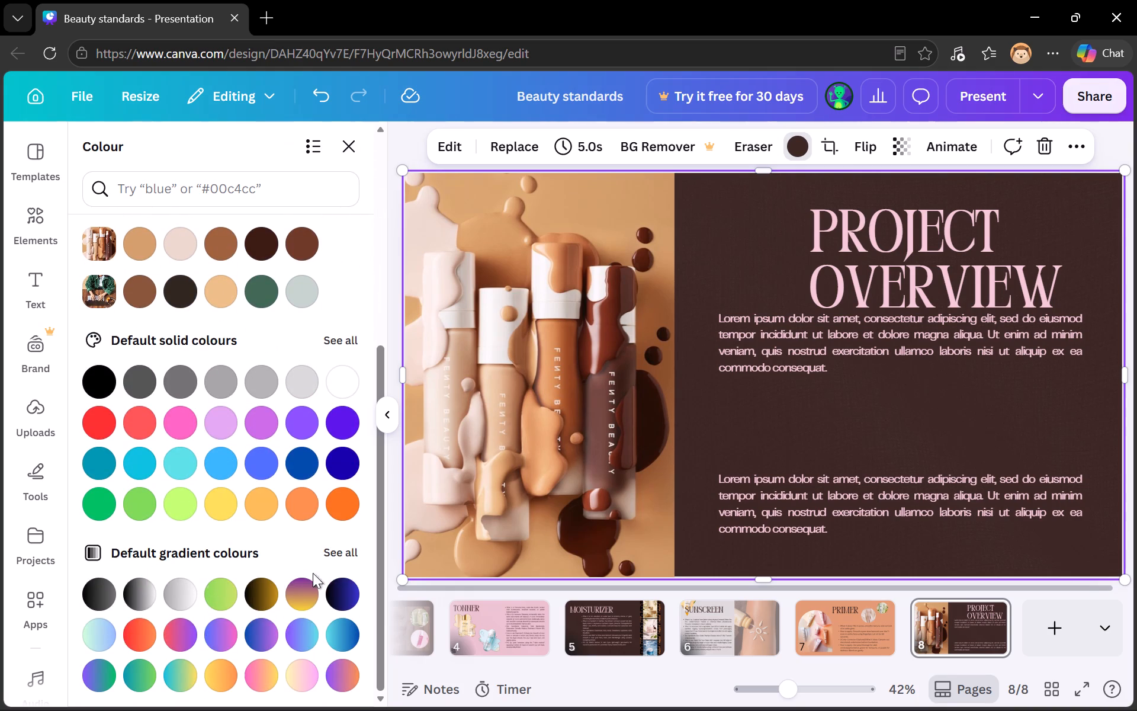
{"action": "left_click", "coordinate": [340, 548]}
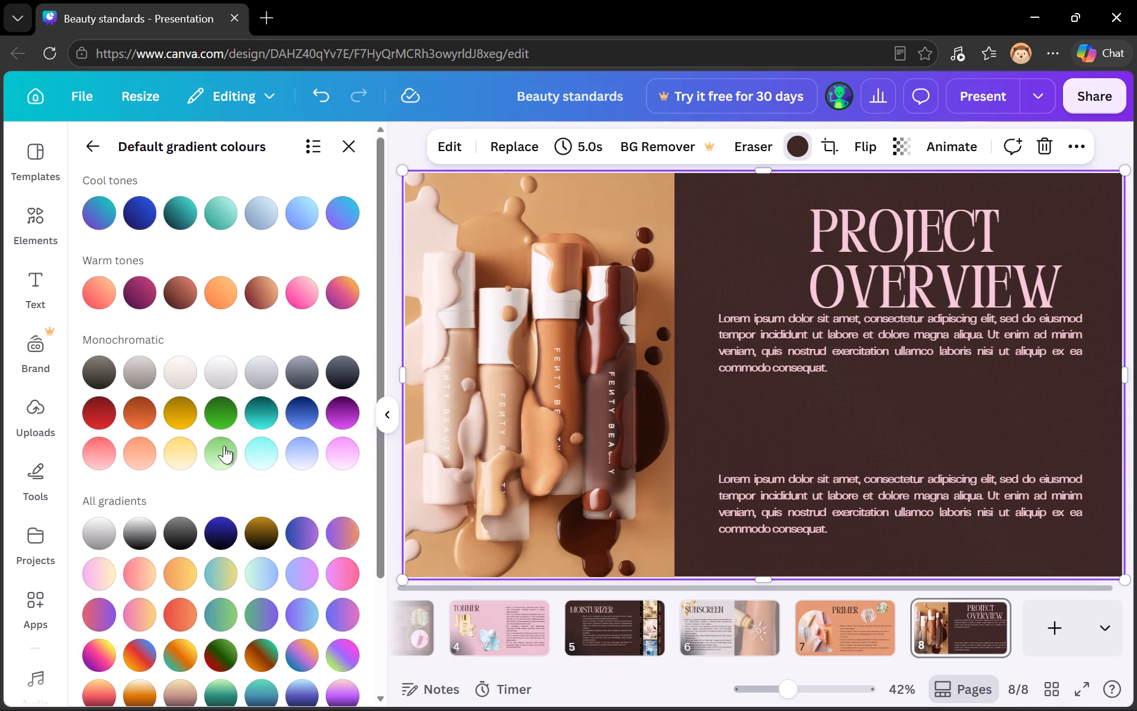
{"action": "left_click", "coordinate": [274, 292]}
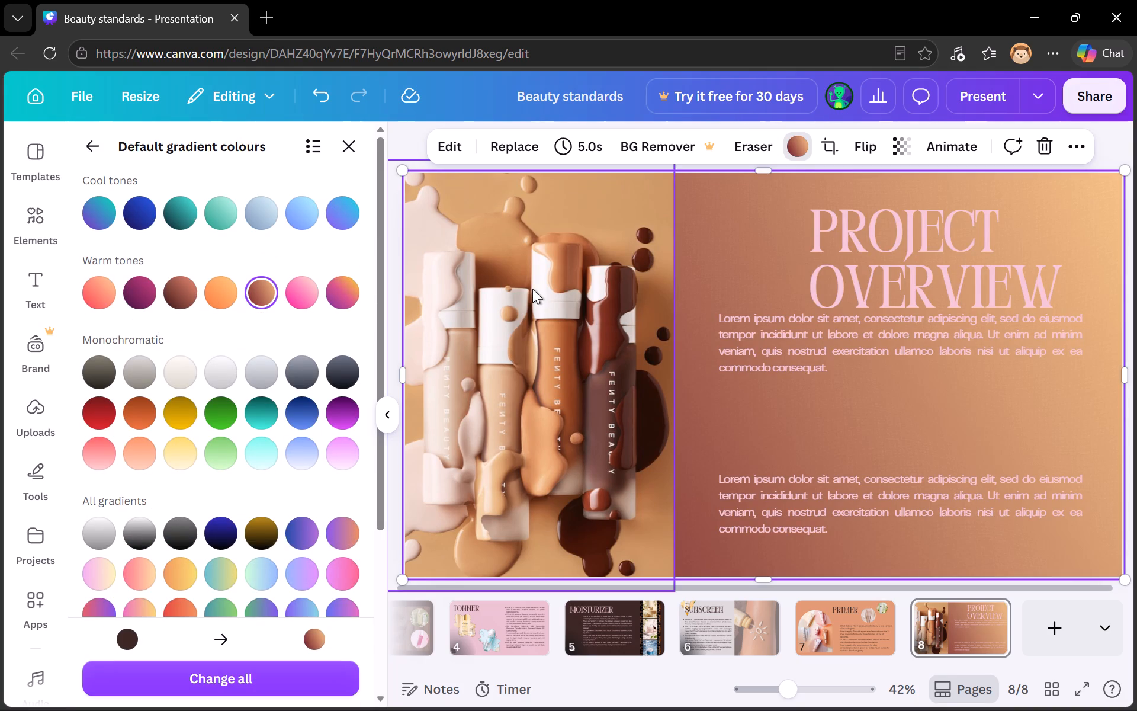
Raise the transparency of slide 8's background image slightly so its fabric texture shows through the gradient.
{"action": "left_click", "coordinate": [911, 144]}
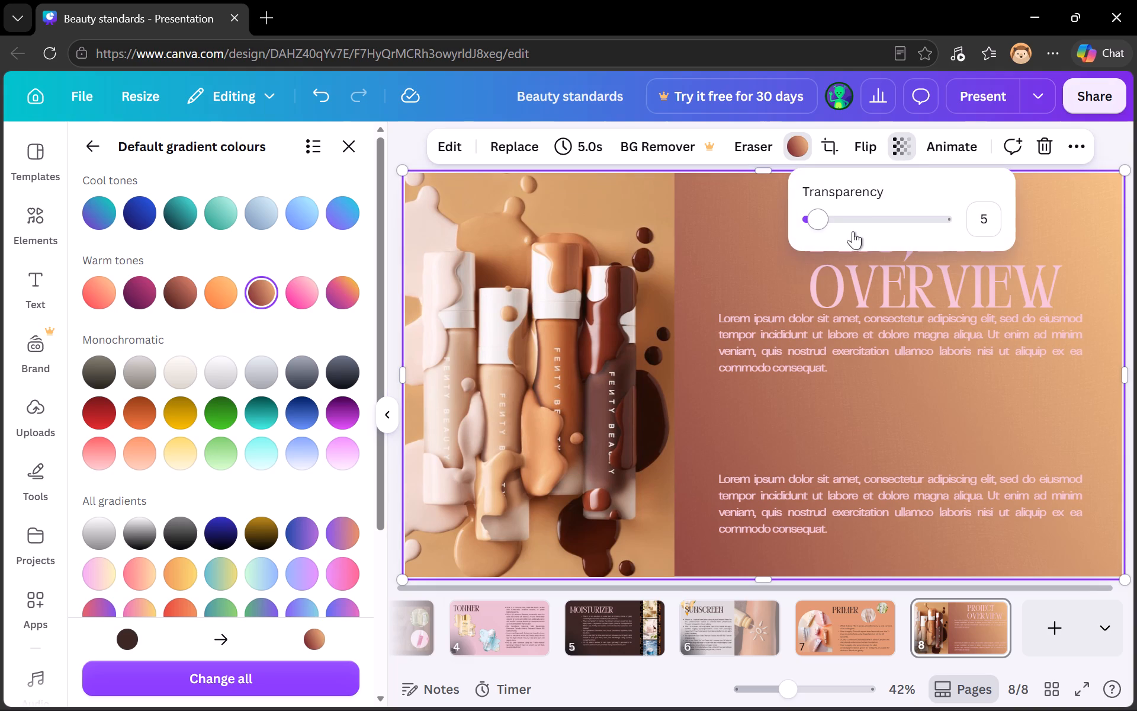
{"action": "left_click_drag", "start_coordinate": [826, 225], "coordinate": [877, 225]}
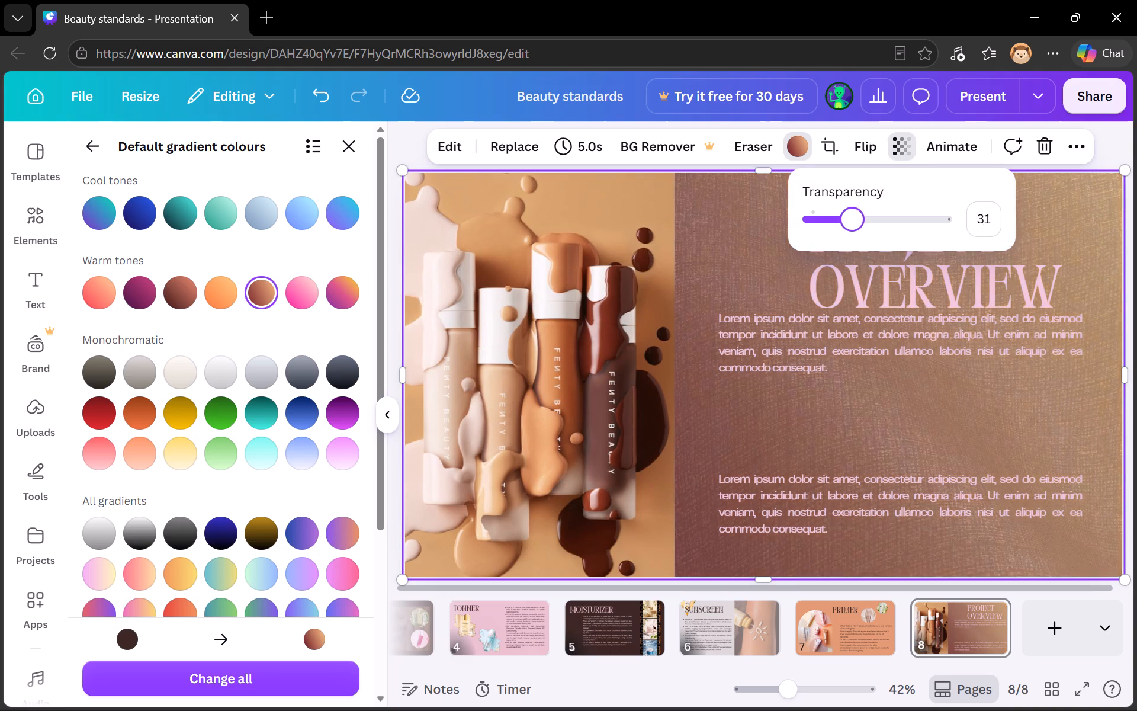
{"action": "left_click_drag", "start_coordinate": [877, 225], "coordinate": [829, 265]}
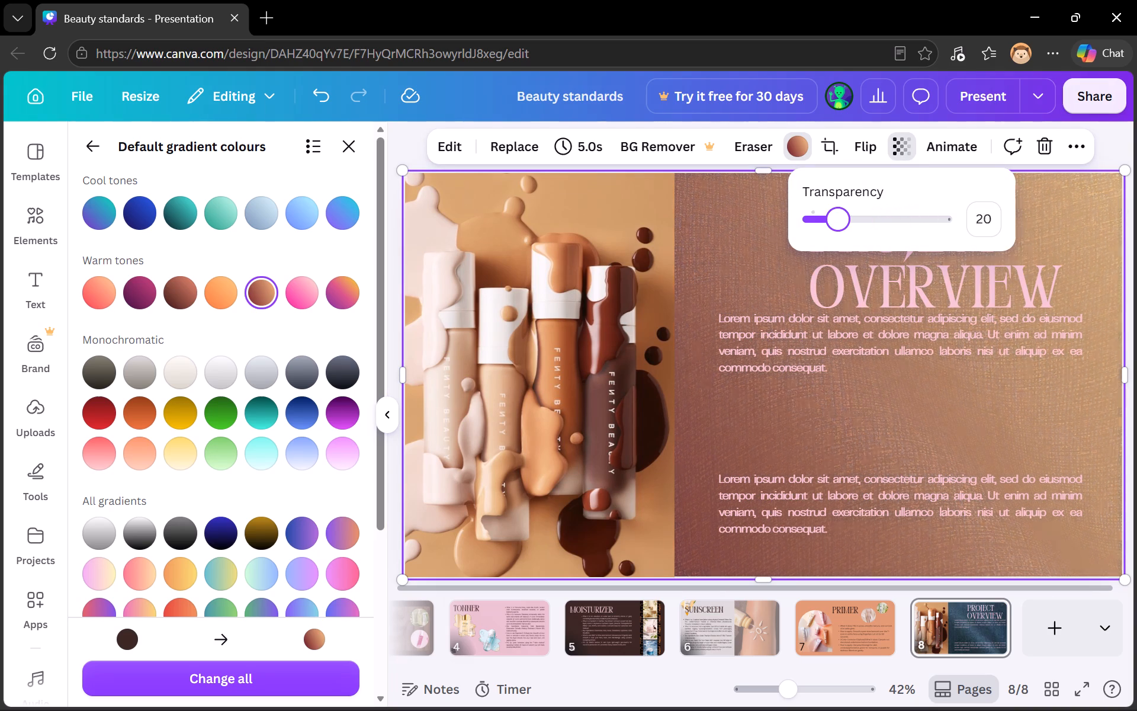
{"action": "left_click_drag", "start_coordinate": [829, 265], "coordinate": [851, 280]}
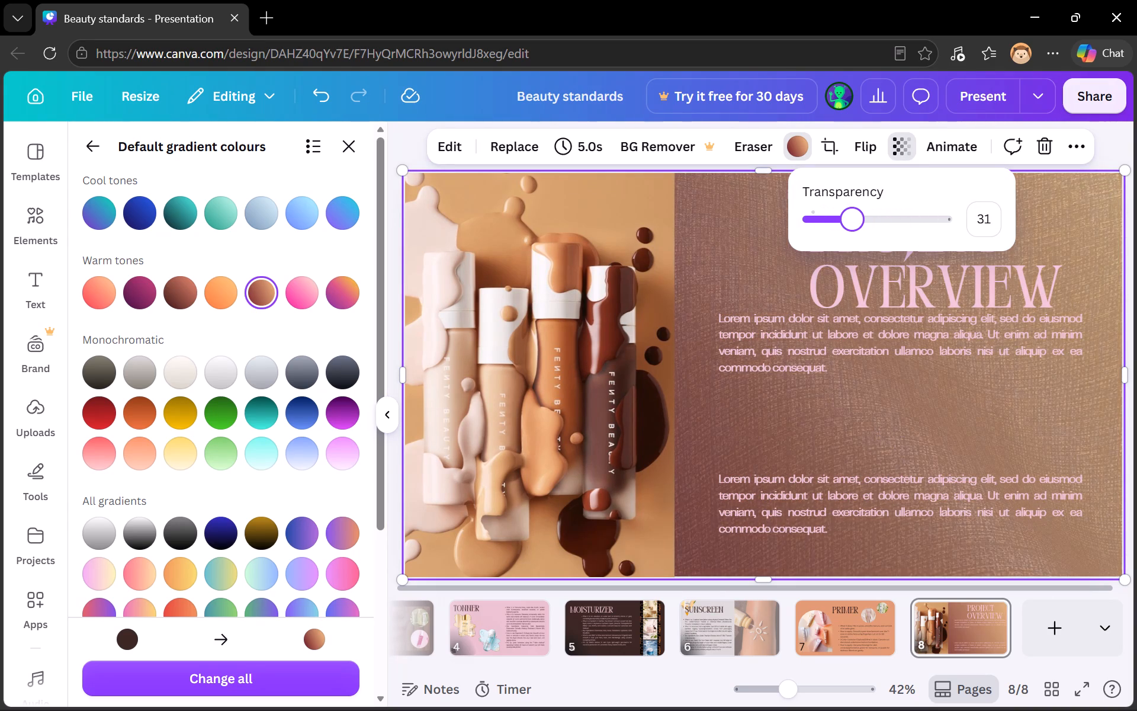
{"action": "left_click_drag", "start_coordinate": [851, 280], "coordinate": [833, 289]}
Set the foundation bottles photo's transparency to about 40 so it blends into the gradient background.
{"action": "left_click", "coordinate": [627, 347]}
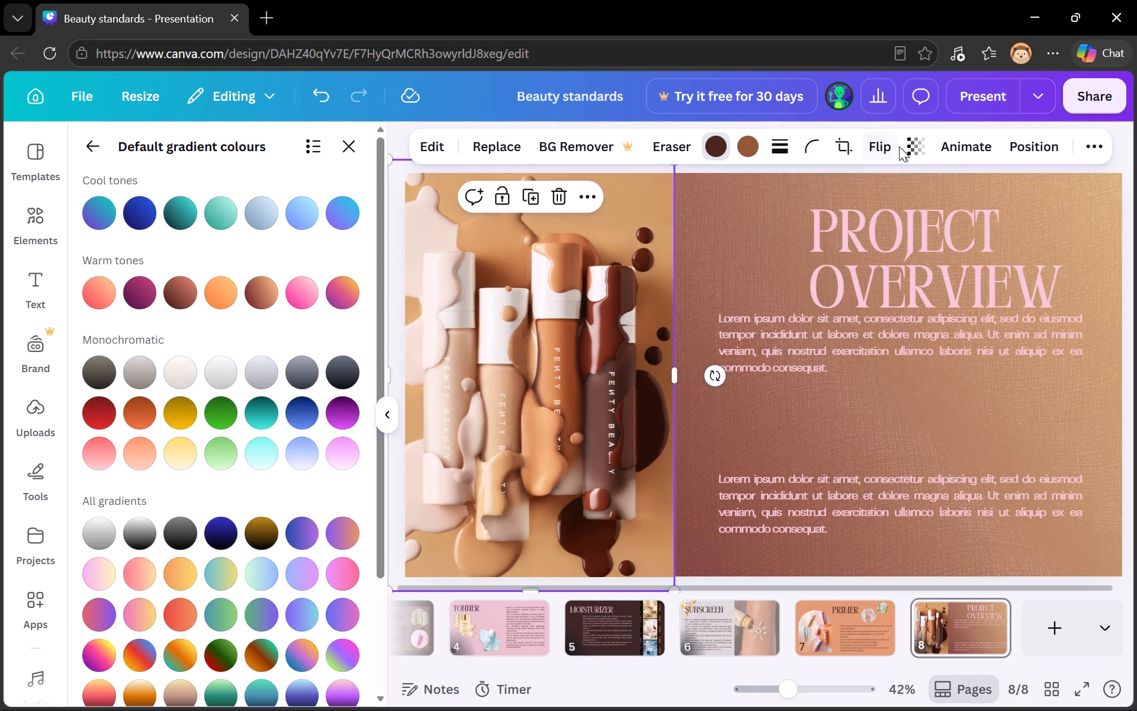
{"action": "left_click", "coordinate": [905, 141]}
{"action": "left_click", "coordinate": [852, 220]}
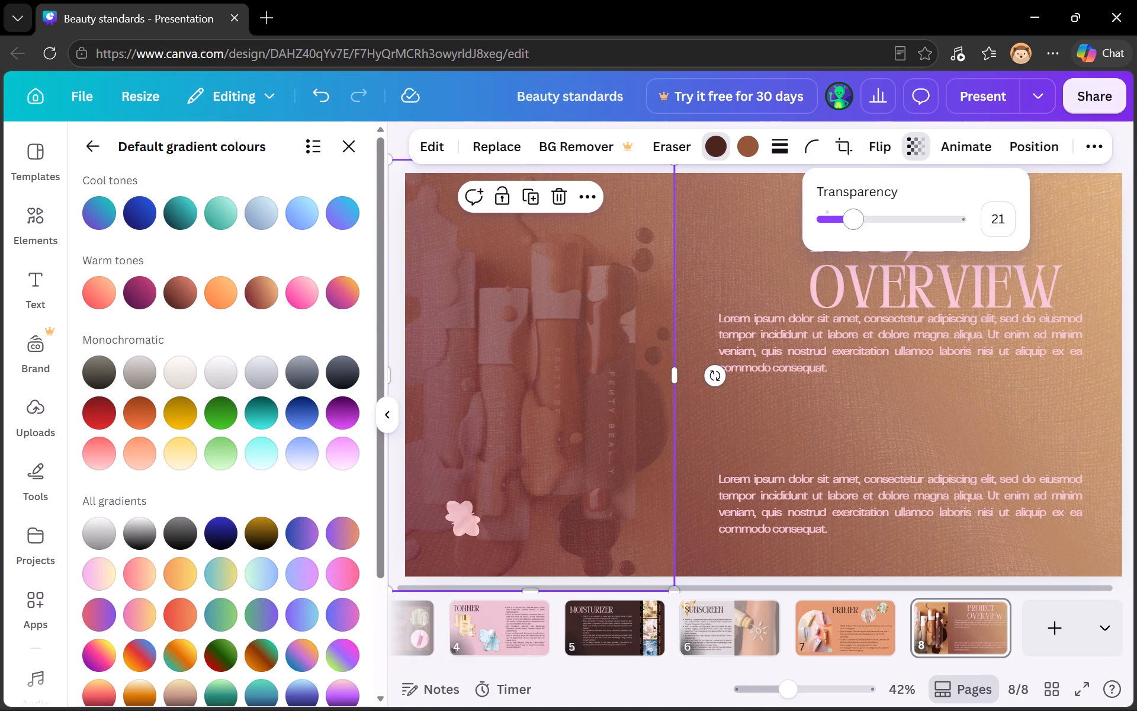
{"action": "left_click_drag", "start_coordinate": [852, 220], "coordinate": [873, 223]}
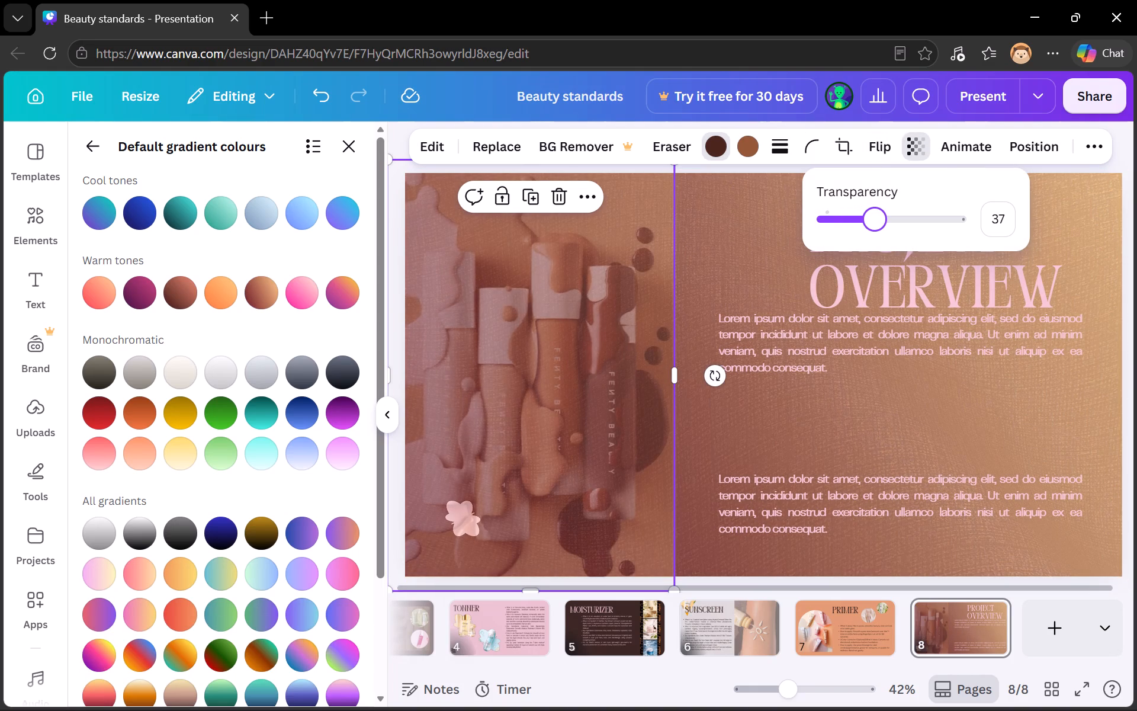
{"action": "left_click_drag", "start_coordinate": [873, 223], "coordinate": [879, 226]}
{"action": "left_click", "coordinate": [818, 425]}
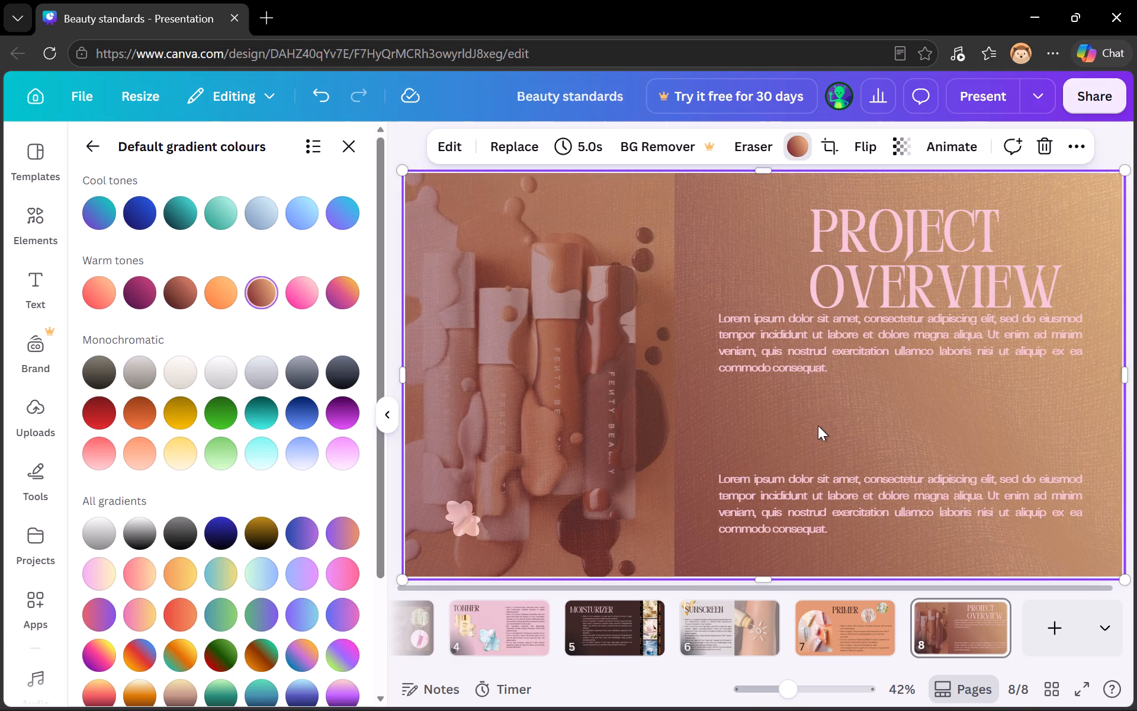
Change the PROJECT OVERVIEW heading's text colour to the dark brown already used in the design.
{"action": "left_click", "coordinate": [879, 267]}
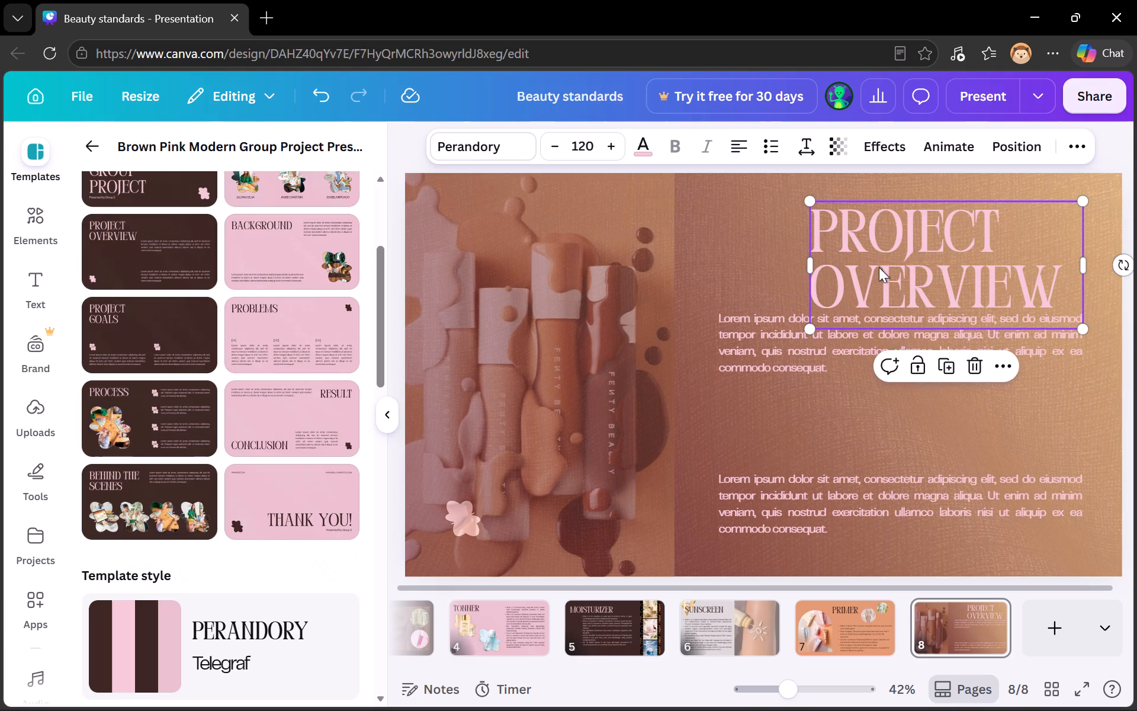
{"action": "double_click", "coordinate": [871, 264]}
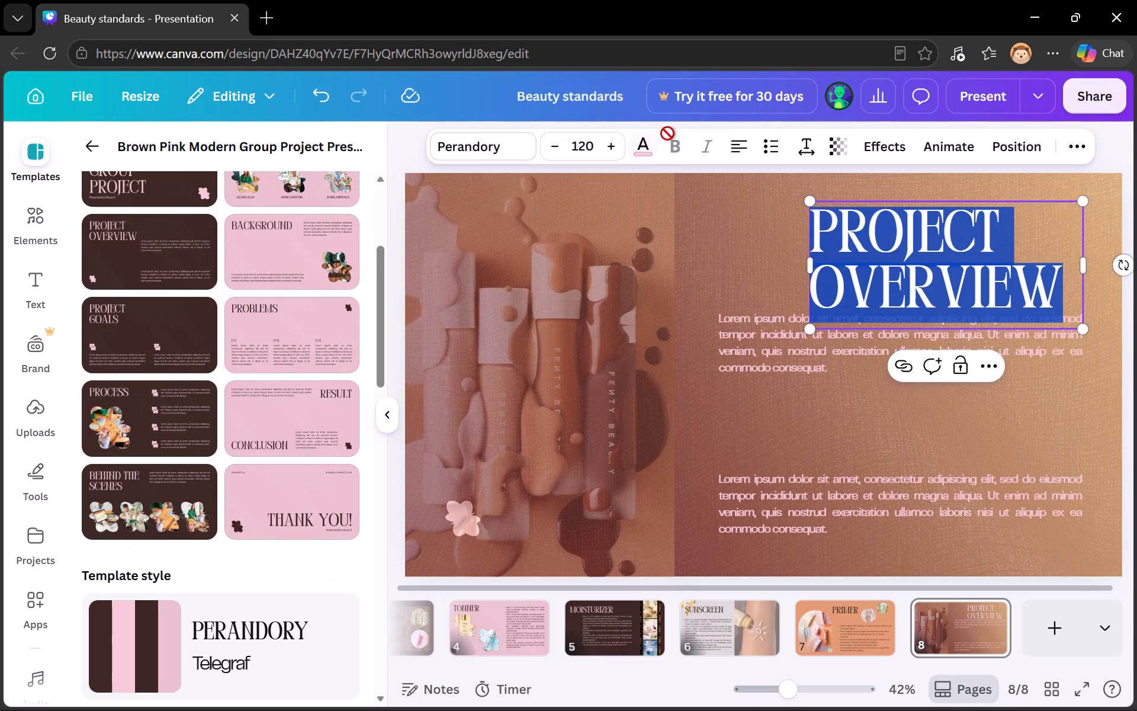
{"action": "left_click", "coordinate": [647, 152]}
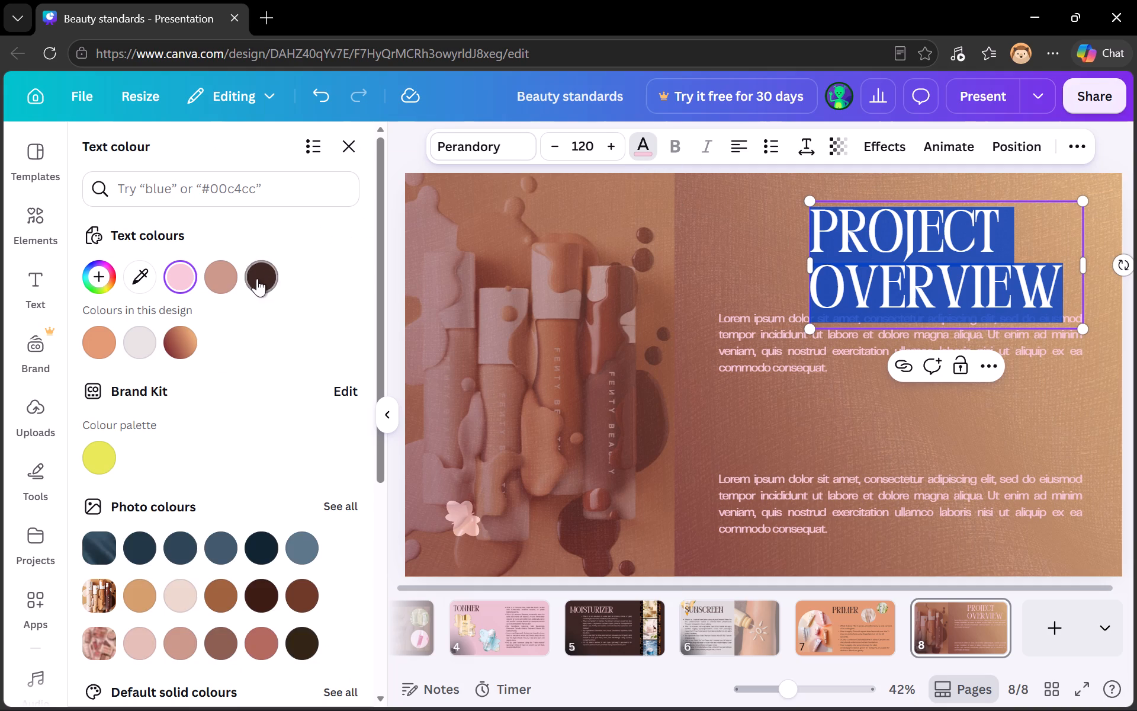
{"action": "left_click", "coordinate": [257, 278]}
{"action": "left_click", "coordinate": [730, 255]}
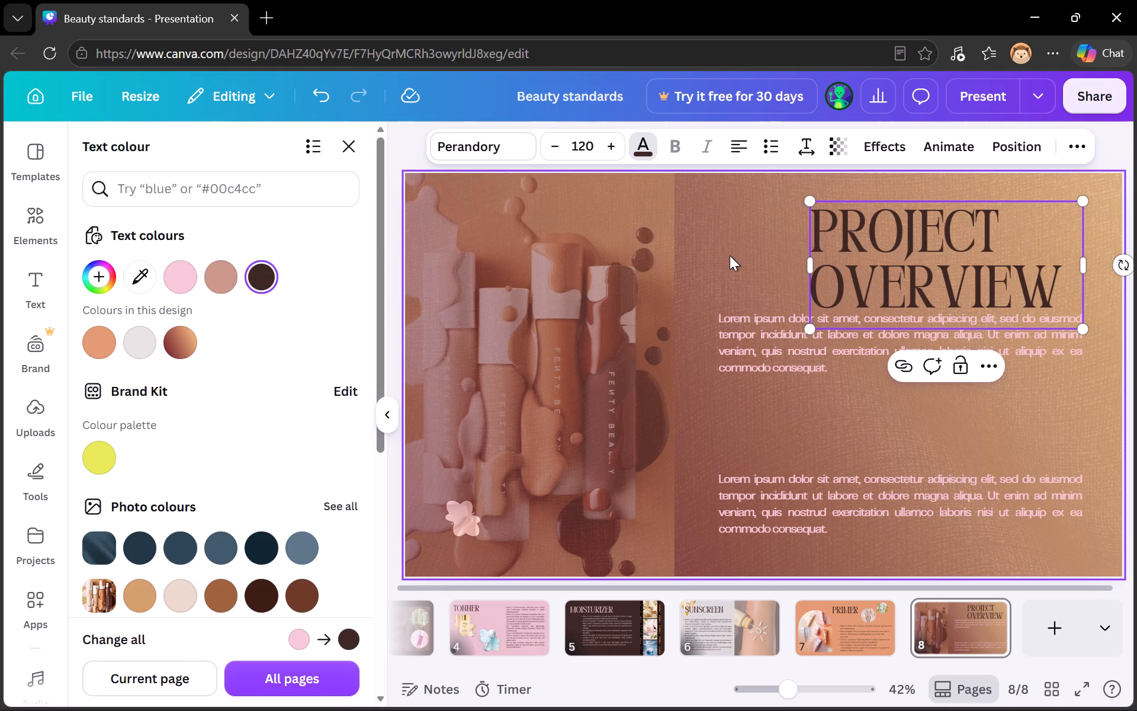
Move the PROJECT OVERVIEW heading so its left edge aligns with the body paragraphs.
{"action": "left_click_drag", "start_coordinate": [876, 261], "coordinate": [786, 259]}
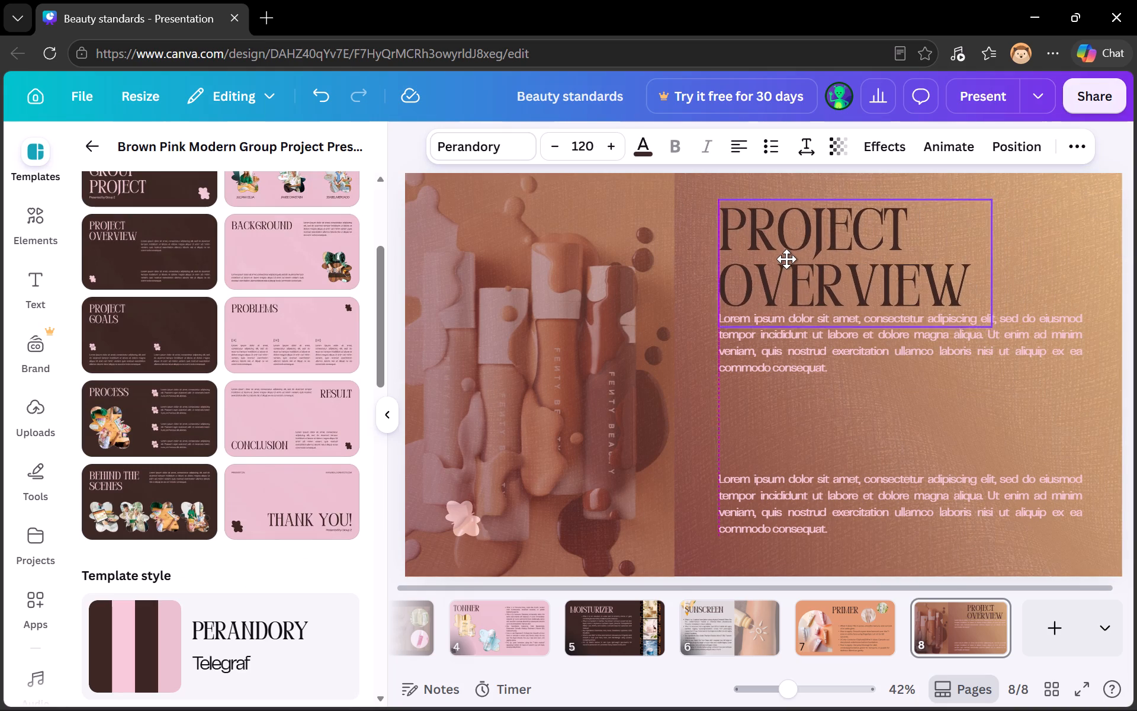
{"action": "left_click_drag", "start_coordinate": [786, 259], "coordinate": [786, 258]}
Replace the PROJECT OVERVIEW heading text with FOUNDATION.
{"action": "triple_click", "coordinate": [786, 258]}
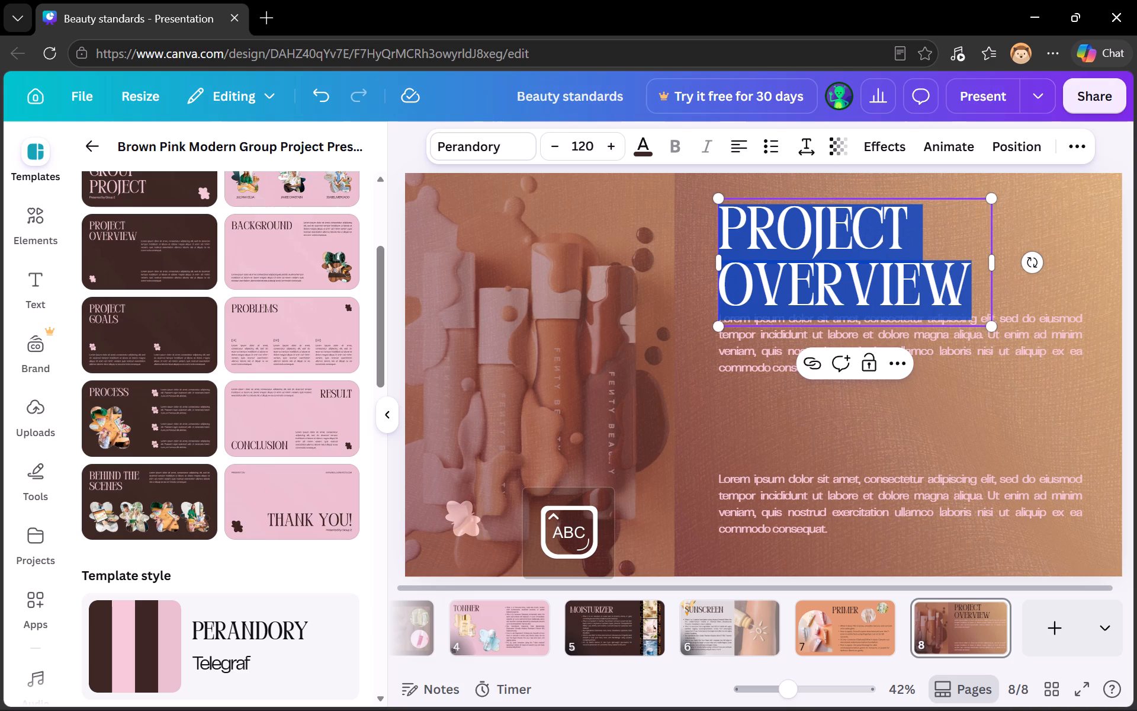
{"action": "key", "text": "f"}
{"action": "type", "text": "OUN"}
{"action": "type", "text": "DA"}
{"action": "type", "text": "TION"}
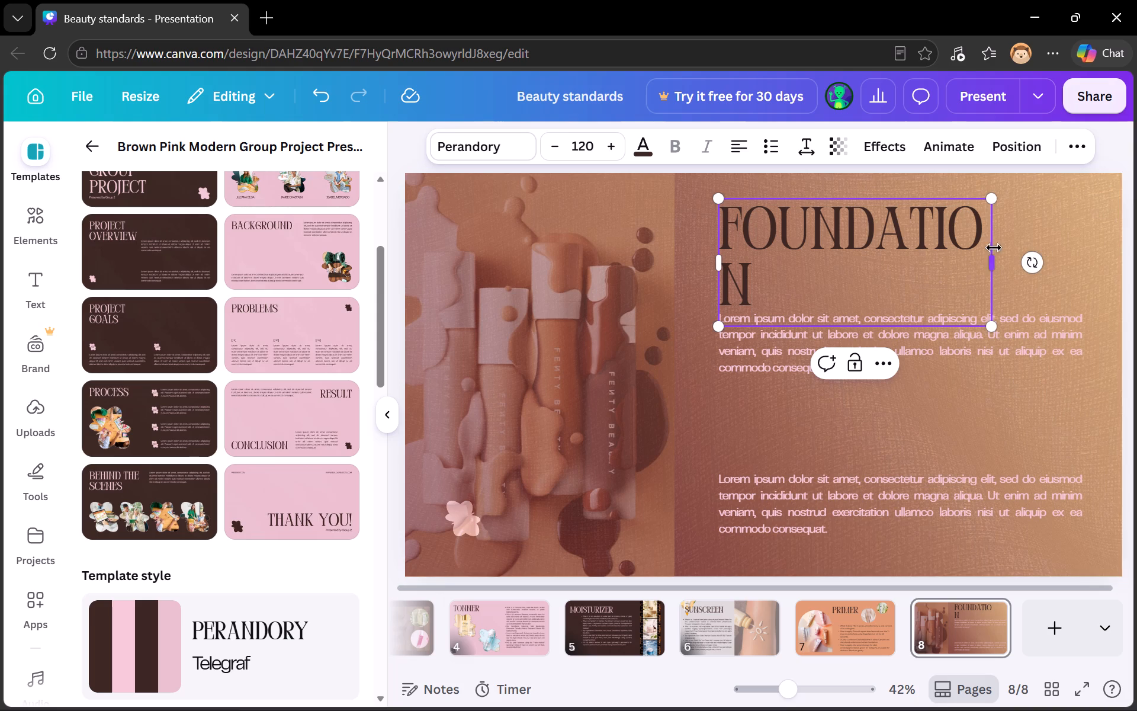
Widen the FOUNDATION heading's text box to about 900 so the word fits on one line.
{"action": "left_click_drag", "start_coordinate": [989, 254], "coordinate": [1000, 261]}
{"action": "left_click_drag", "start_coordinate": [1000, 261], "coordinate": [1062, 248]}
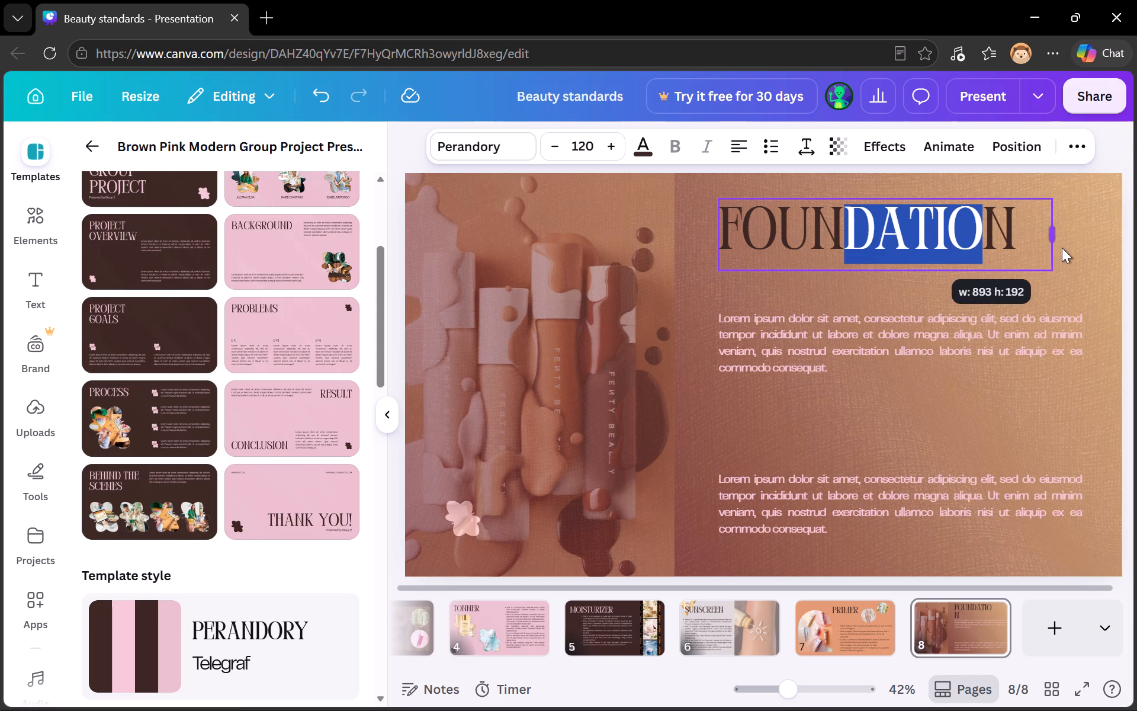
{"action": "left_click_drag", "start_coordinate": [1062, 248], "coordinate": [1068, 246]}
{"action": "left_click", "coordinate": [1001, 294]}
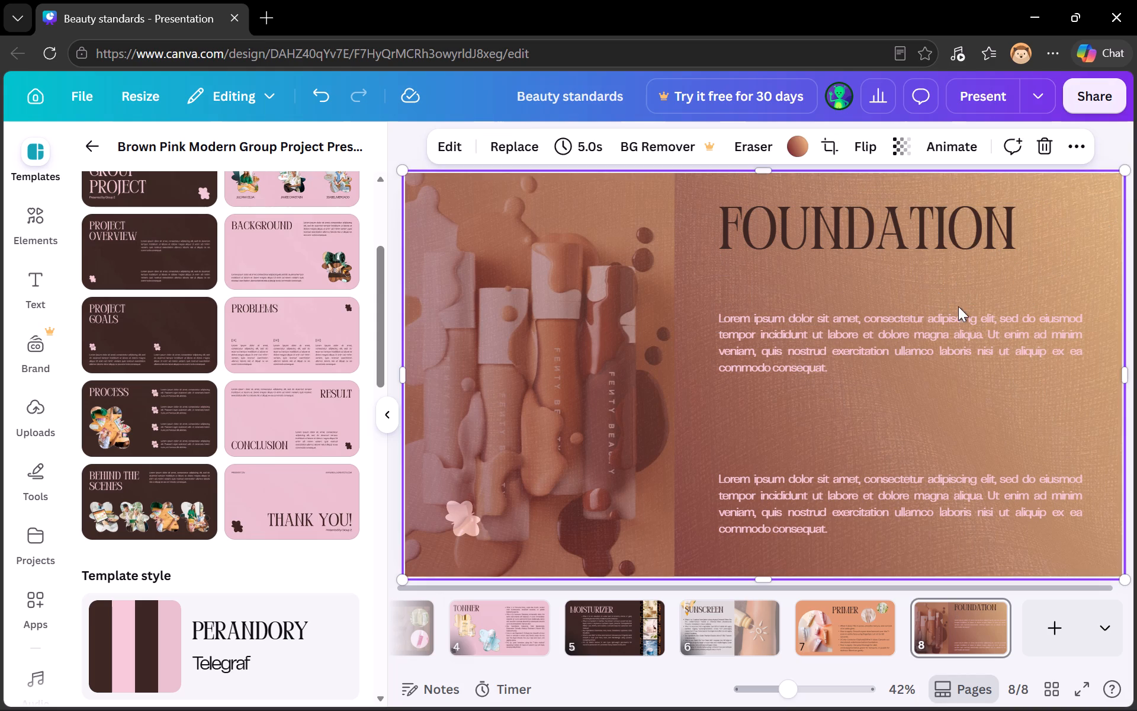
Delete the lower lorem ipsum paragraph from slide 8.
{"action": "double_click", "coordinate": [887, 351]}
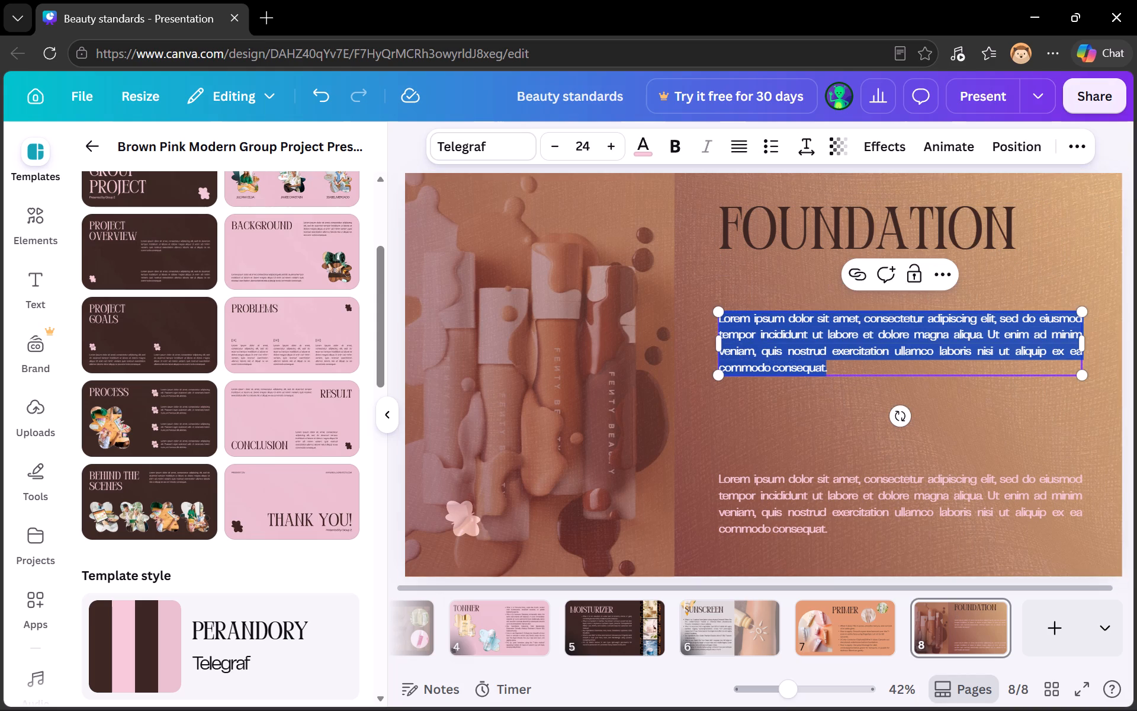
{"action": "left_click", "coordinate": [812, 437]}
{"action": "left_click", "coordinate": [794, 483]}
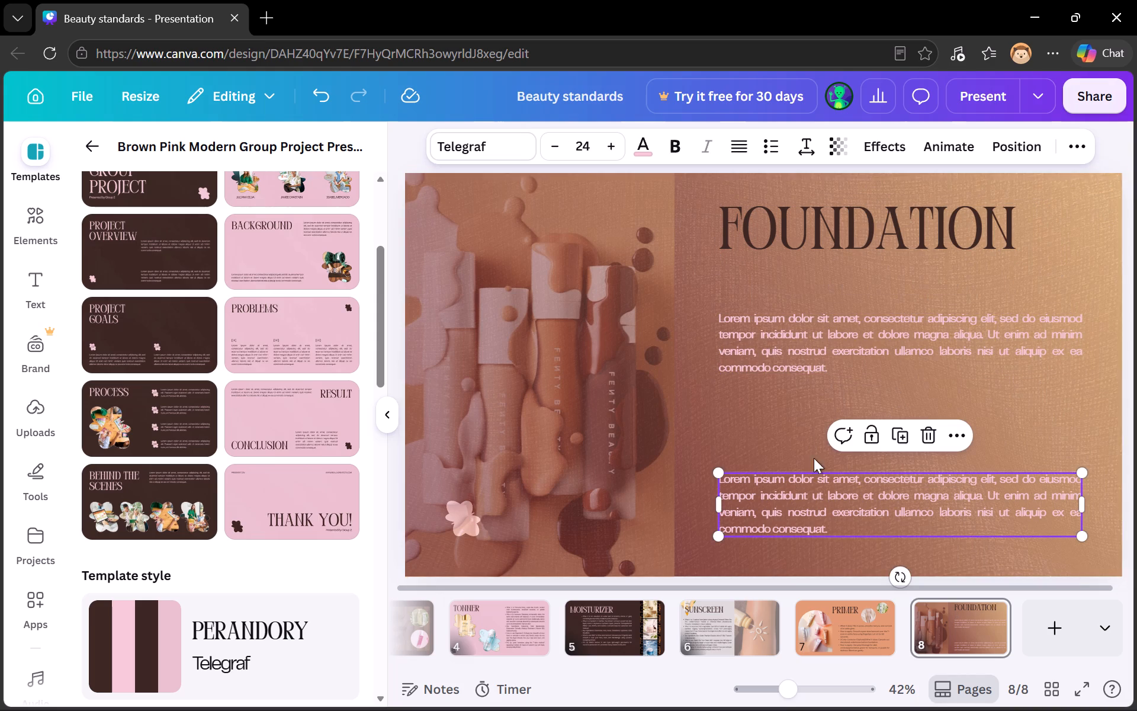
{"action": "left_click", "coordinate": [924, 425]}
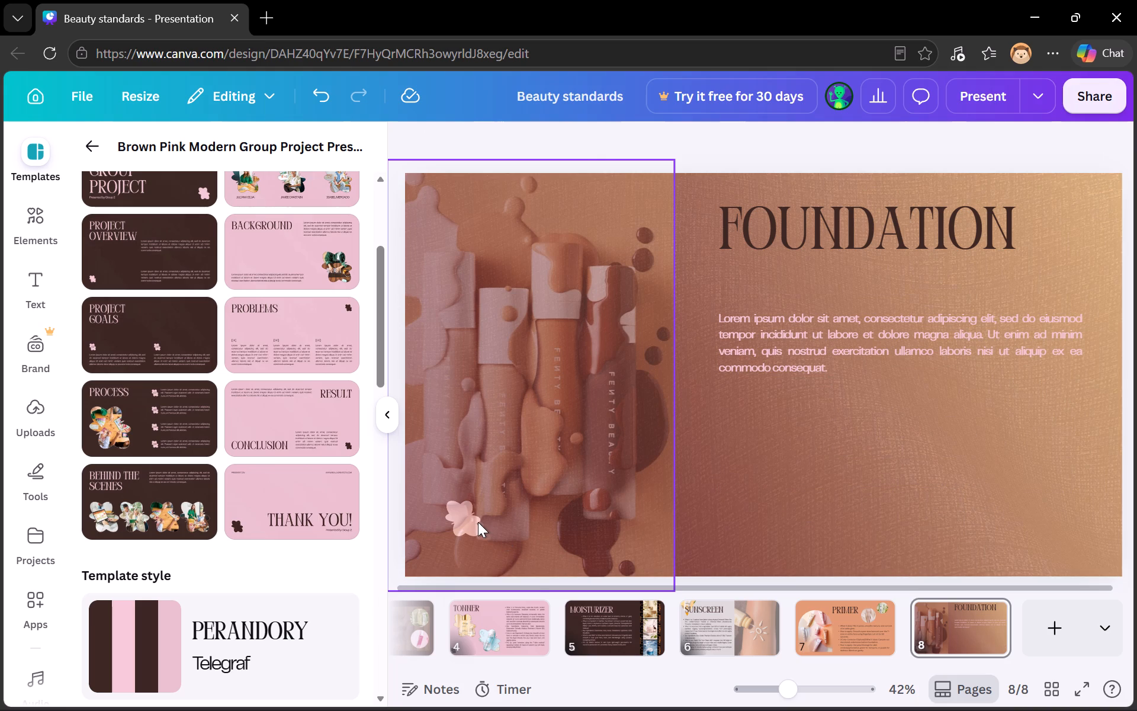
Move the foundation photo aside and delete the small pink flower shape in the slide's lower-left corner.
{"action": "left_click_drag", "start_coordinate": [478, 522], "coordinate": [560, 491]}
{"action": "left_click", "coordinate": [451, 509]}
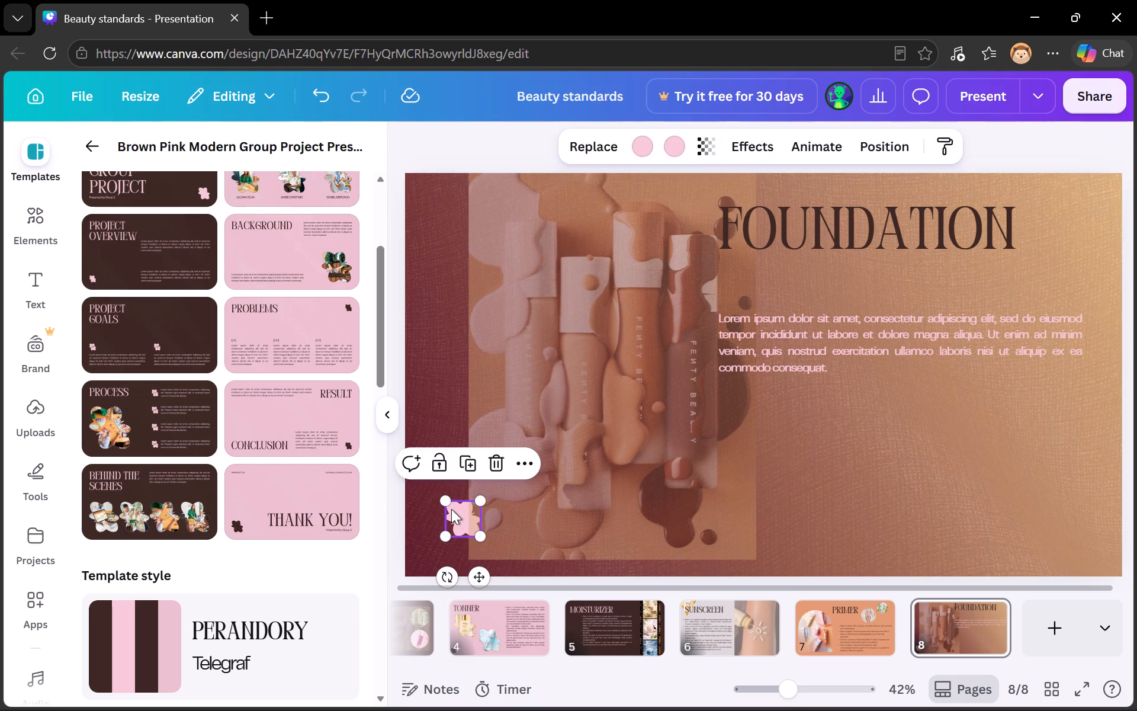
{"action": "left_click", "coordinate": [490, 456]}
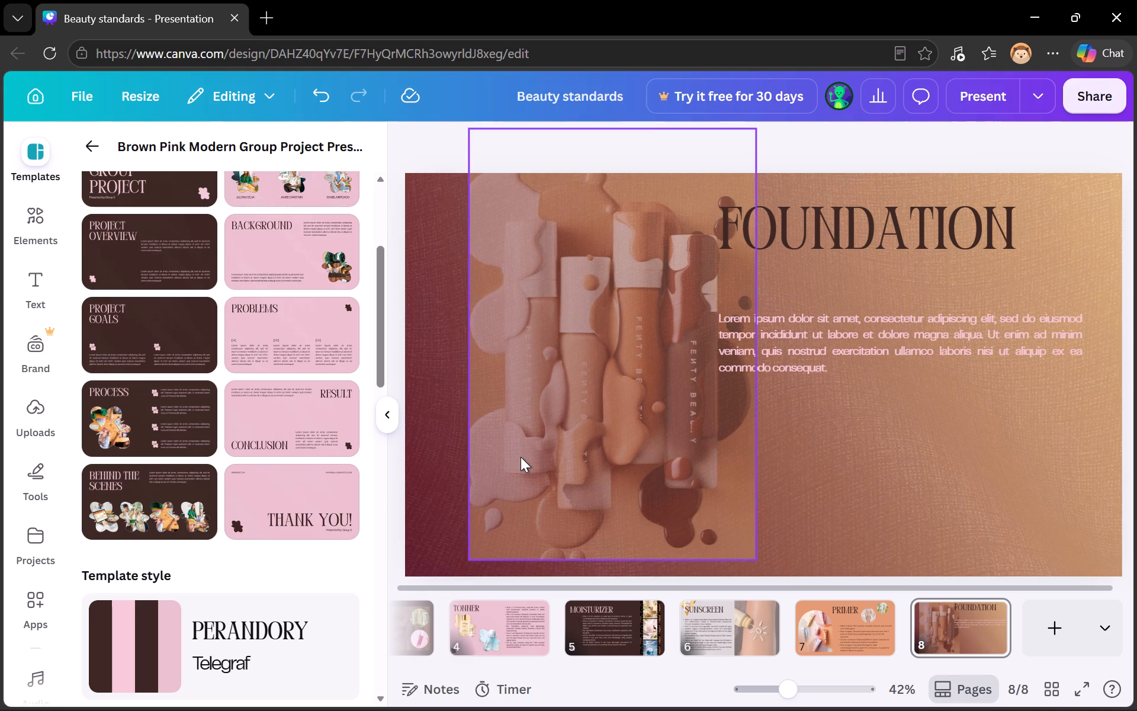
Move the foundation photo back against the slide's left edge.
{"action": "left_click_drag", "start_coordinate": [521, 457], "coordinate": [436, 465]}
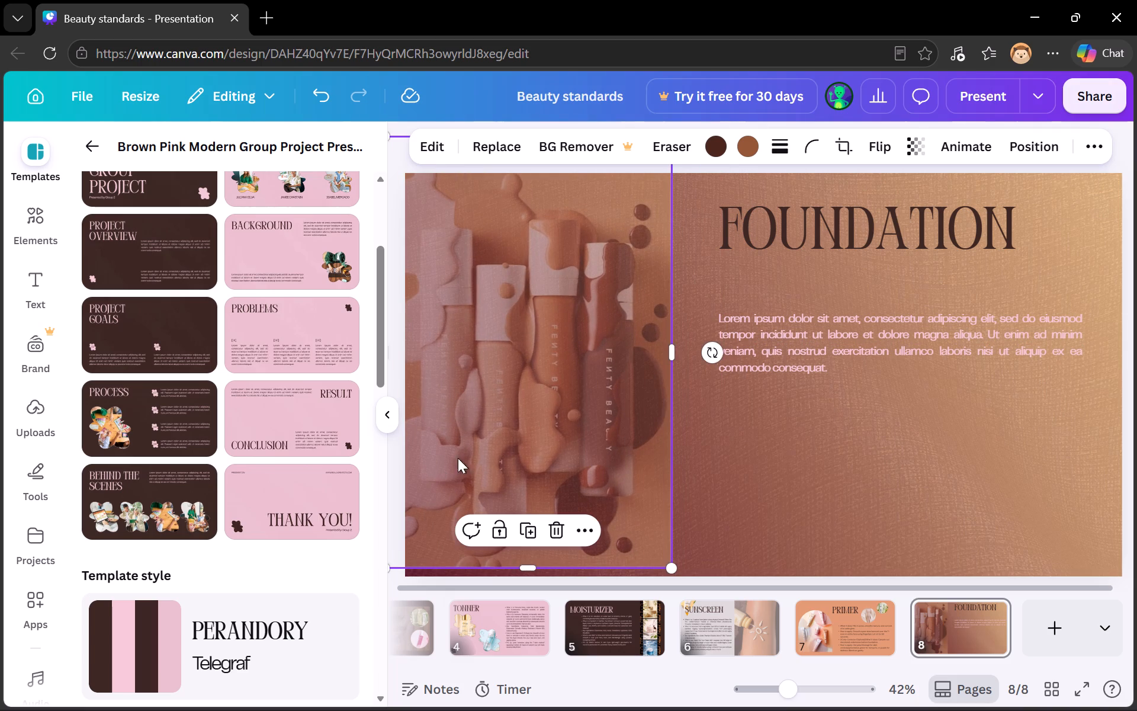
{"action": "left_click", "coordinate": [739, 475]}
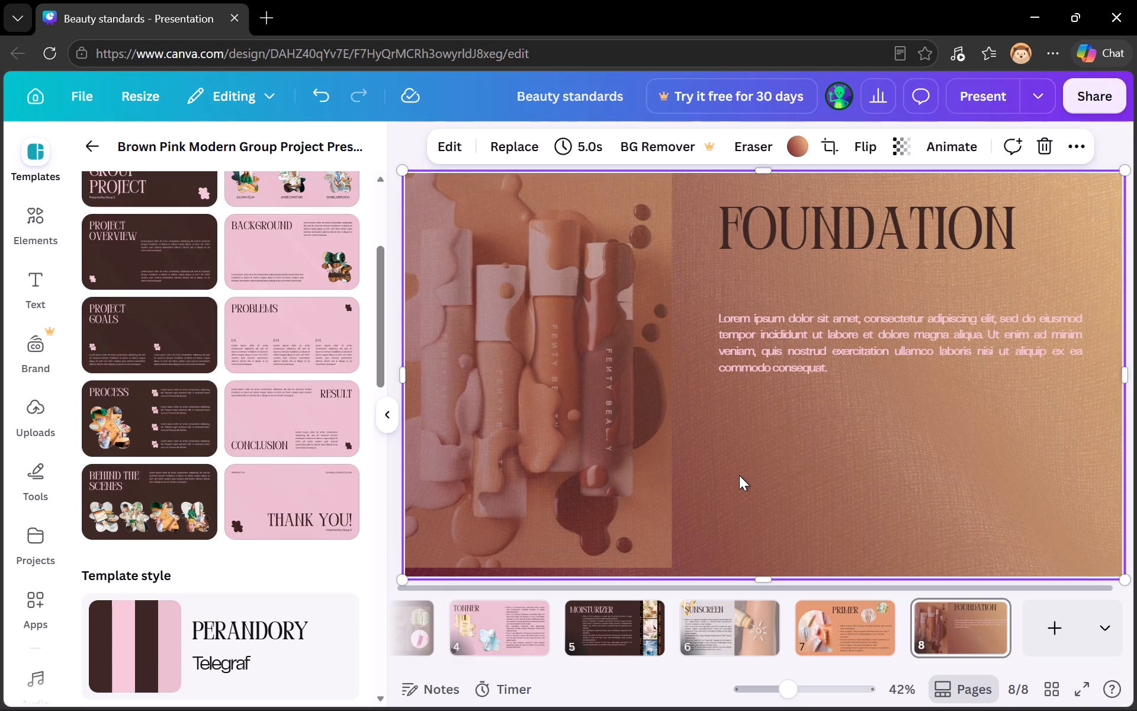
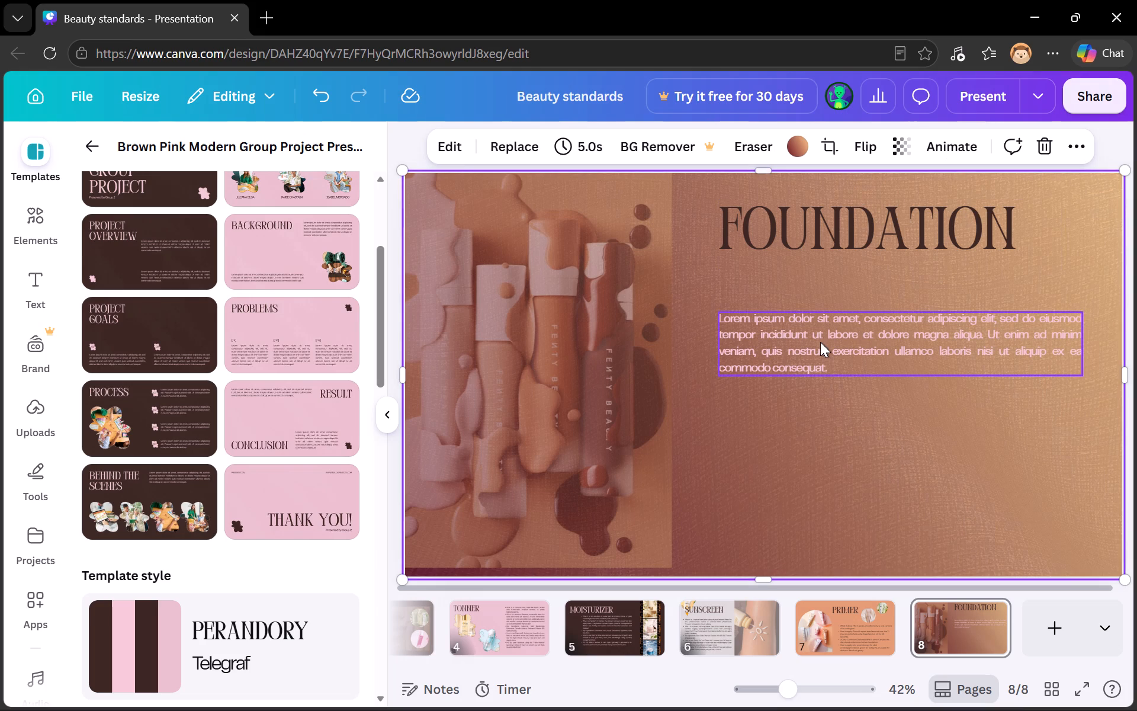
{"action": "double_click", "coordinate": [820, 342]}
{"action": "key", "text": "ctrl+b"}
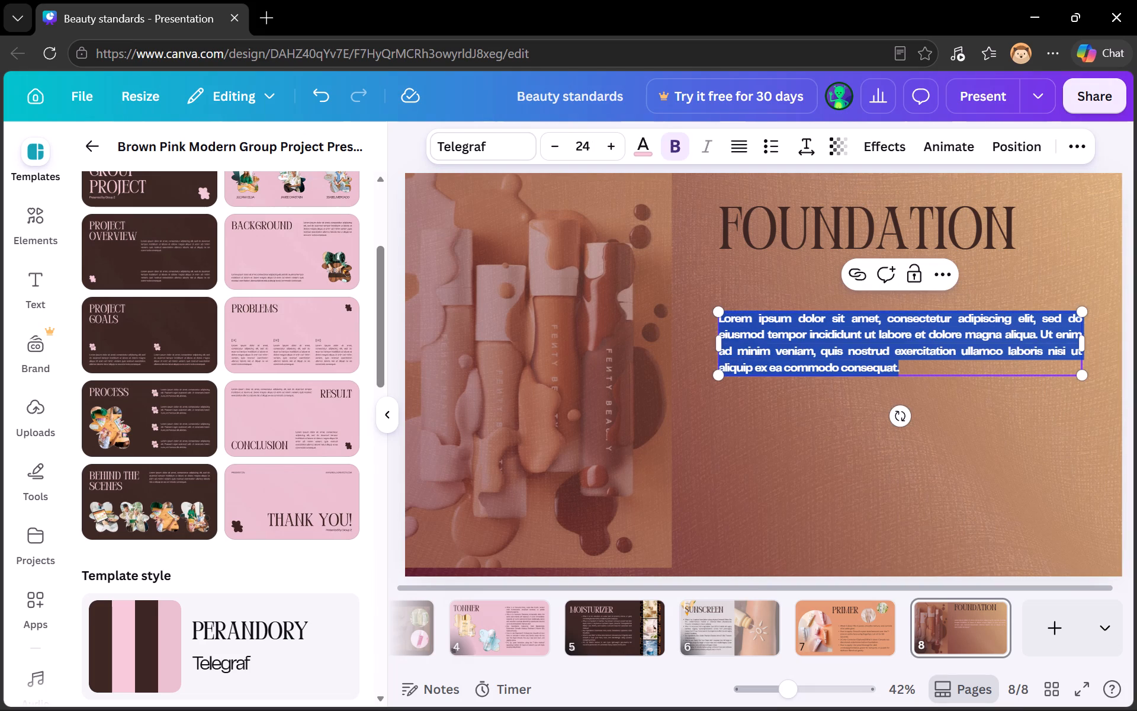
{"action": "left_click", "coordinate": [638, 150]}
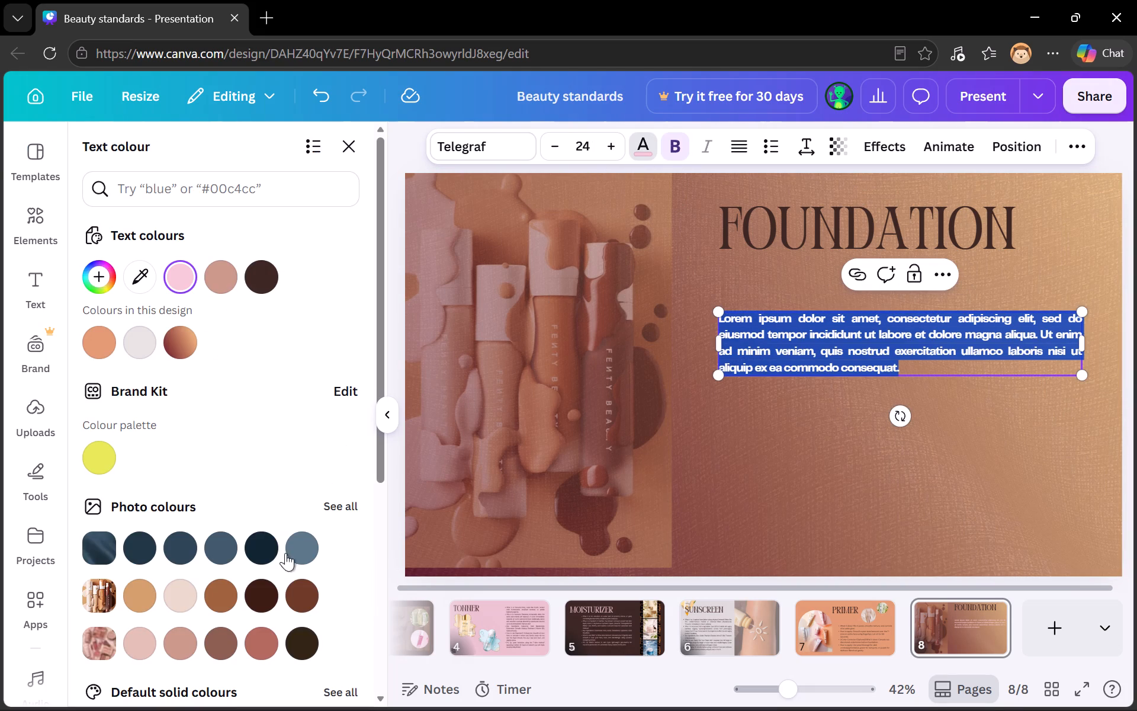
{"action": "left_click", "coordinate": [262, 552]}
{"action": "left_click", "coordinate": [794, 446]}
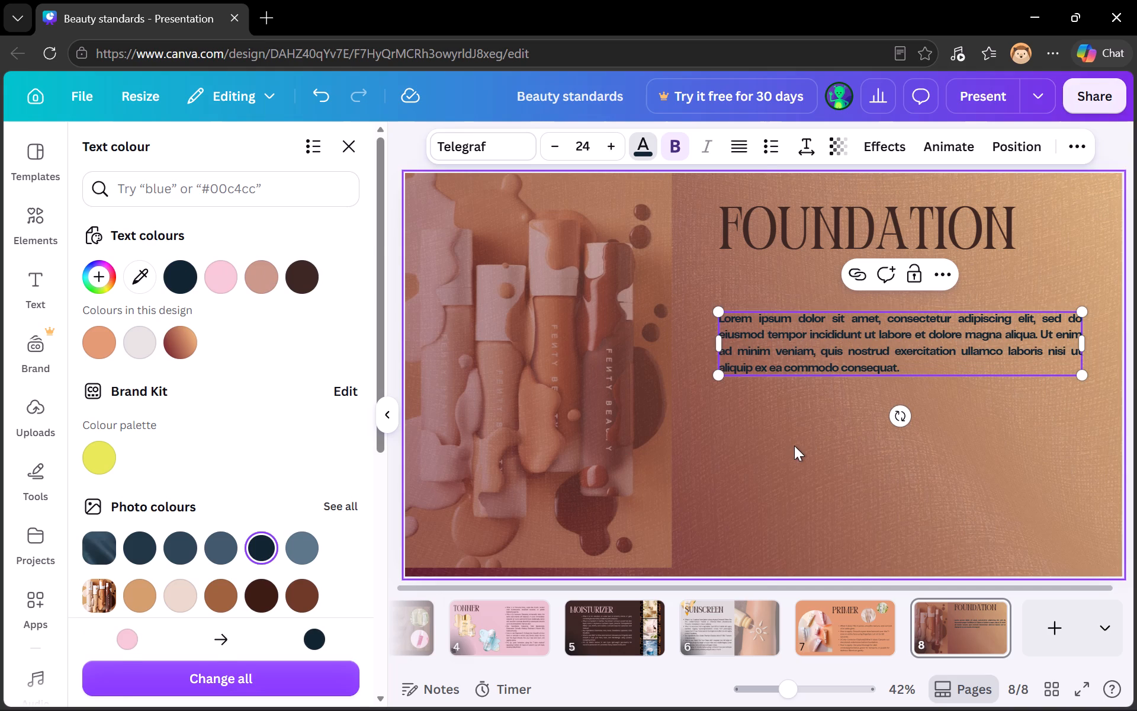
Move slide 8's body text box up beneath the FOUNDATION heading and narrow it to a column about 266 wide.
{"action": "left_click_drag", "start_coordinate": [848, 361], "coordinate": [843, 325]}
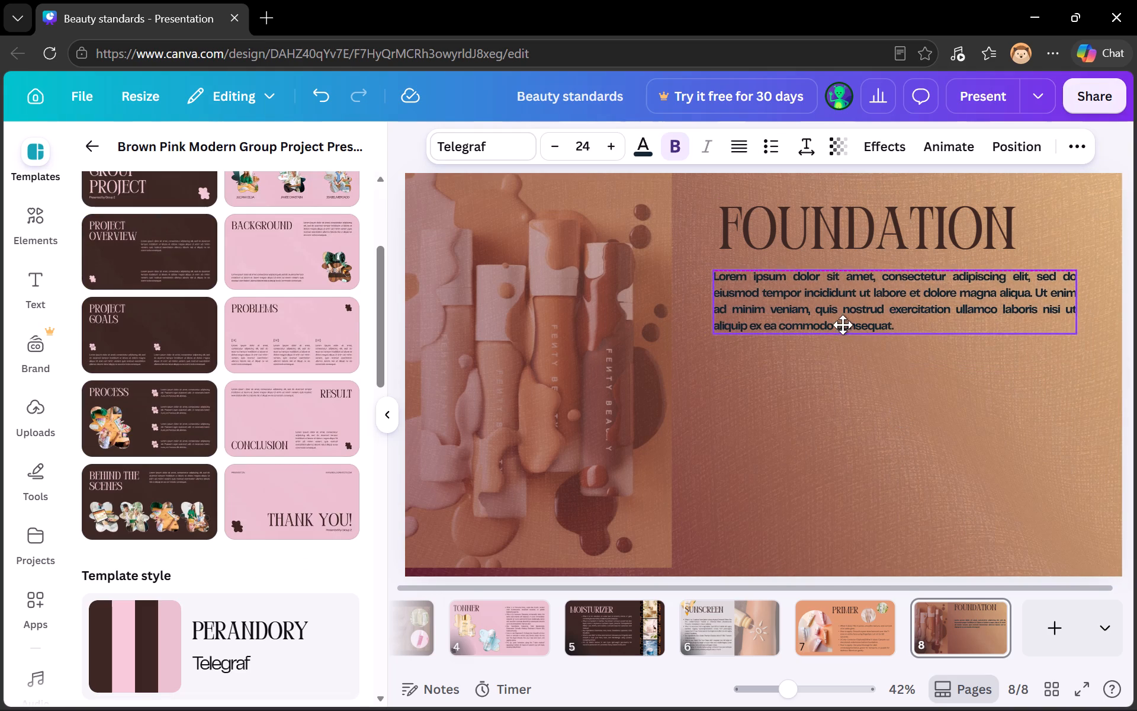
{"action": "left_click_drag", "start_coordinate": [843, 325], "coordinate": [853, 328]}
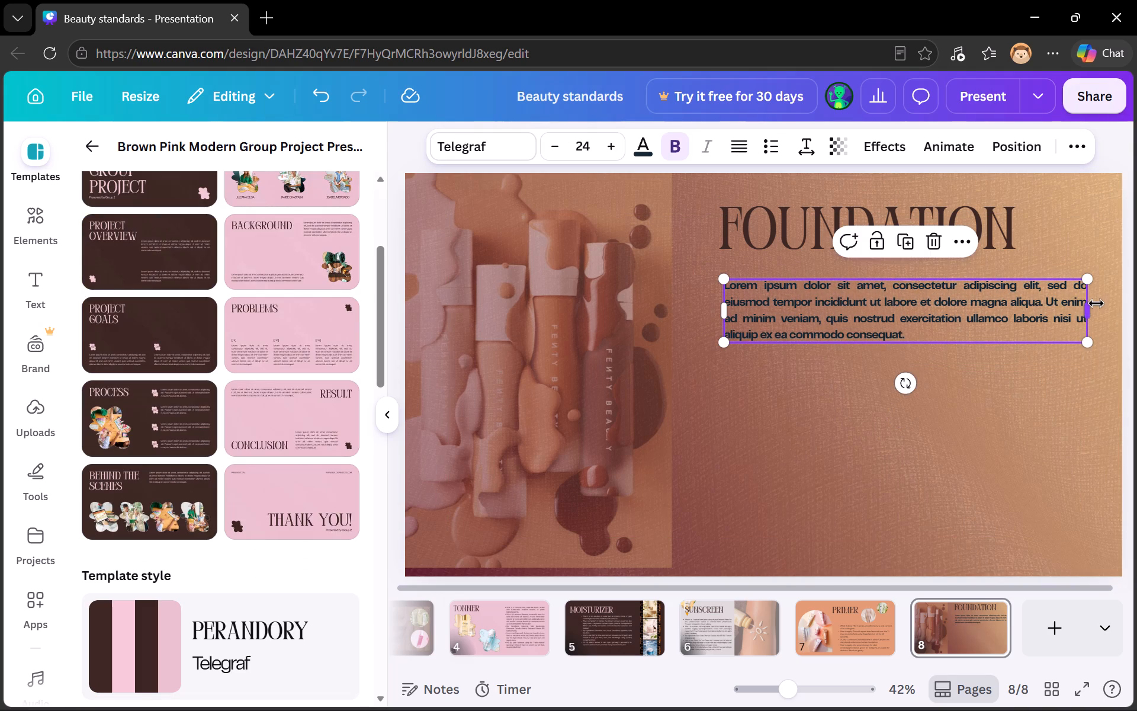
{"action": "left_click_drag", "start_coordinate": [1096, 303], "coordinate": [834, 530]}
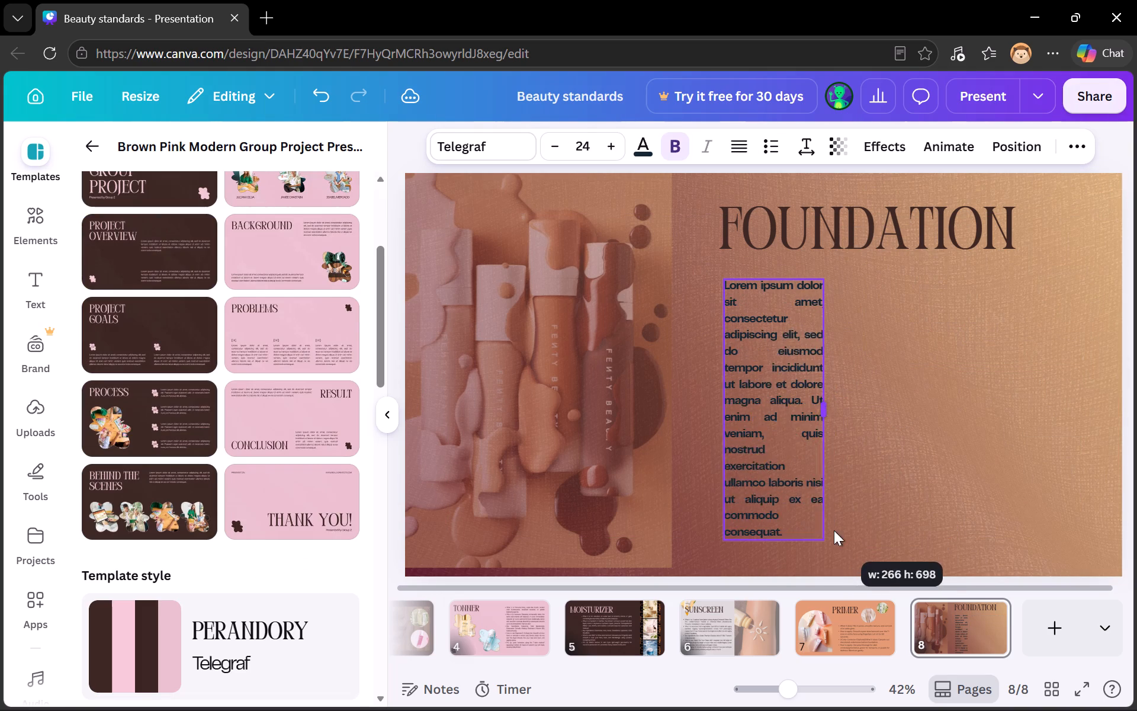
{"action": "left_click_drag", "start_coordinate": [834, 530], "coordinate": [838, 582]}
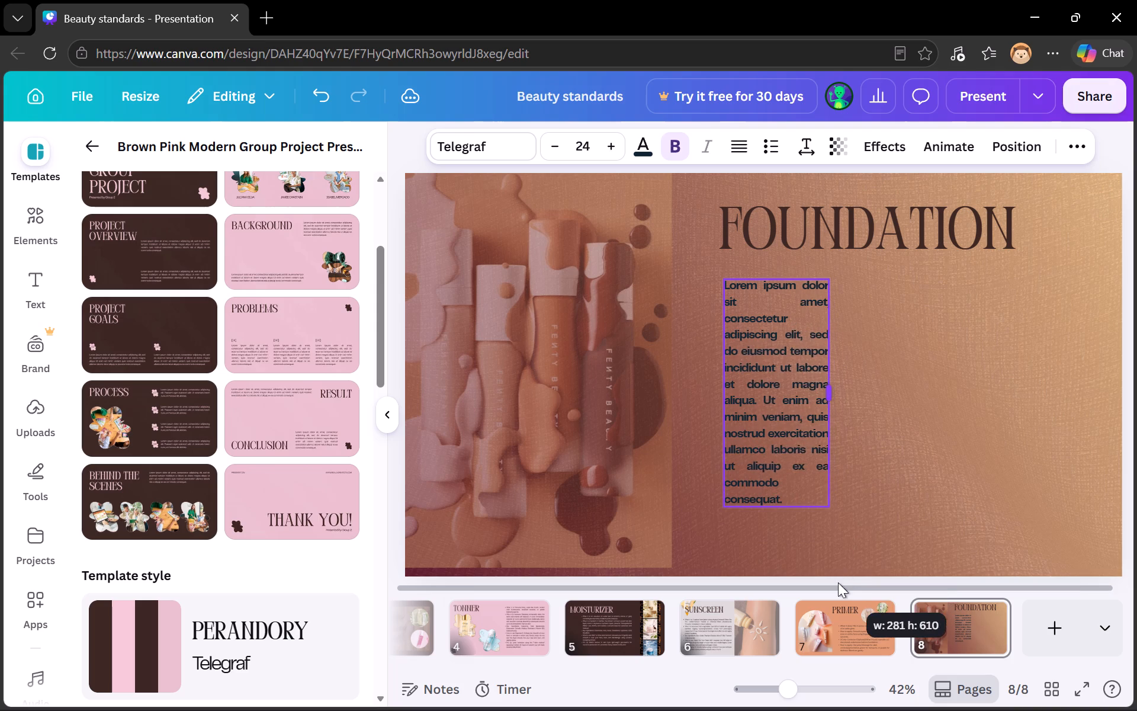
{"action": "left_click_drag", "start_coordinate": [838, 582], "coordinate": [833, 594]}
{"action": "left_click", "coordinate": [913, 472]}
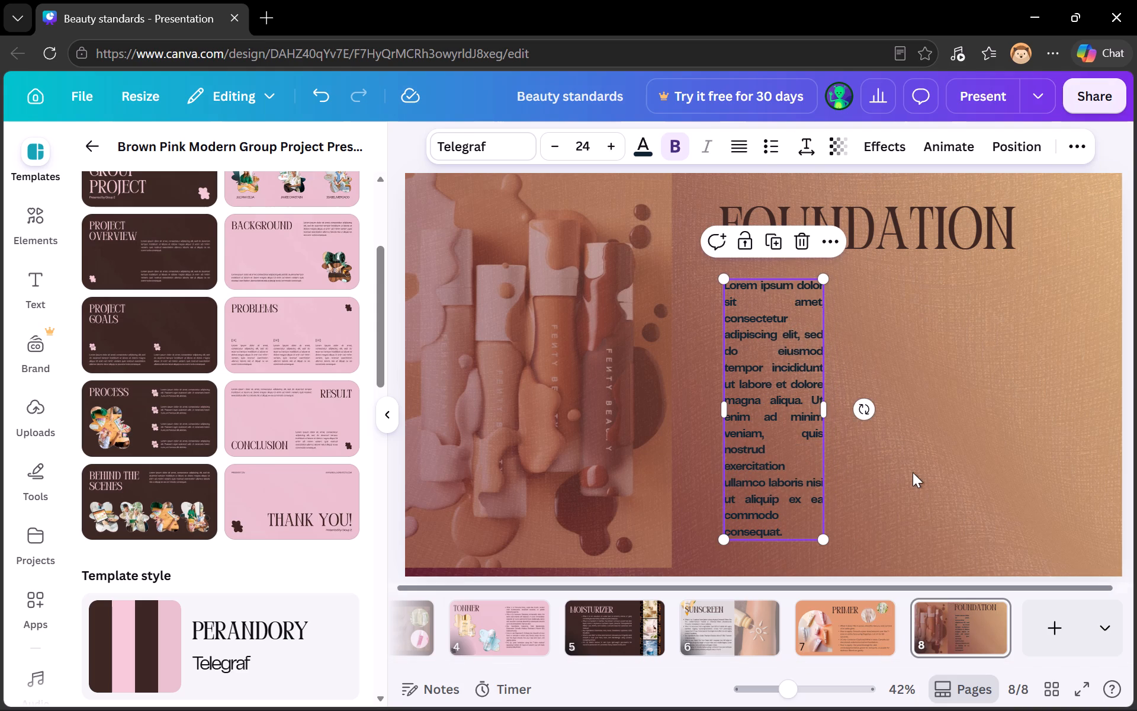
{"action": "double_click", "coordinate": [821, 454]}
{"action": "left_click", "coordinate": [908, 462]}
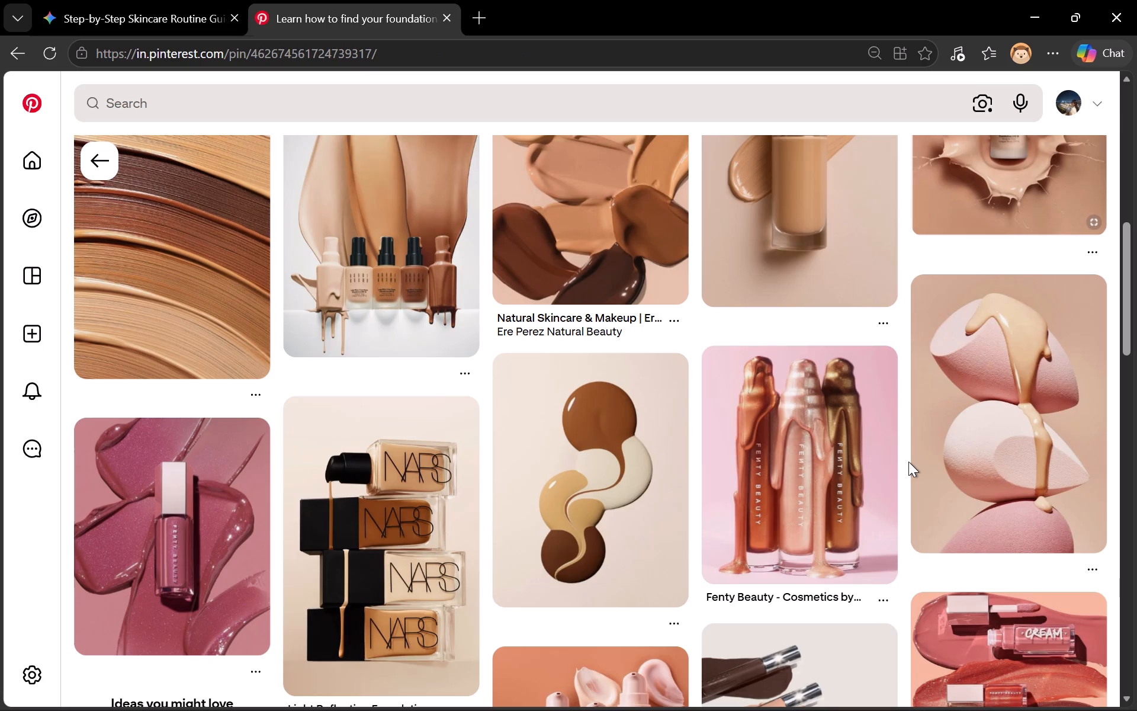
Switch to Pinterest and copy the image of foundation swatches arranged as a leafy sprig.
{"action": "left_click", "coordinate": [590, 505]}
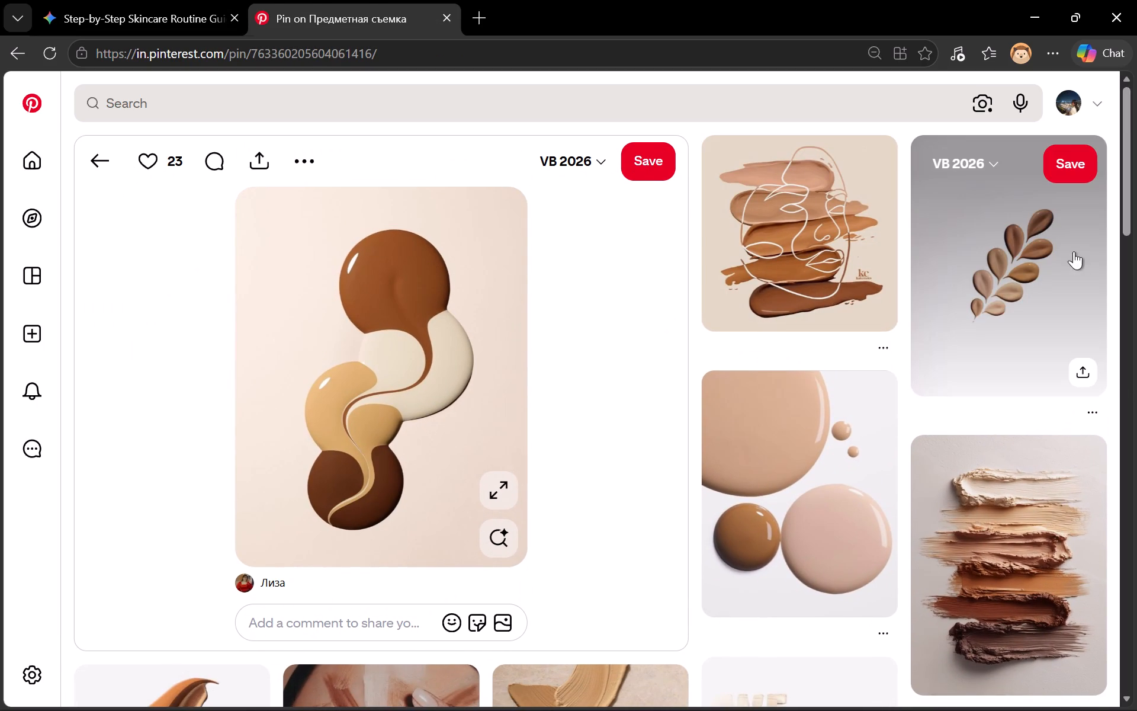
{"action": "left_click", "coordinate": [1016, 262]}
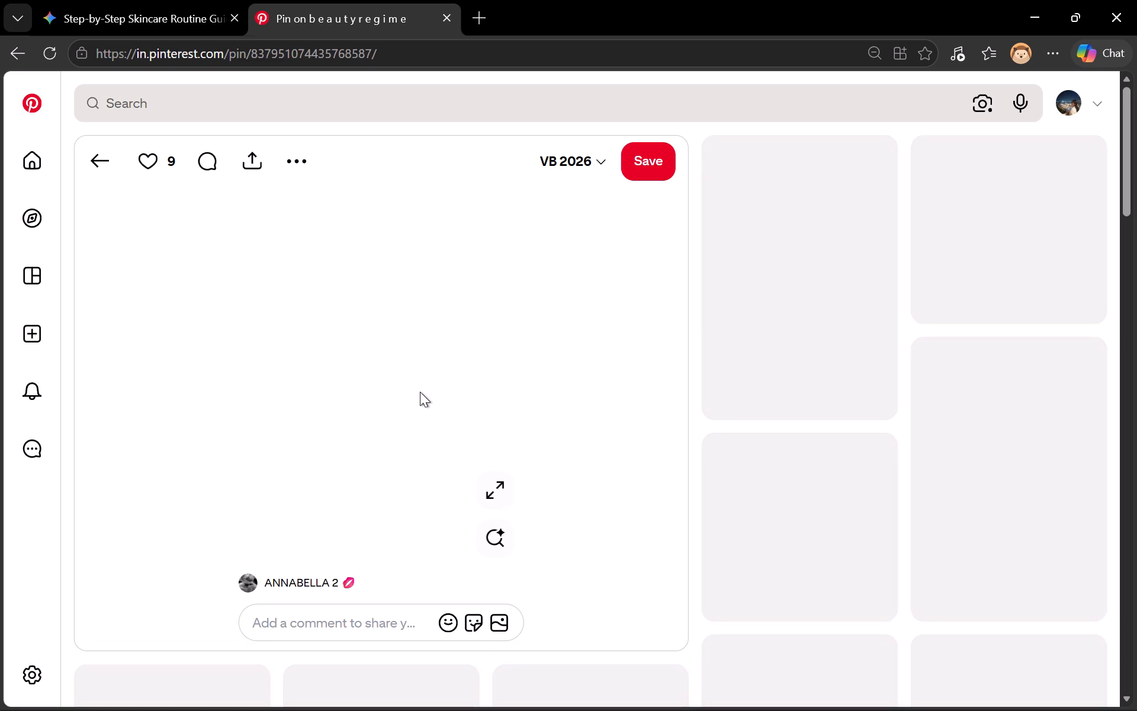
{"action": "left_click", "coordinate": [420, 392]}
{"action": "left_click", "coordinate": [420, 392]}
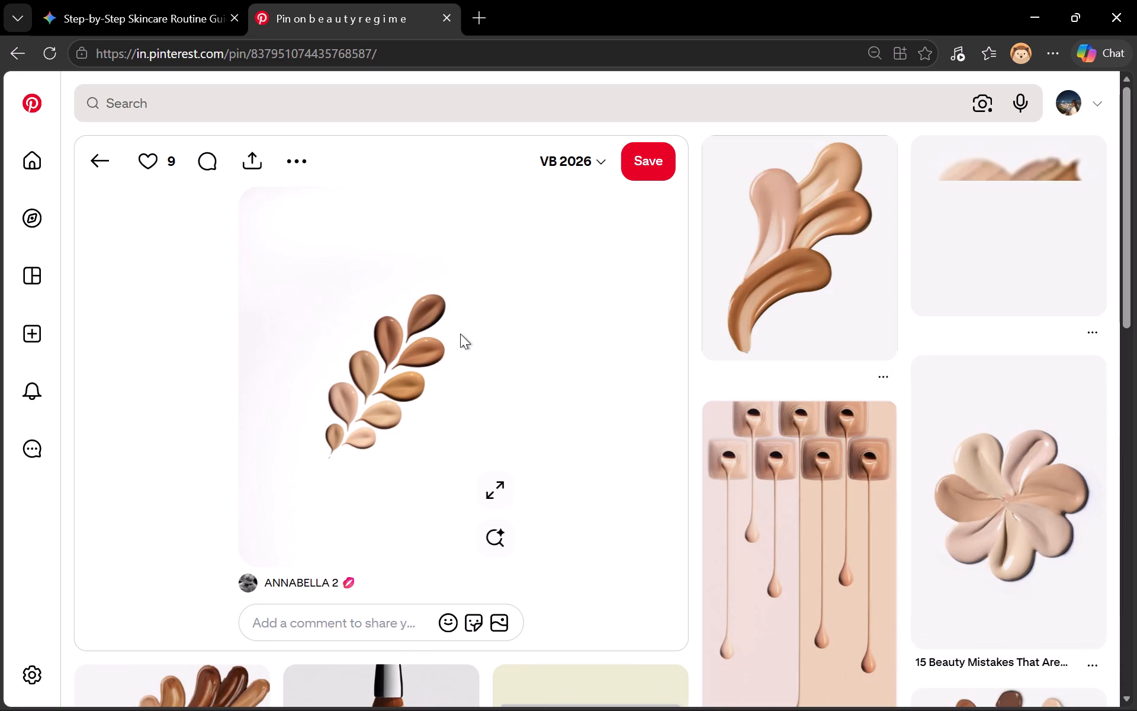
{"action": "right_click", "coordinate": [406, 345]}
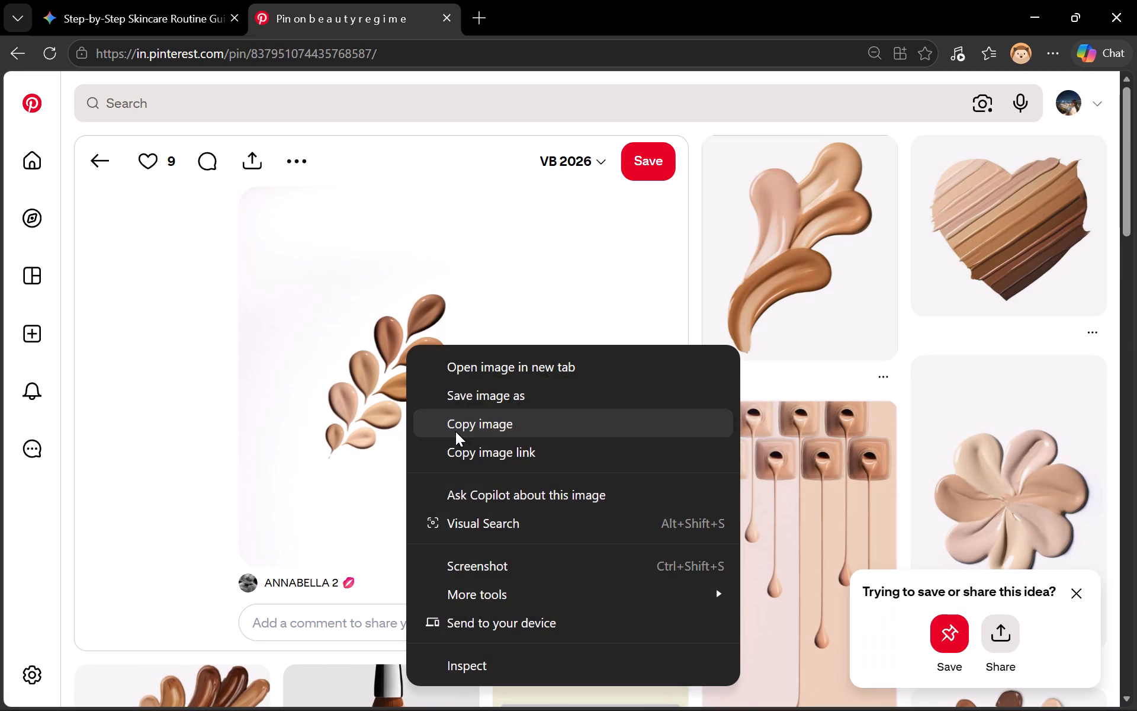
{"action": "left_click", "coordinate": [455, 431]}
Paste the copied sprig image onto Canva slide 8 around the body text and set its transparency to 34.
{"action": "left_click", "coordinate": [910, 373]}
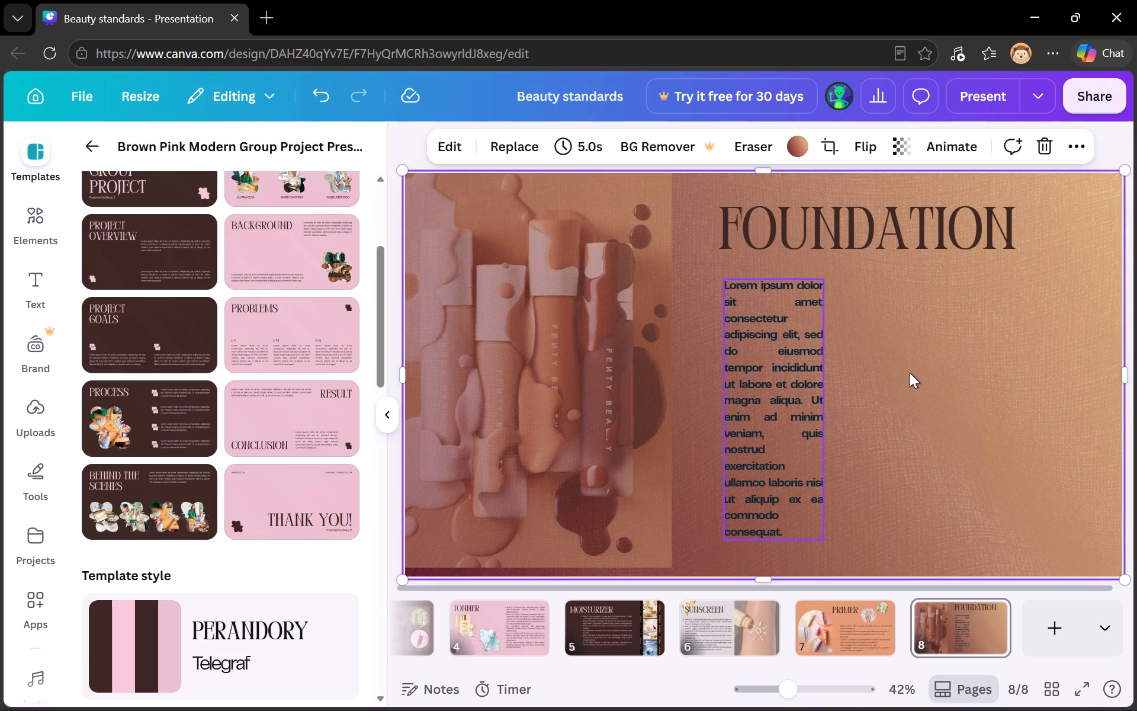
{"action": "key", "text": "ctrl+v"}
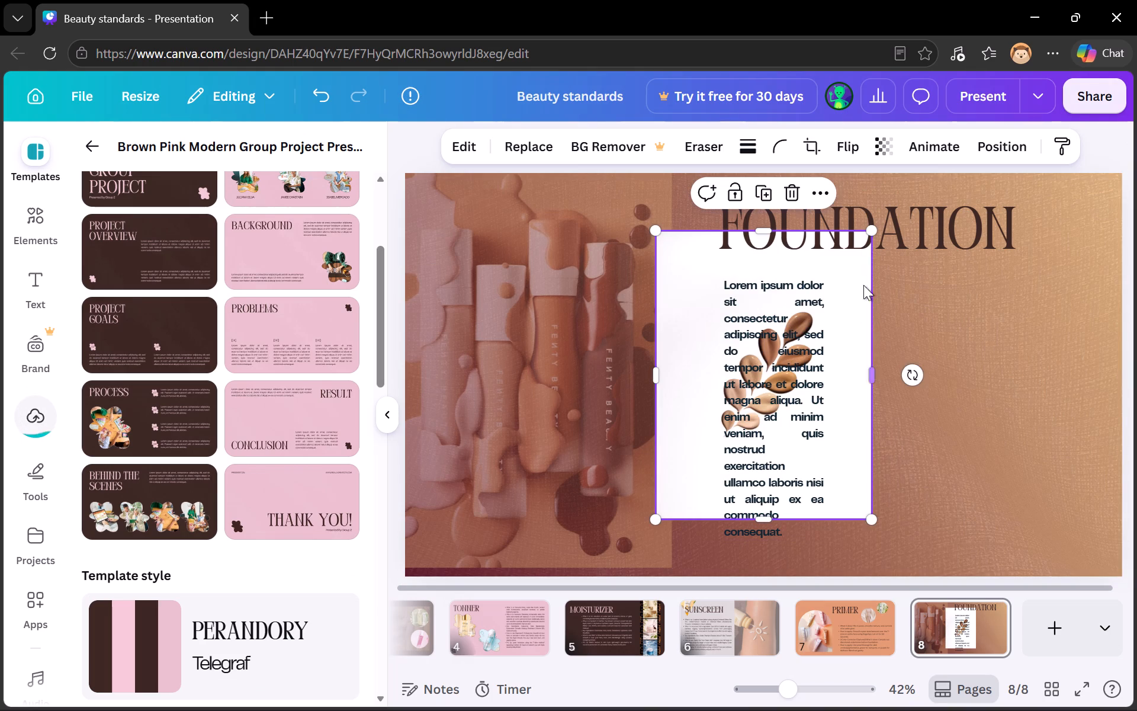
{"action": "left_click", "coordinate": [866, 290]}
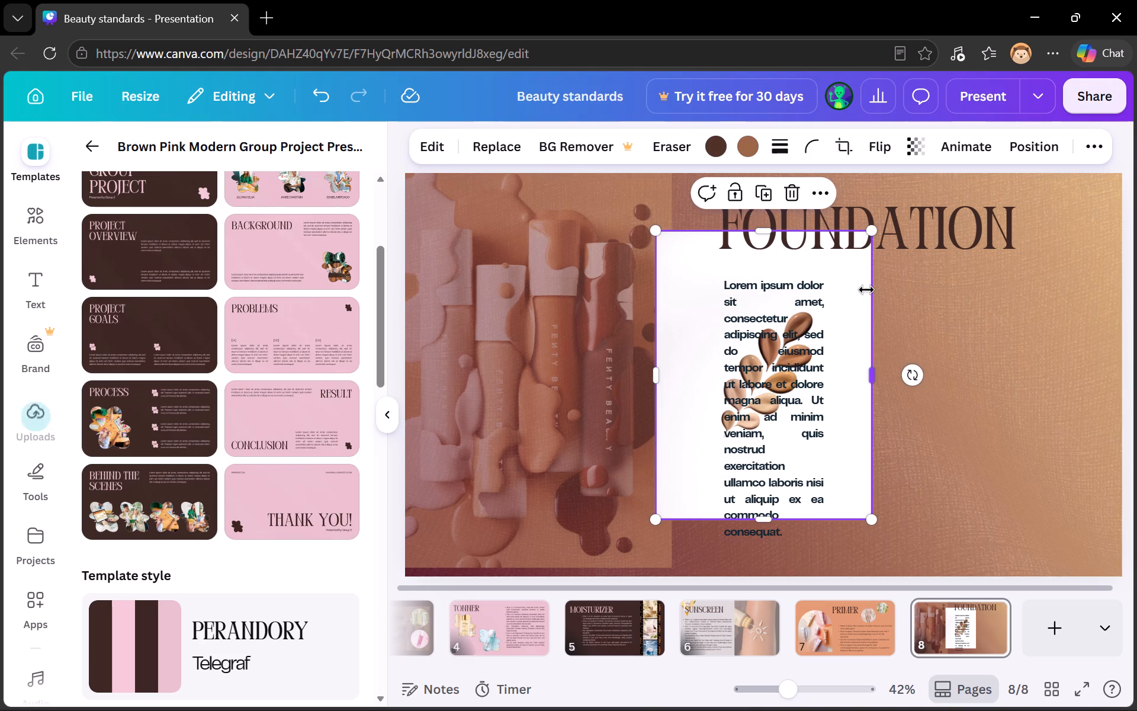
{"action": "left_click_drag", "start_coordinate": [854, 290], "coordinate": [870, 328]}
{"action": "left_click", "coordinate": [917, 158]}
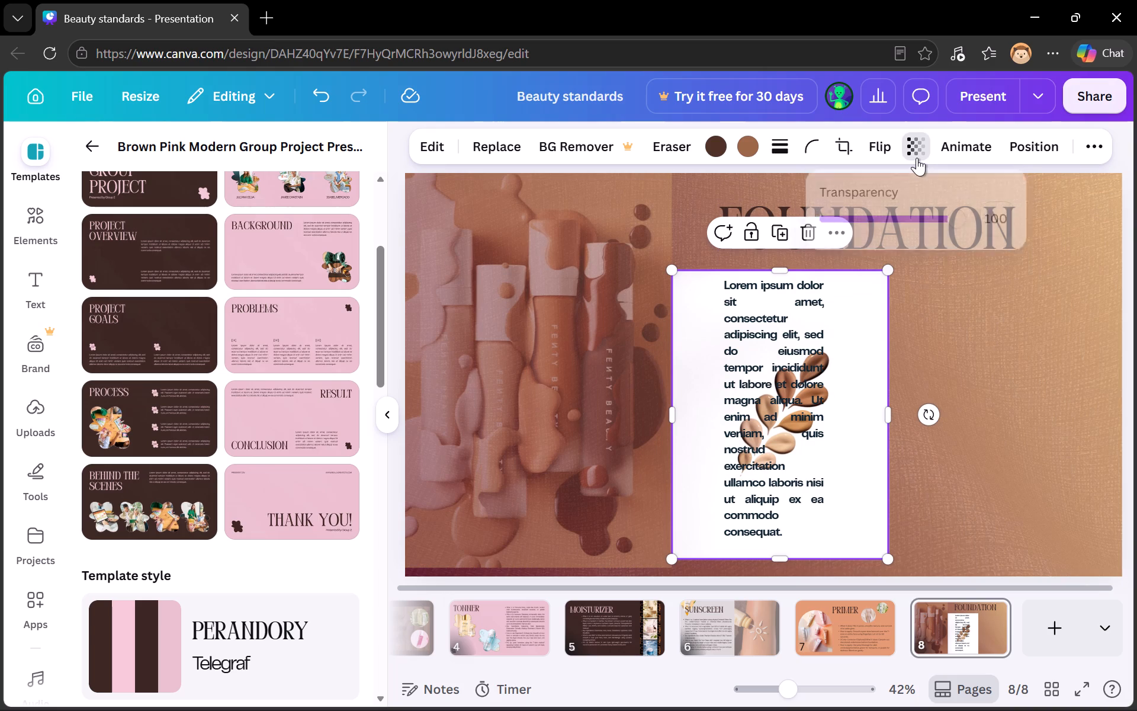
{"action": "left_click", "coordinate": [846, 220]}
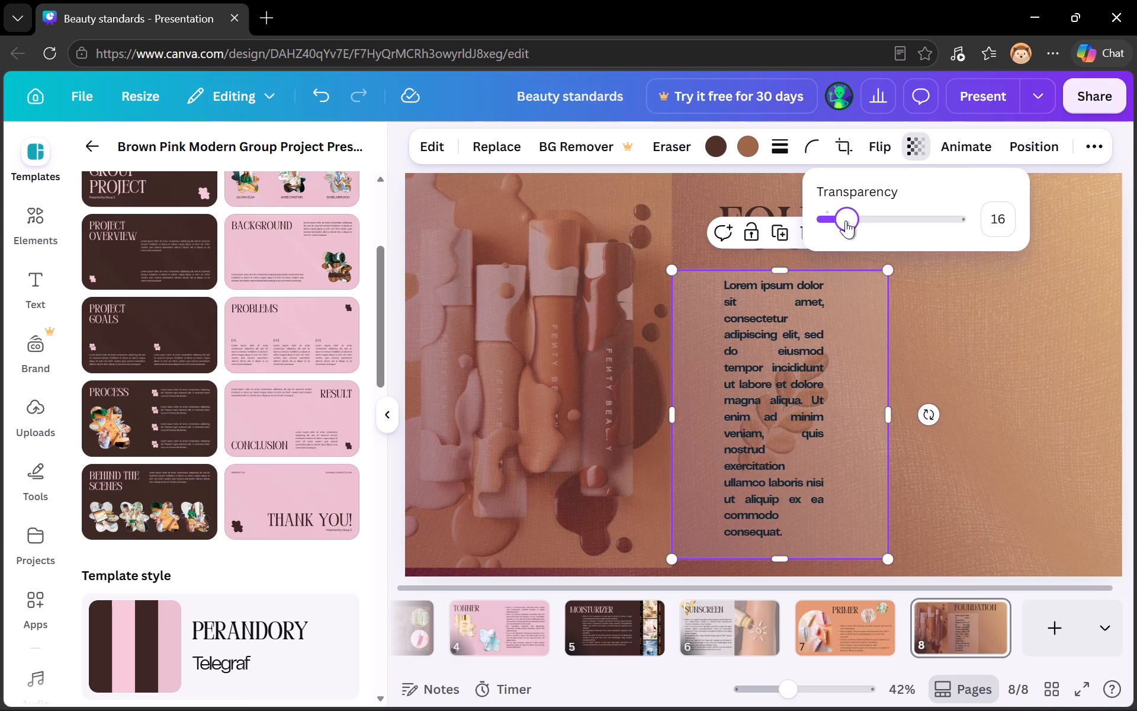
{"action": "left_click_drag", "start_coordinate": [846, 223], "coordinate": [868, 233]}
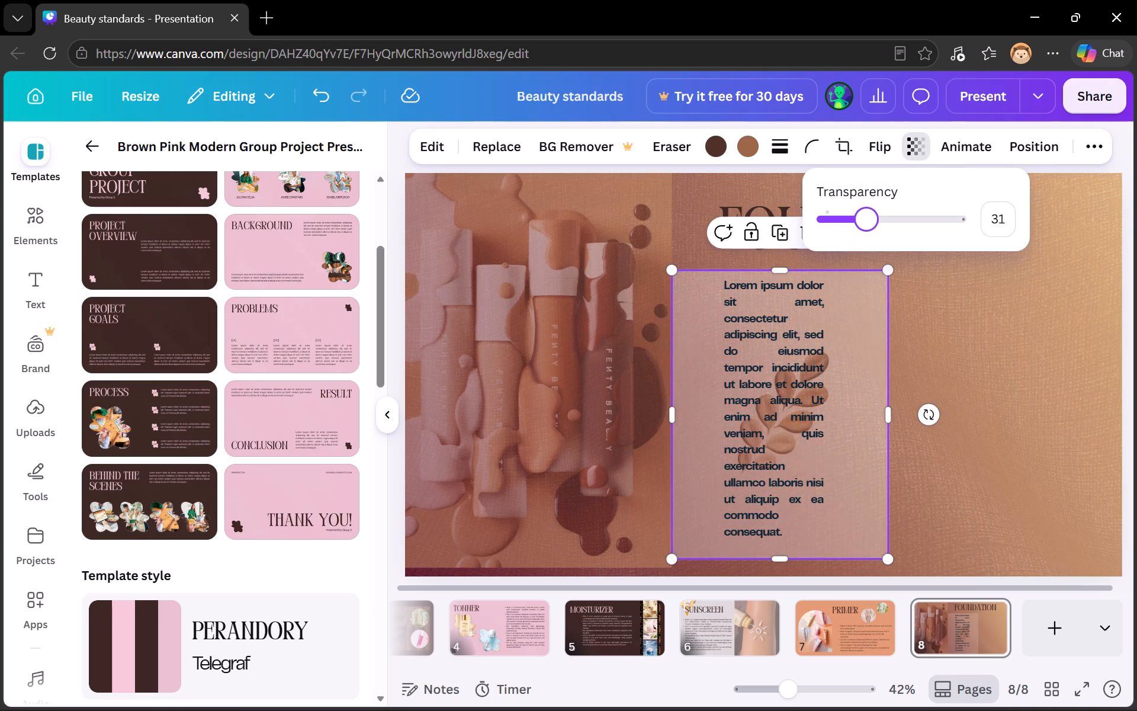
{"action": "left_click_drag", "start_coordinate": [868, 233], "coordinate": [871, 235]}
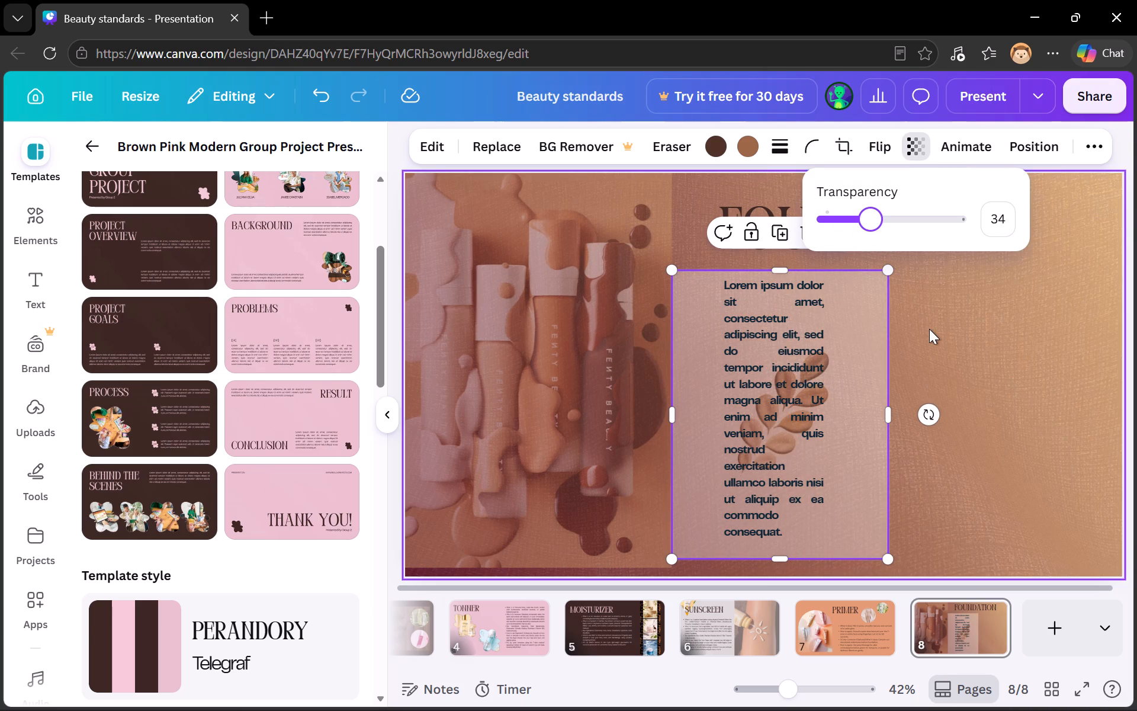
{"action": "left_click", "coordinate": [929, 329]}
Shrink the sprig image and place it in the slide's upper-right corner, just beyond the FOUNDATION heading.
{"action": "left_click", "coordinate": [883, 318]}
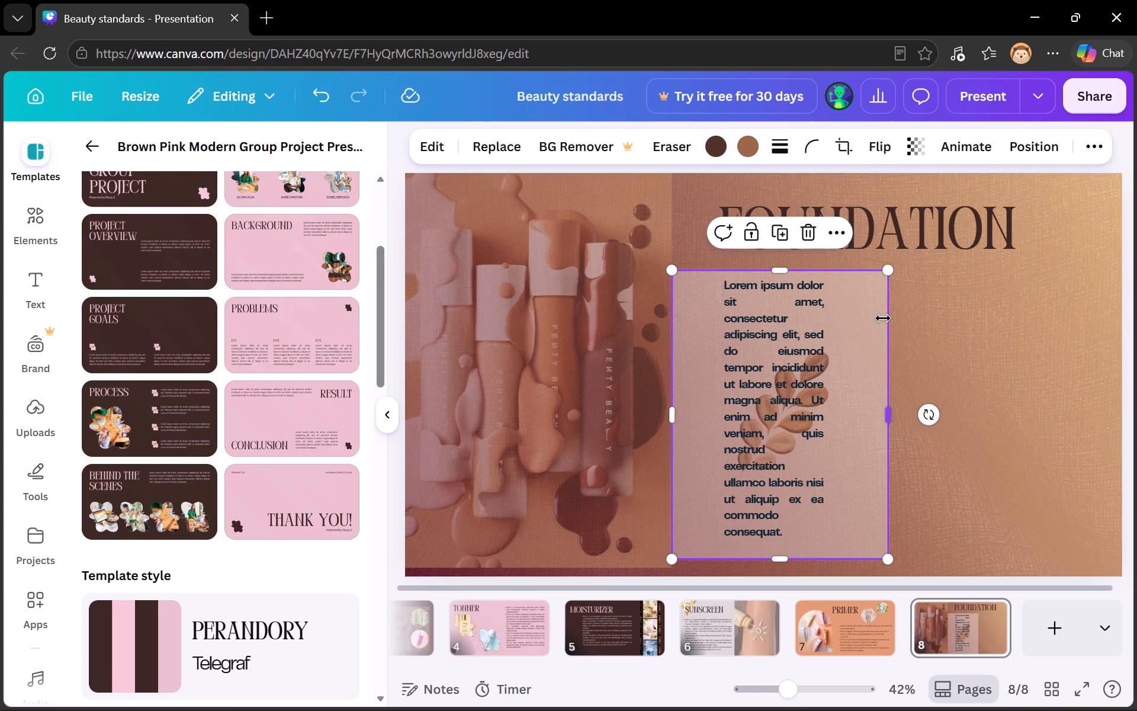
{"action": "left_click_drag", "start_coordinate": [891, 276], "coordinate": [829, 403]}
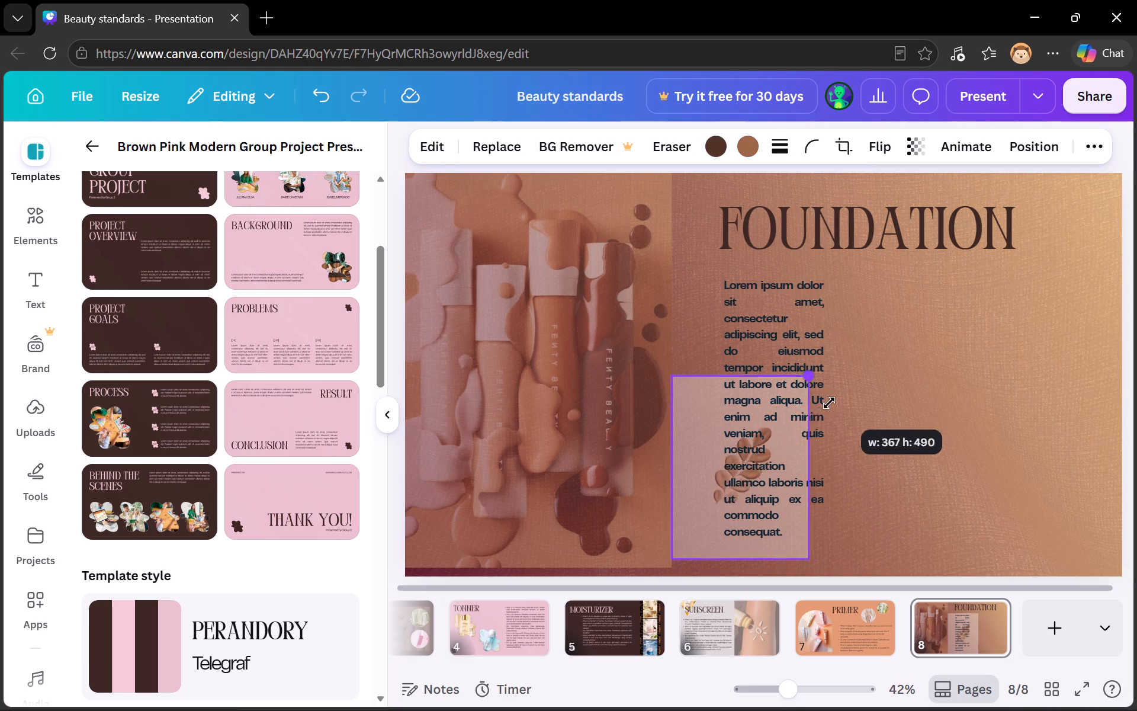
{"action": "left_click_drag", "start_coordinate": [829, 403], "coordinate": [786, 477]}
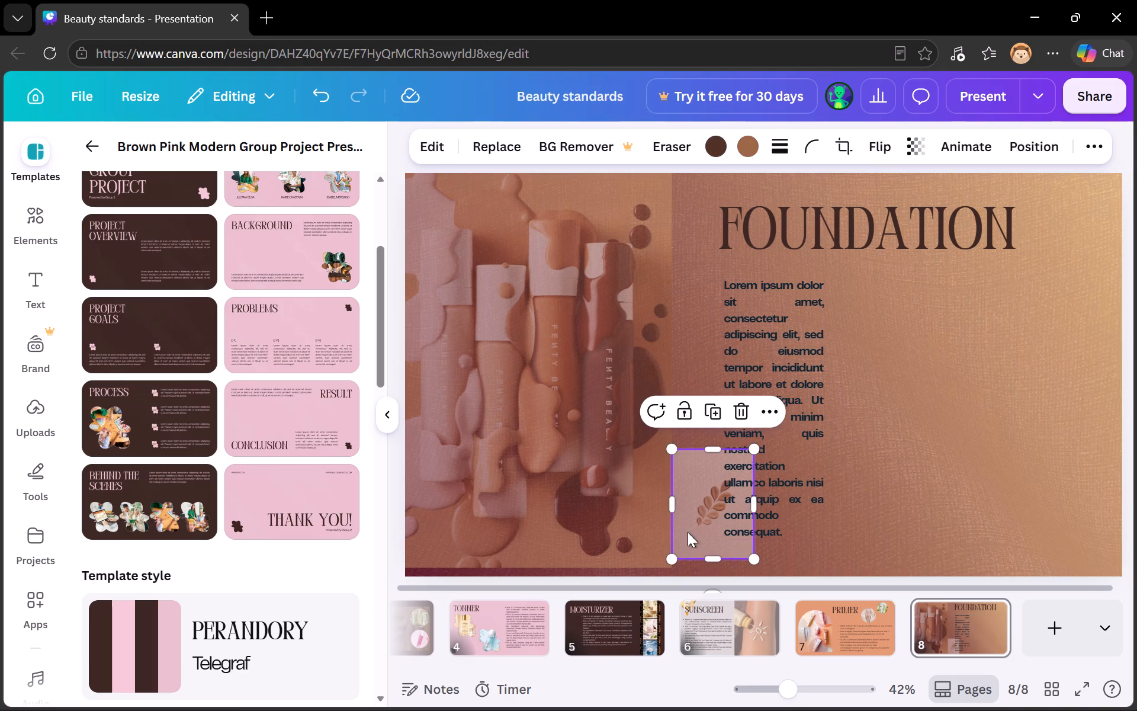
{"action": "left_click_drag", "start_coordinate": [688, 532], "coordinate": [1039, 270]}
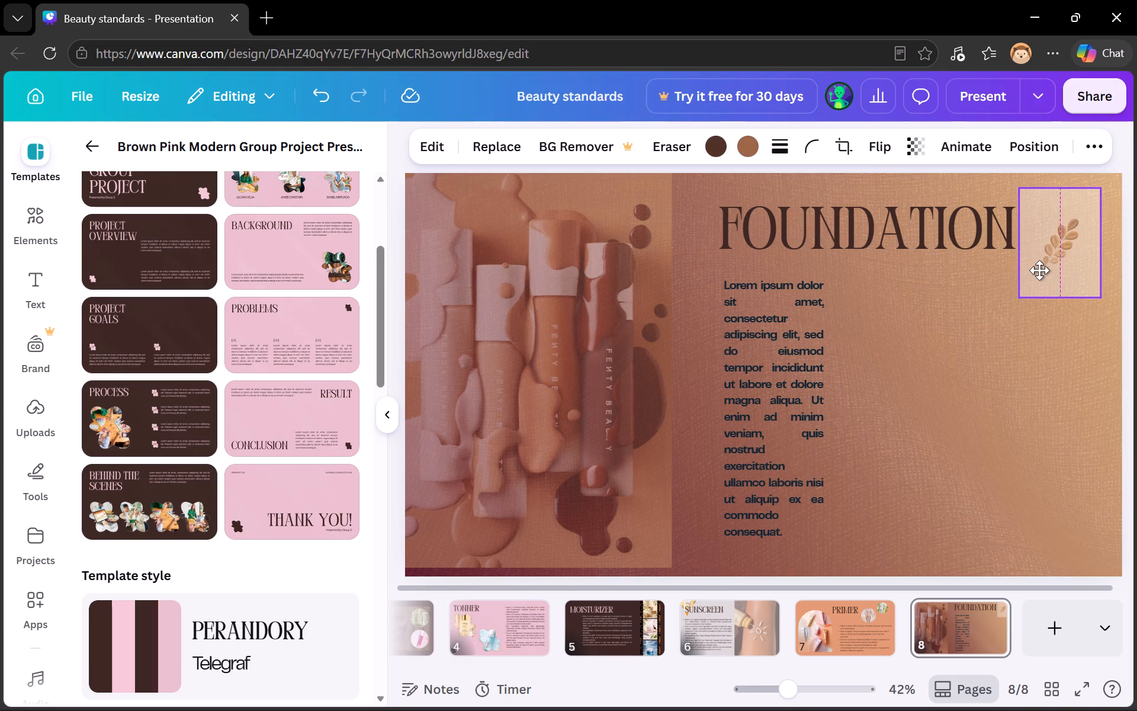
{"action": "left_click_drag", "start_coordinate": [1039, 270], "coordinate": [1045, 239]}
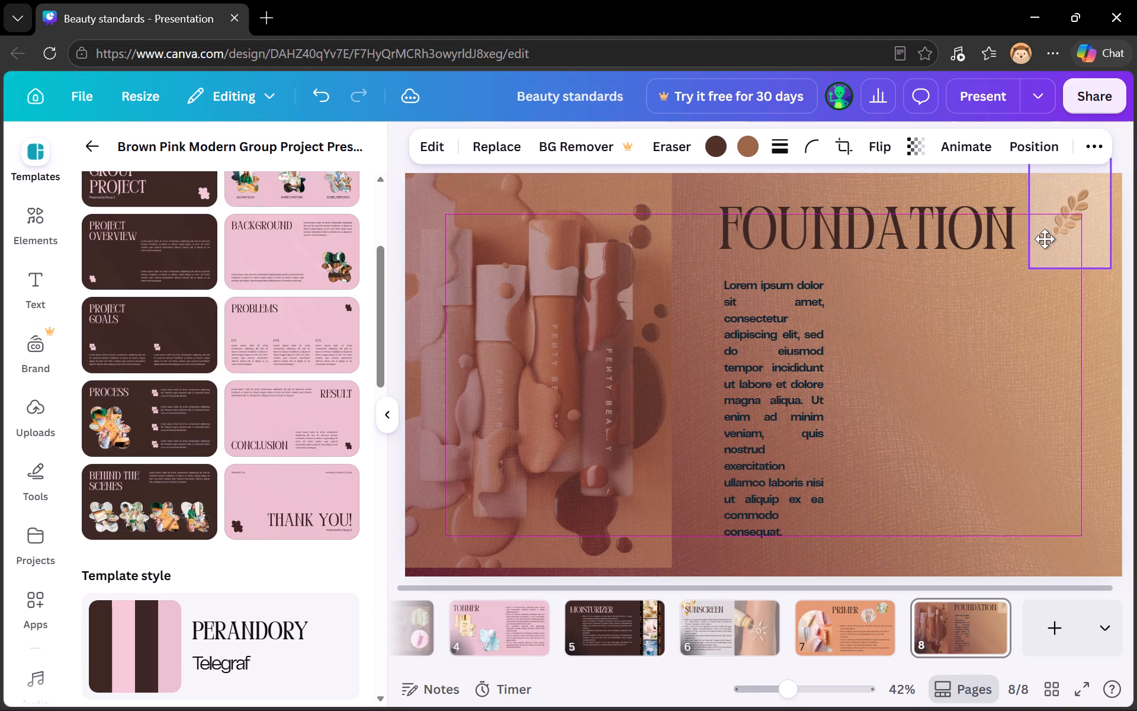
{"action": "left_click_drag", "start_coordinate": [1045, 239], "coordinate": [1043, 240]}
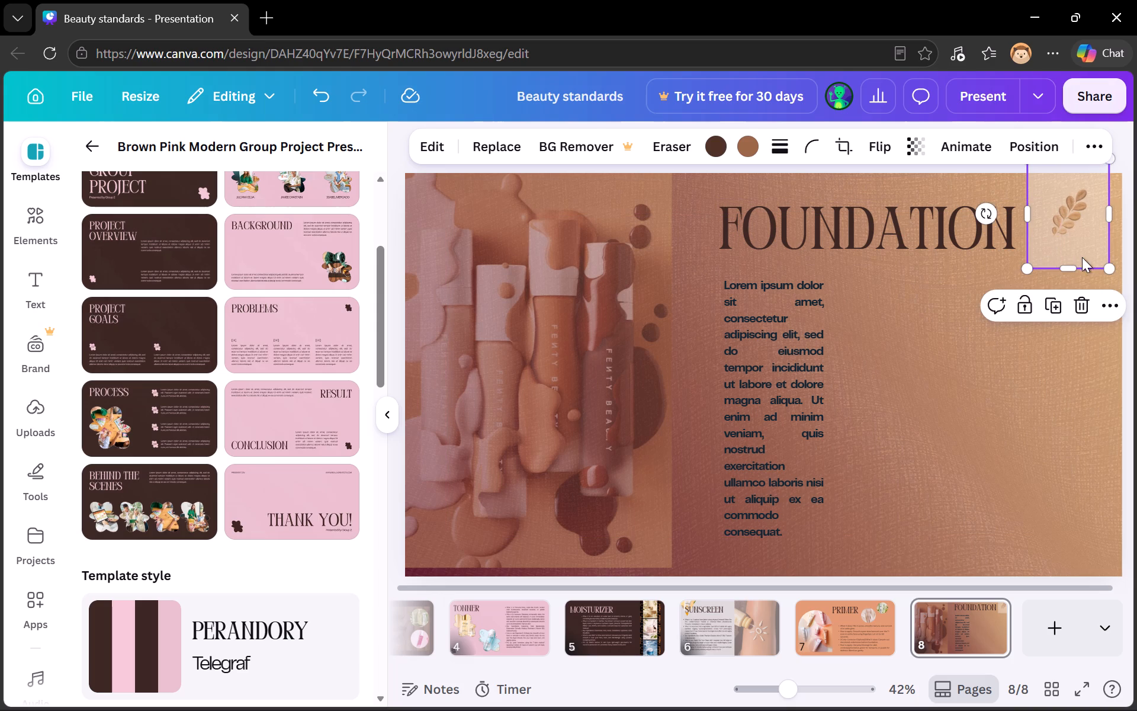
{"action": "left_click_drag", "start_coordinate": [1029, 270], "coordinate": [1020, 277]}
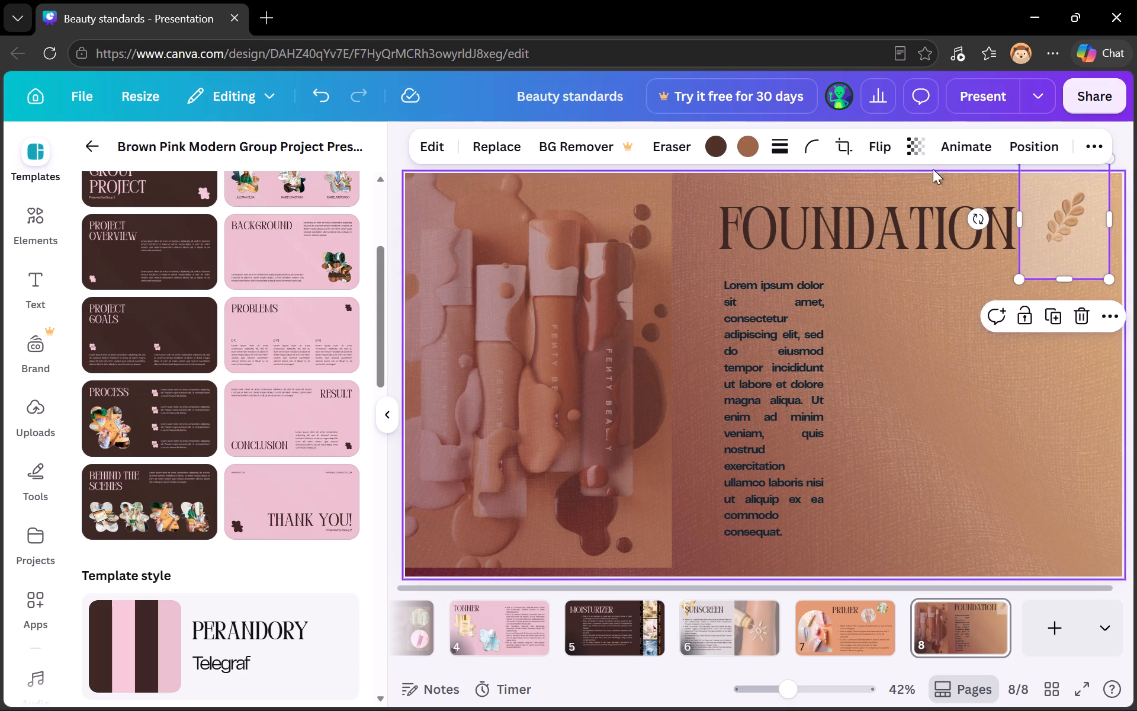
Lower the sprig image's transparency value further so it blends faintly into the slide background.
{"action": "left_click", "coordinate": [911, 153]}
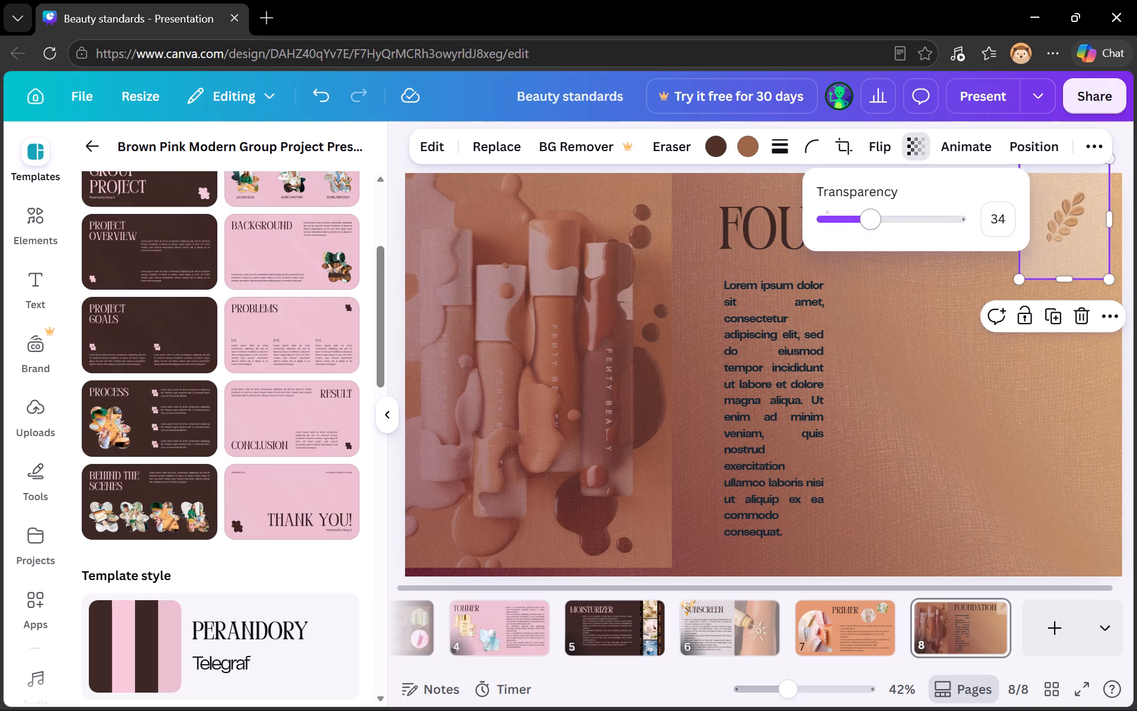
{"action": "left_click_drag", "start_coordinate": [863, 225], "coordinate": [849, 226]}
{"action": "left_click", "coordinate": [886, 356]}
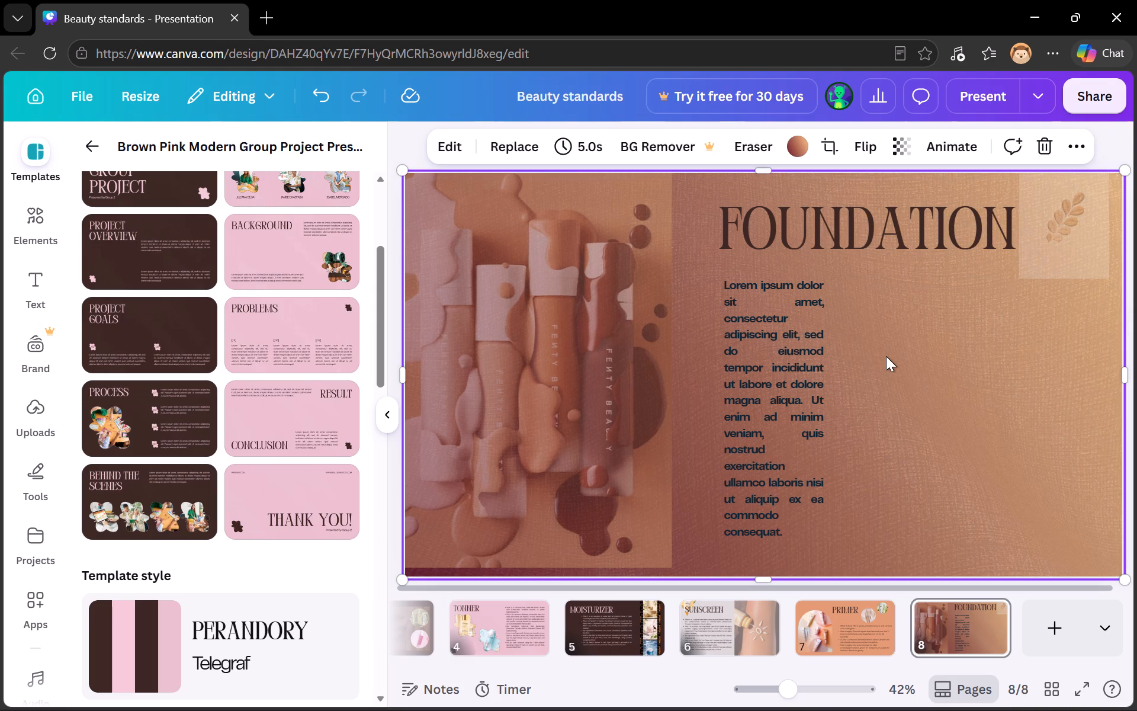
{"action": "left_click", "coordinate": [1062, 217]}
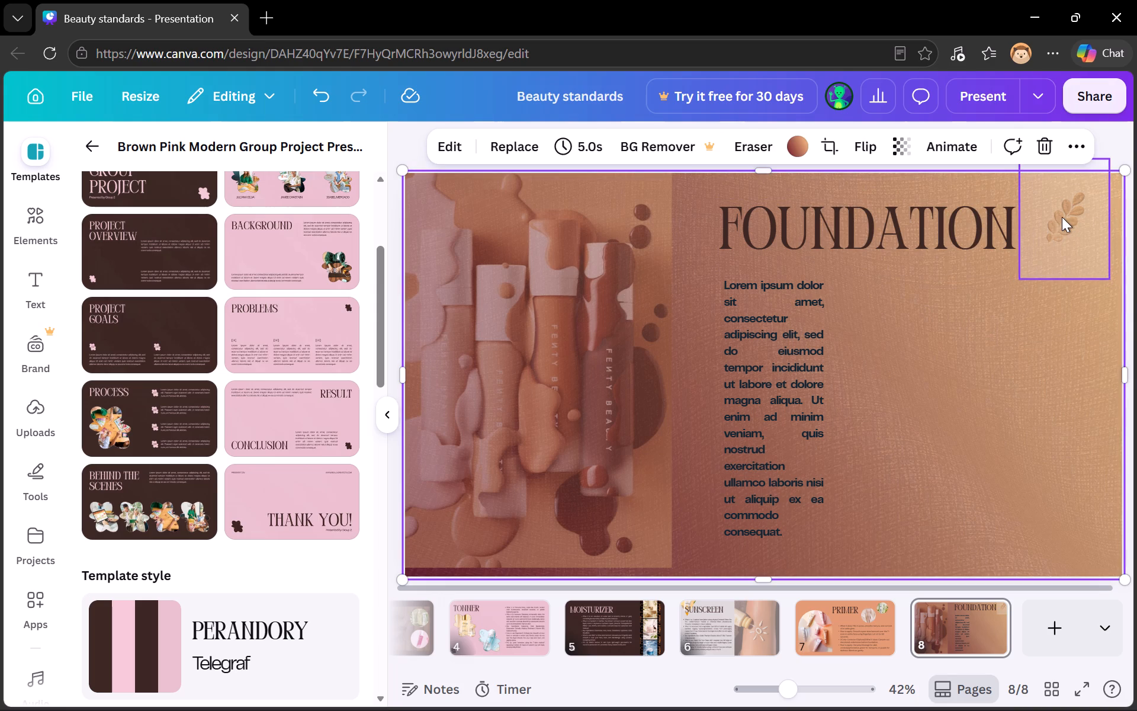
{"action": "left_click", "coordinate": [916, 150]}
{"action": "left_click_drag", "start_coordinate": [843, 221], "coordinate": [814, 222]}
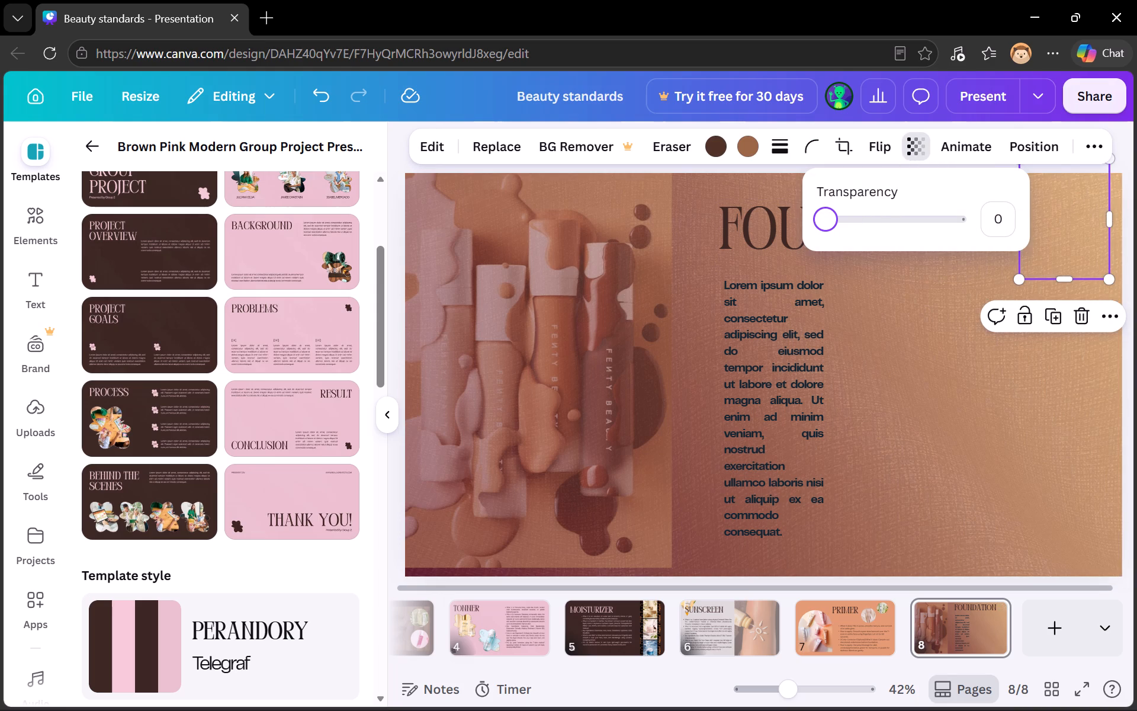
{"action": "left_click_drag", "start_coordinate": [814, 222], "coordinate": [839, 231]}
{"action": "left_click", "coordinate": [889, 326]}
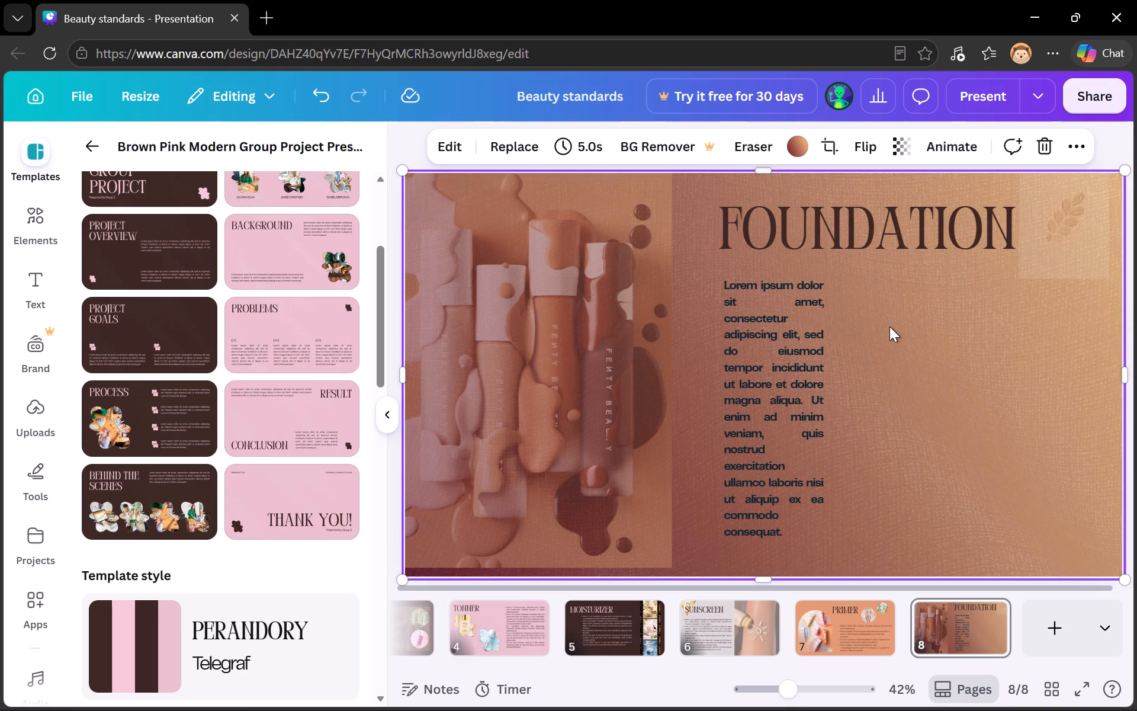
Delete the faint sprig image beside the FOUNDATION heading on slide 8.
{"action": "left_click", "coordinate": [1062, 235]}
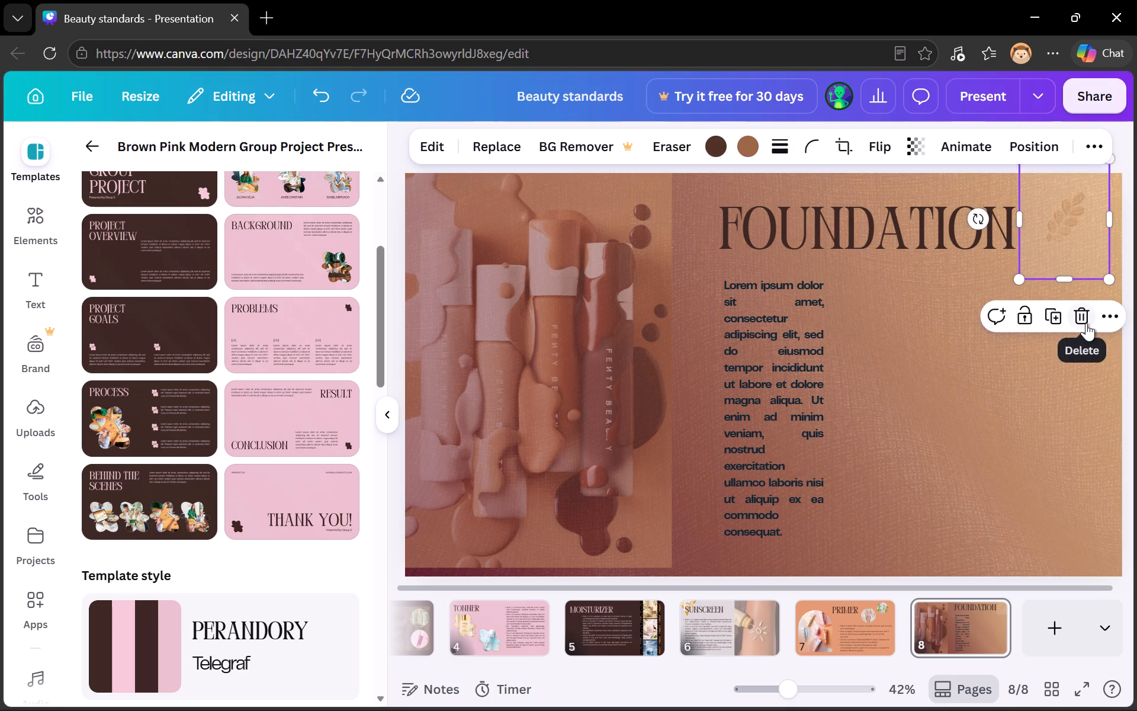
{"action": "left_click", "coordinate": [1086, 323]}
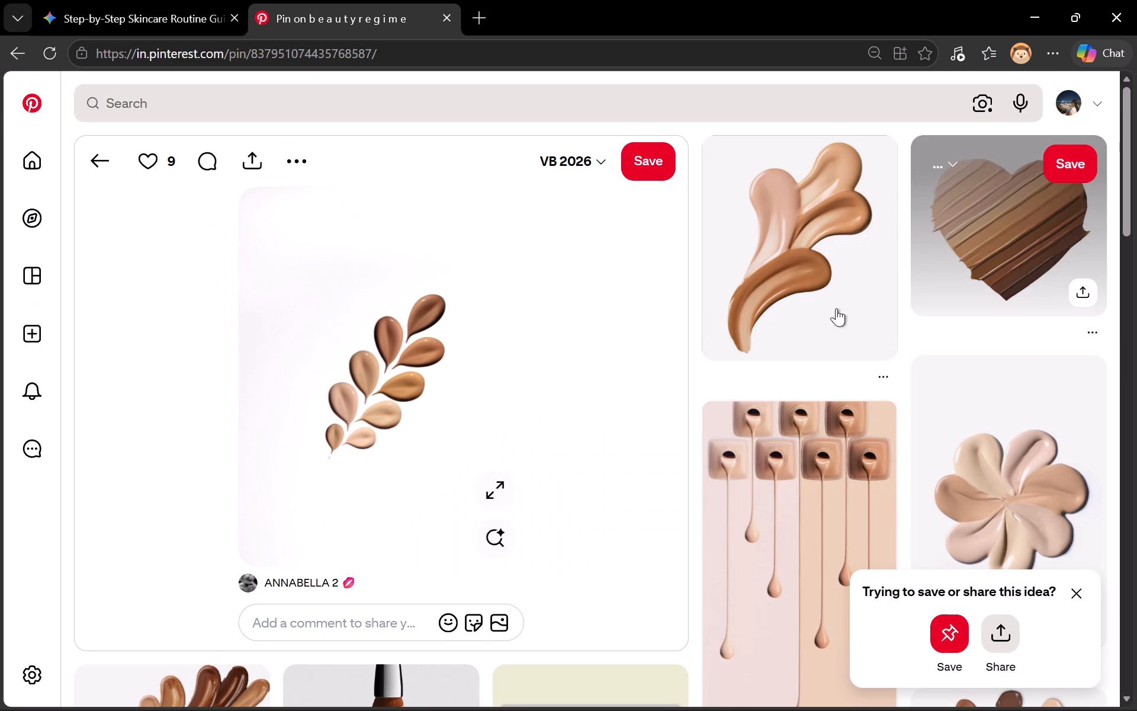
Browse related pins on Pinterest and copy the illustration of women's faces in varied skin tones.
{"action": "scroll", "coordinate": [809, 358], "scroll_direction": "down", "scroll_amount": 6}
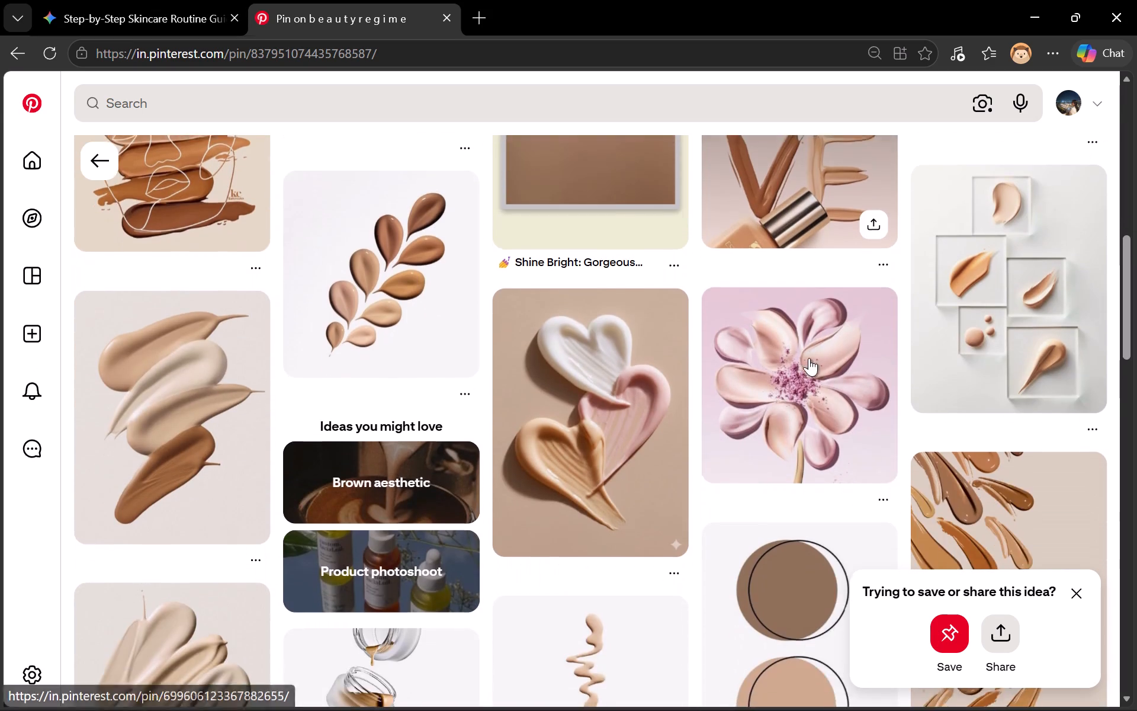
{"action": "scroll", "coordinate": [809, 358], "scroll_direction": "down", "scroll_amount": 6}
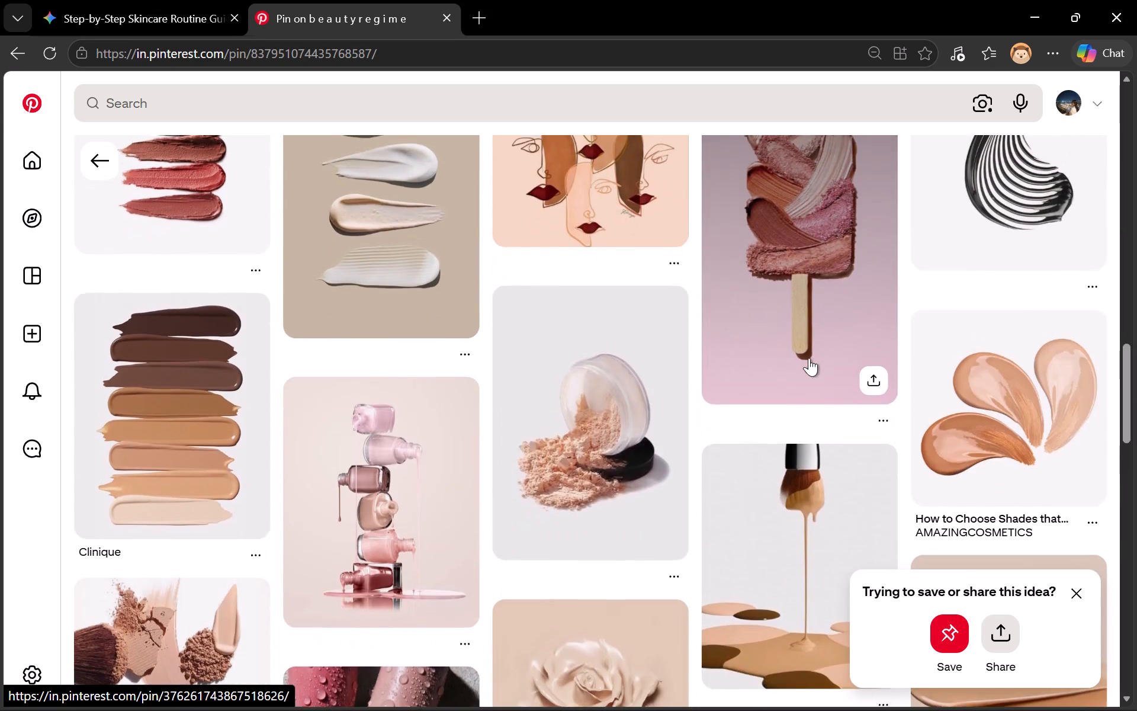
{"action": "left_click", "coordinate": [604, 311]}
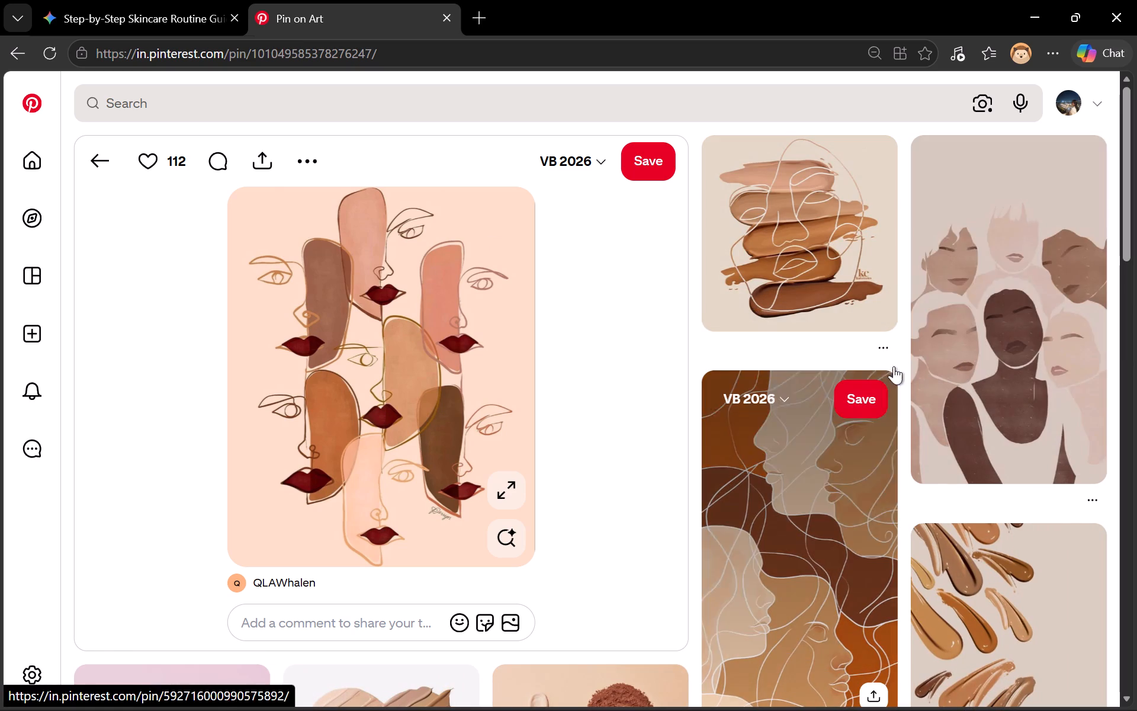
{"action": "left_click", "coordinate": [973, 337]}
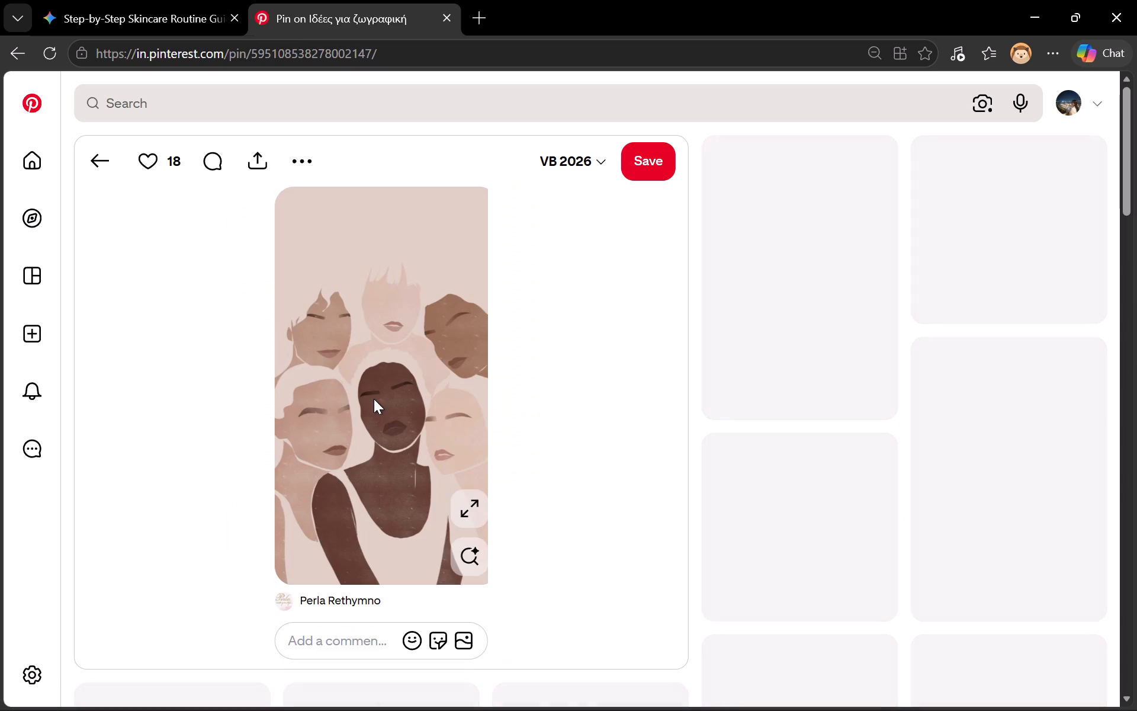
{"action": "right_click", "coordinate": [372, 394]}
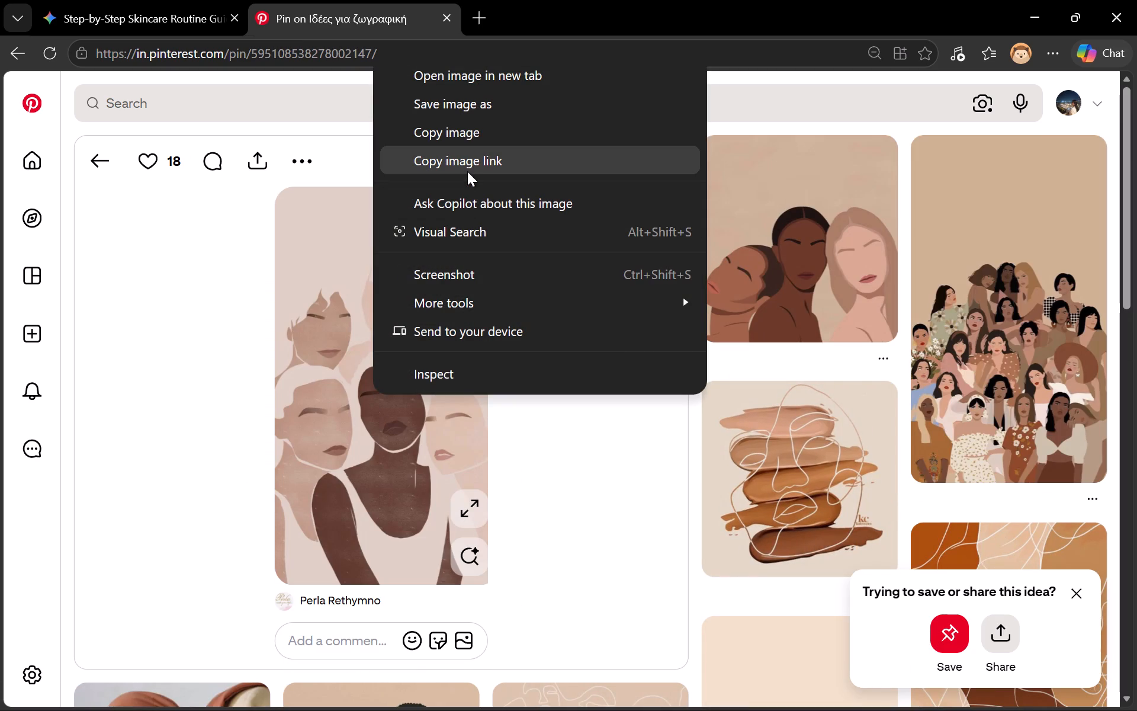
{"action": "left_click", "coordinate": [490, 137]}
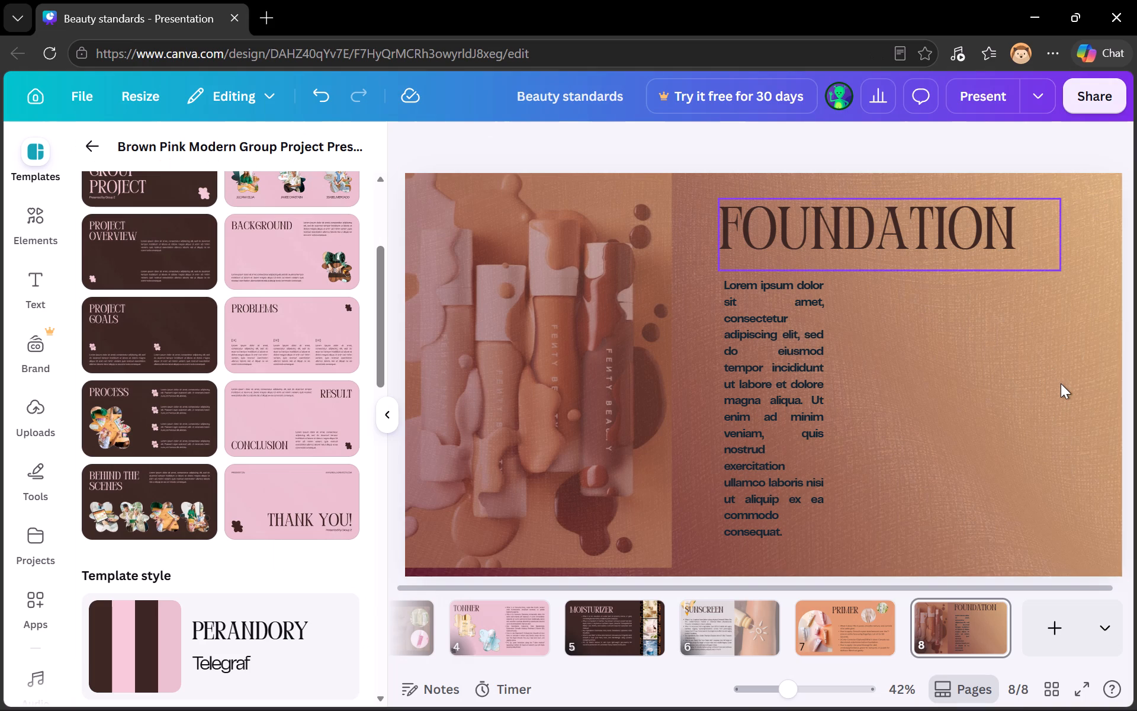
Switch to Canva and paste the copied illustration of women onto slide 8.
{"action": "left_click", "coordinate": [1061, 383]}
{"action": "key", "text": "ctrl+v"}
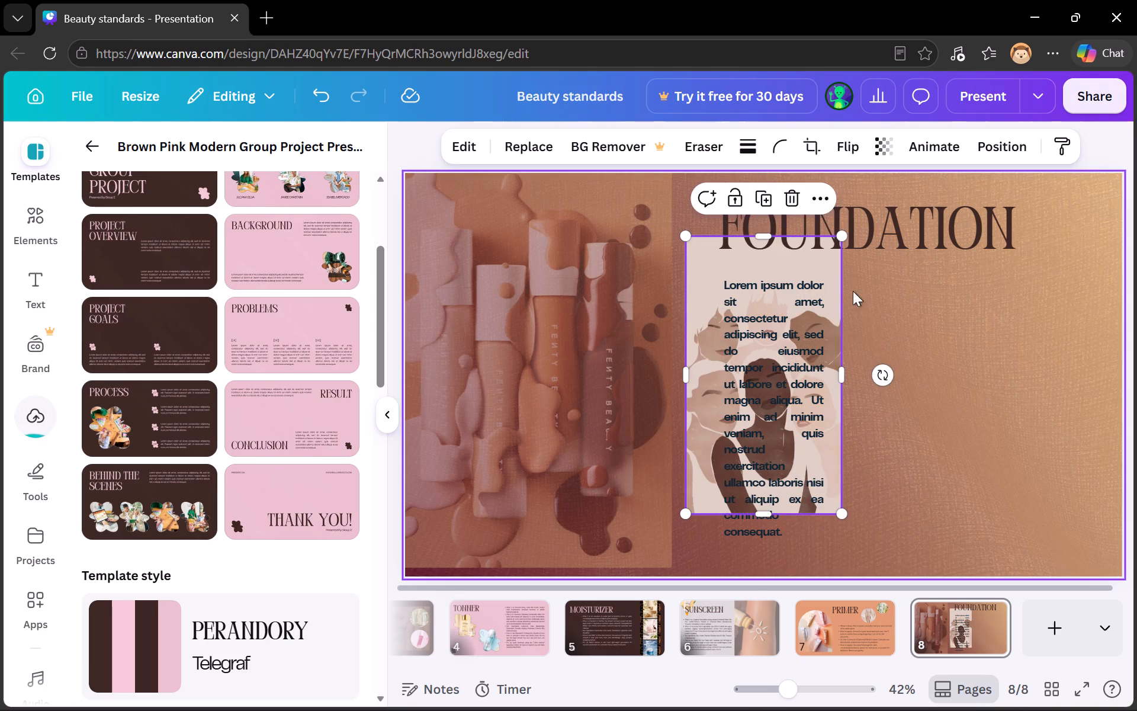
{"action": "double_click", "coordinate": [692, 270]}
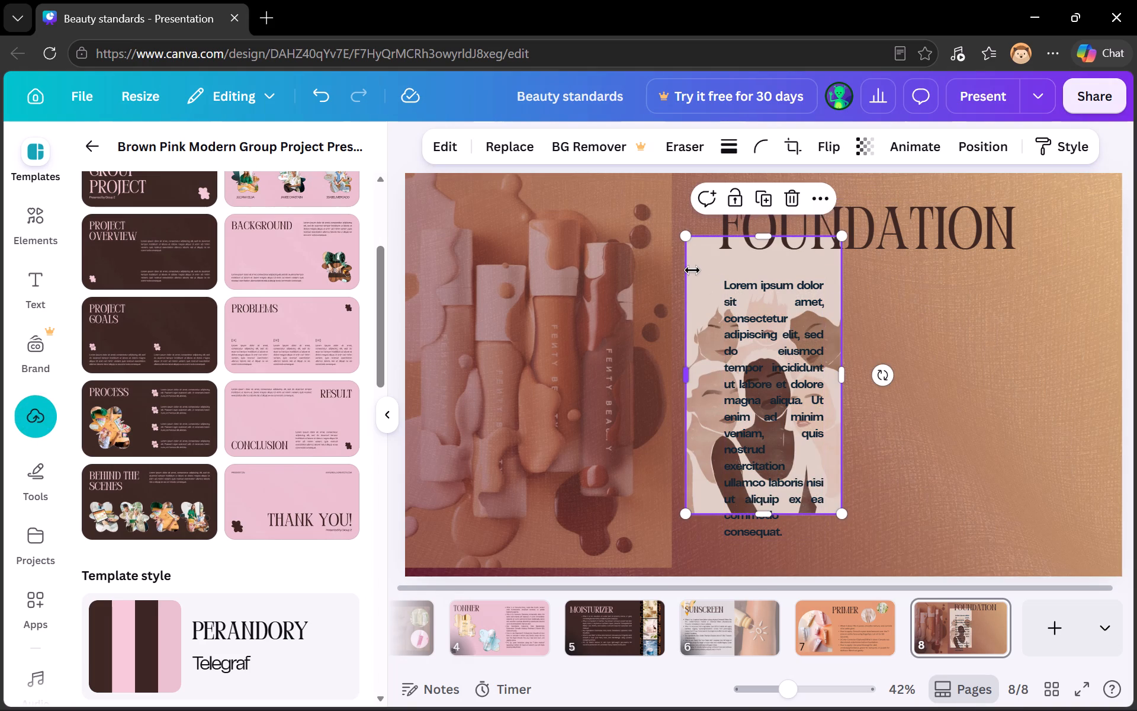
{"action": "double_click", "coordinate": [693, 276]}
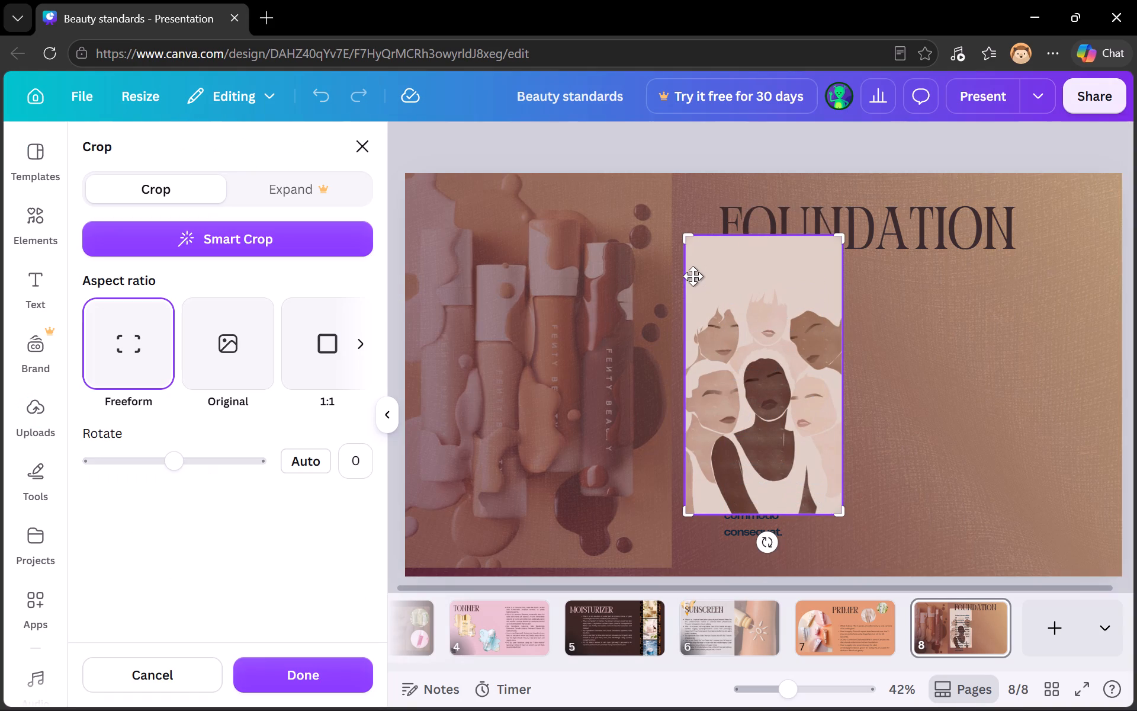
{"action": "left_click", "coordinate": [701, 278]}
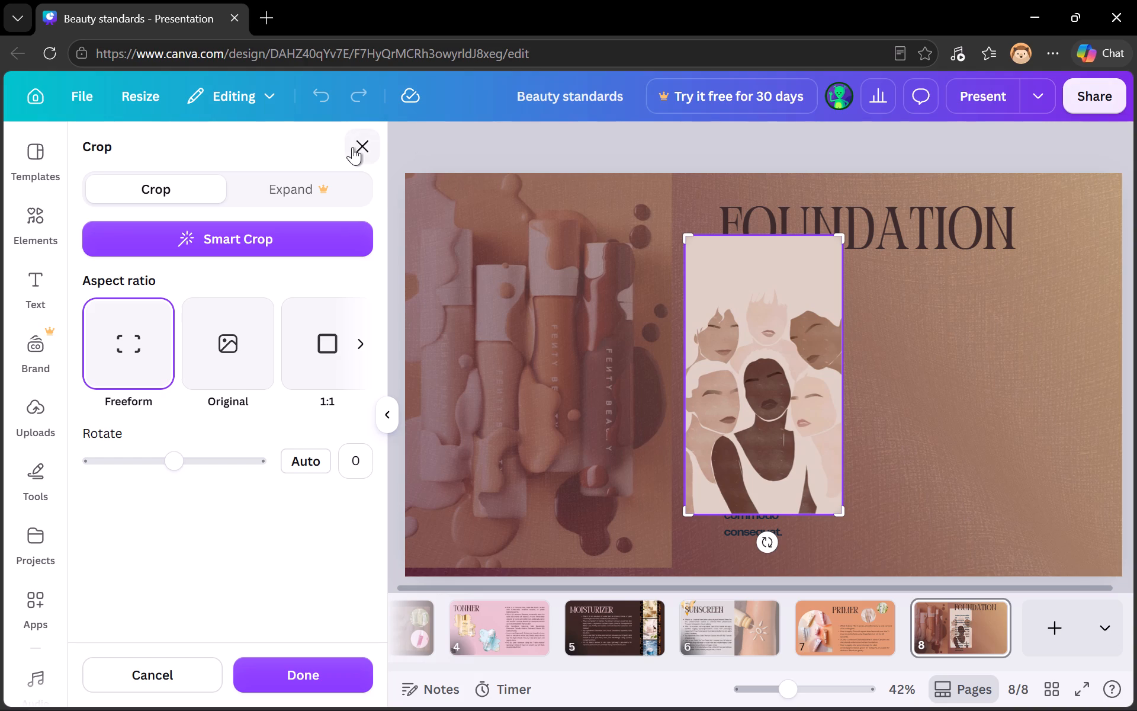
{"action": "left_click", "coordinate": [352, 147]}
Widen the illustration of women and place it right of the body text, below the FOUNDATION heading.
{"action": "left_click_drag", "start_coordinate": [689, 270], "coordinate": [659, 377]}
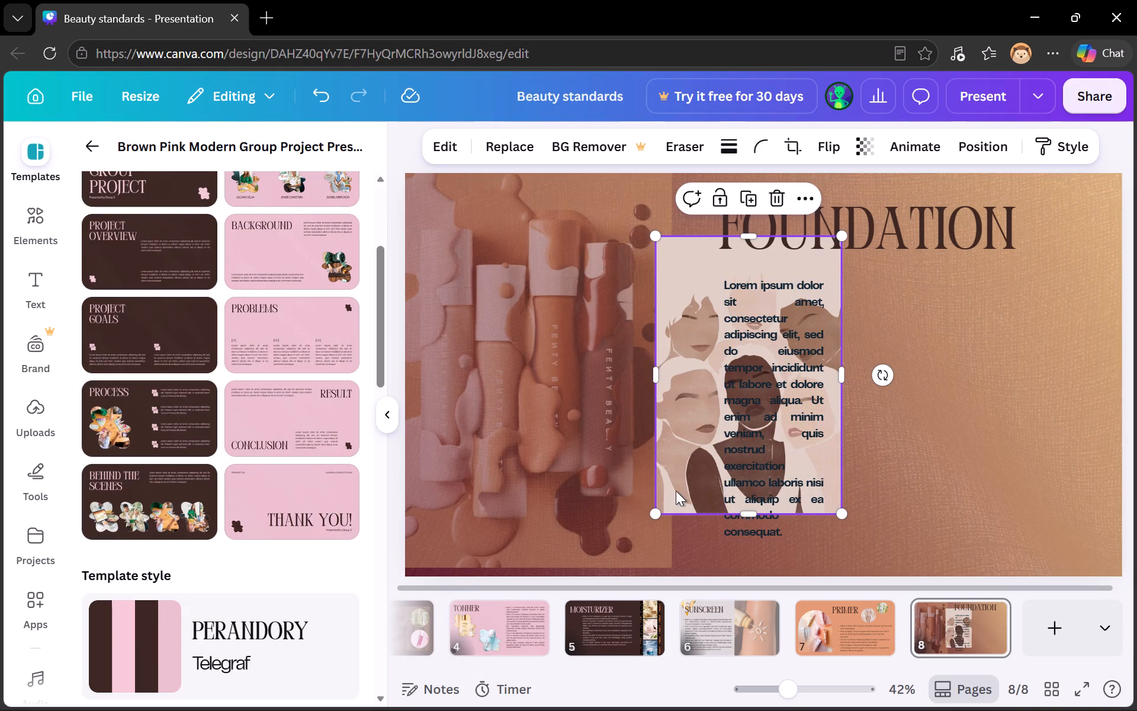
{"action": "left_click_drag", "start_coordinate": [676, 491], "coordinate": [934, 534]}
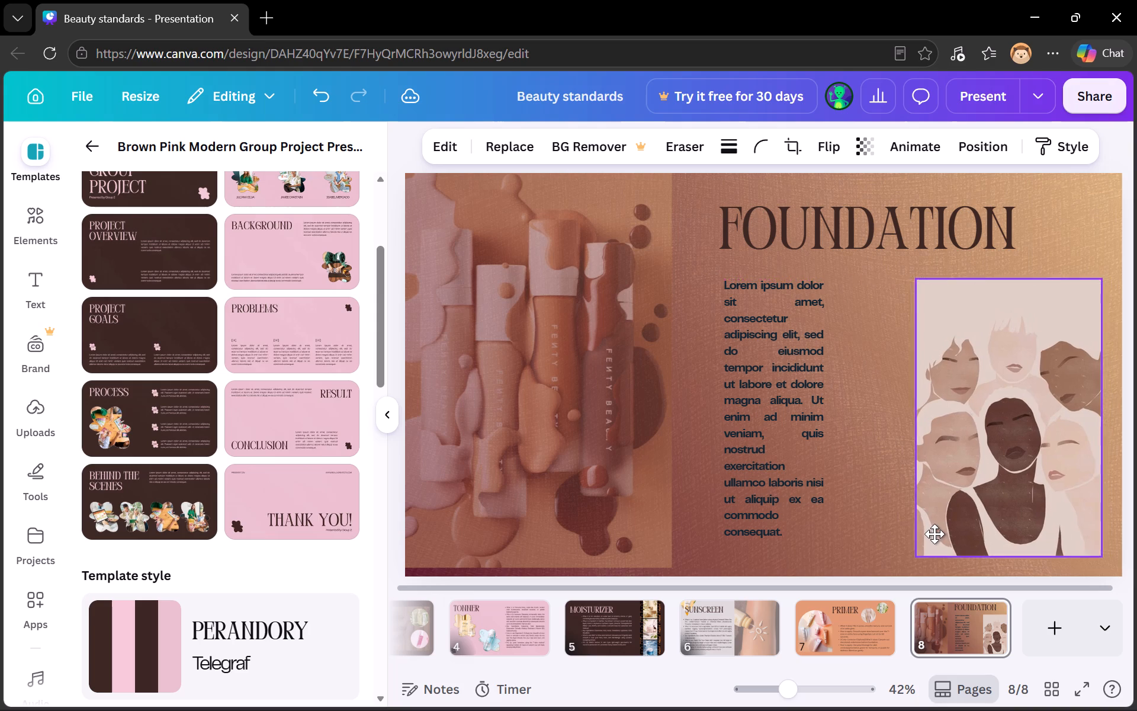
{"action": "left_click_drag", "start_coordinate": [934, 534], "coordinate": [916, 528]}
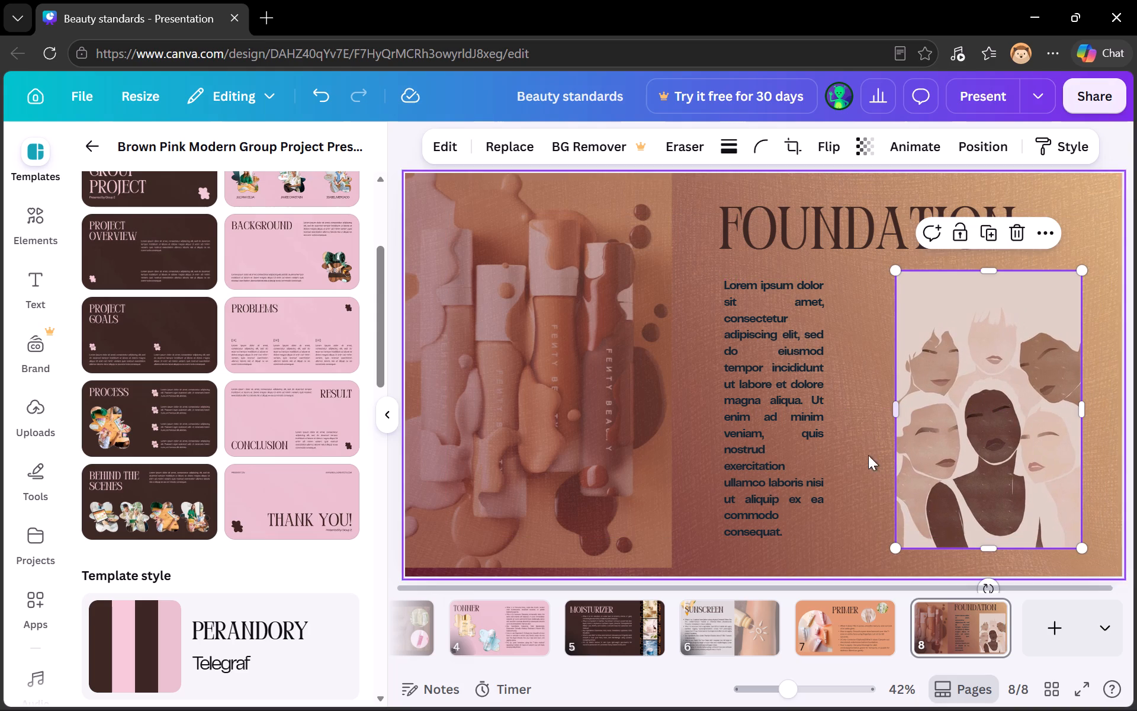
Widen the Lorem ipsum body text box on slide 8 very slightly.
{"action": "left_click", "coordinate": [818, 403]}
{"action": "left_click_drag", "start_coordinate": [826, 413], "coordinate": [828, 465]}
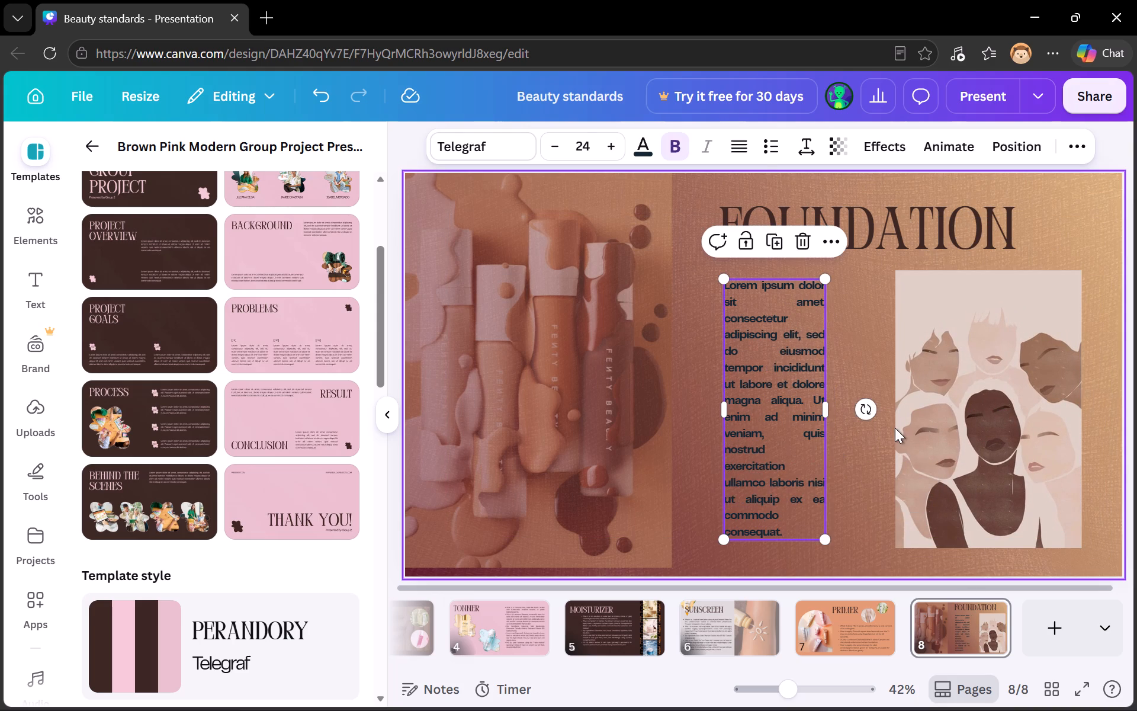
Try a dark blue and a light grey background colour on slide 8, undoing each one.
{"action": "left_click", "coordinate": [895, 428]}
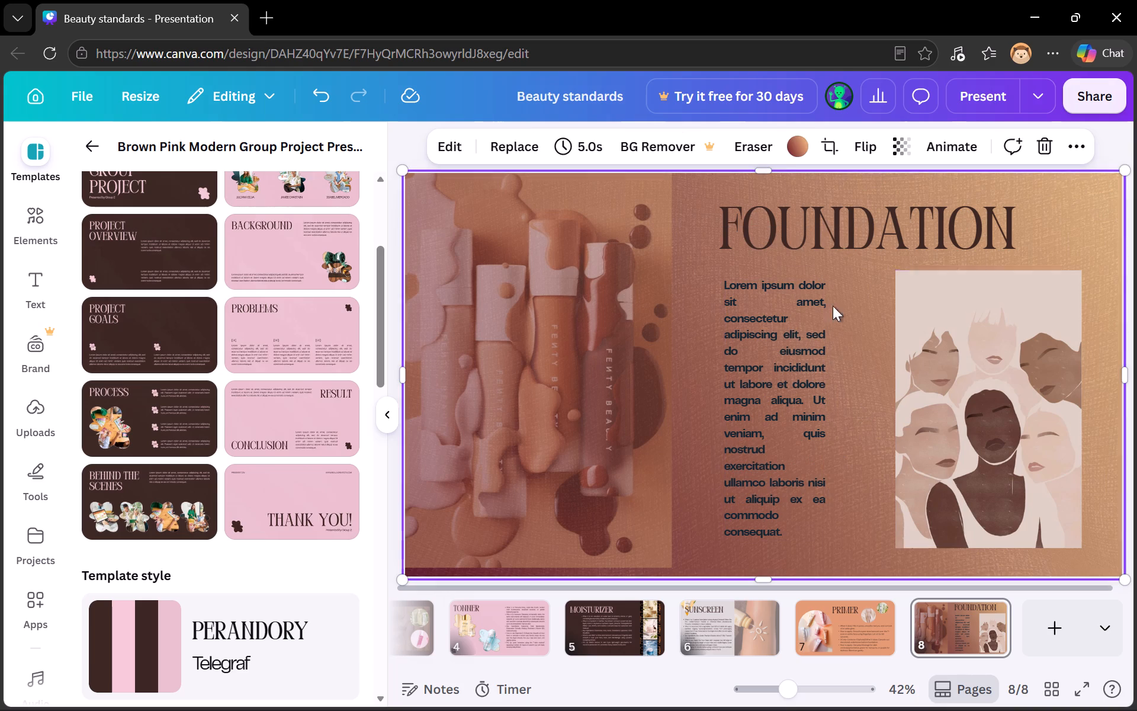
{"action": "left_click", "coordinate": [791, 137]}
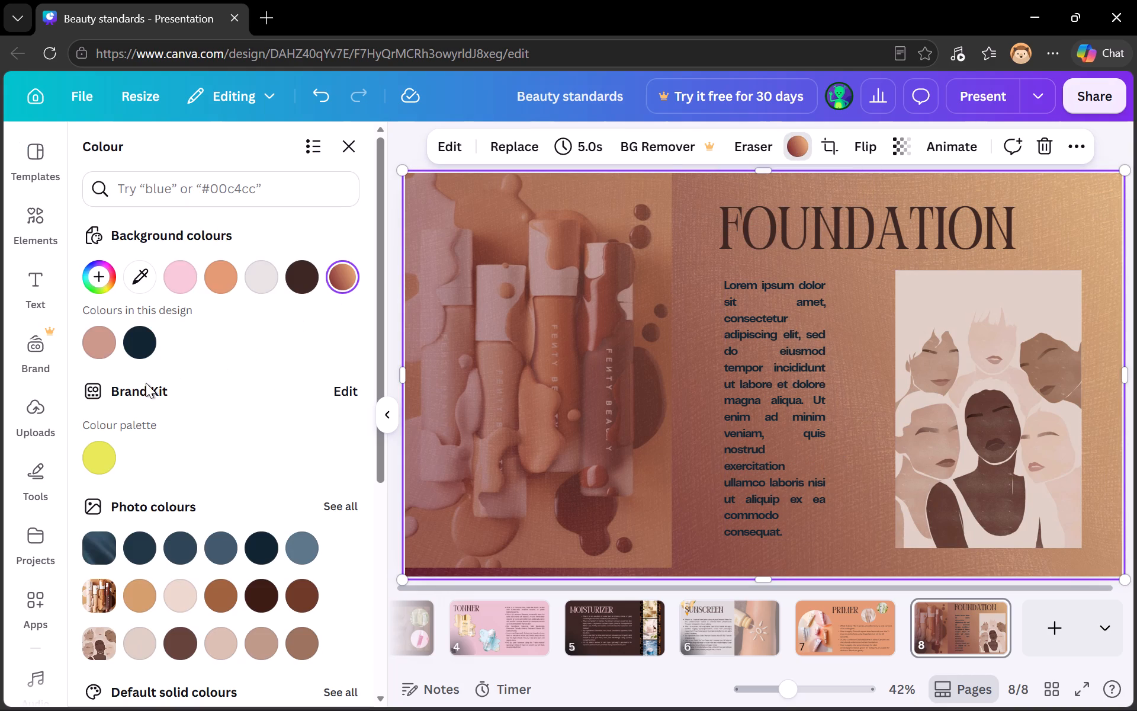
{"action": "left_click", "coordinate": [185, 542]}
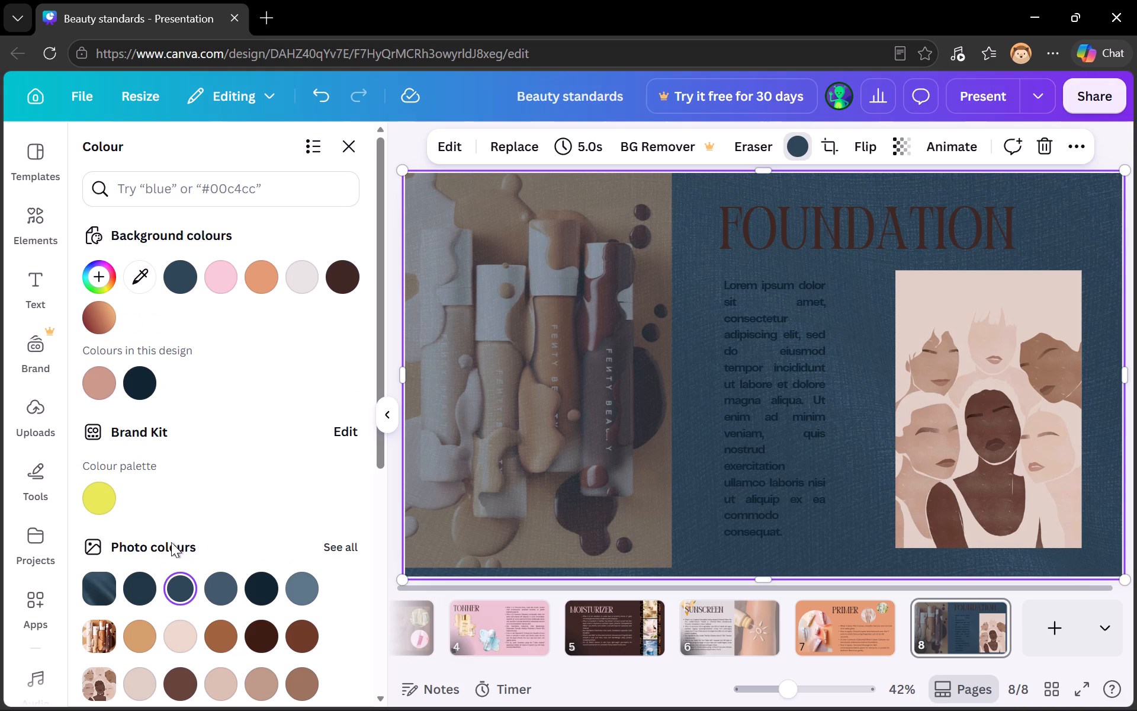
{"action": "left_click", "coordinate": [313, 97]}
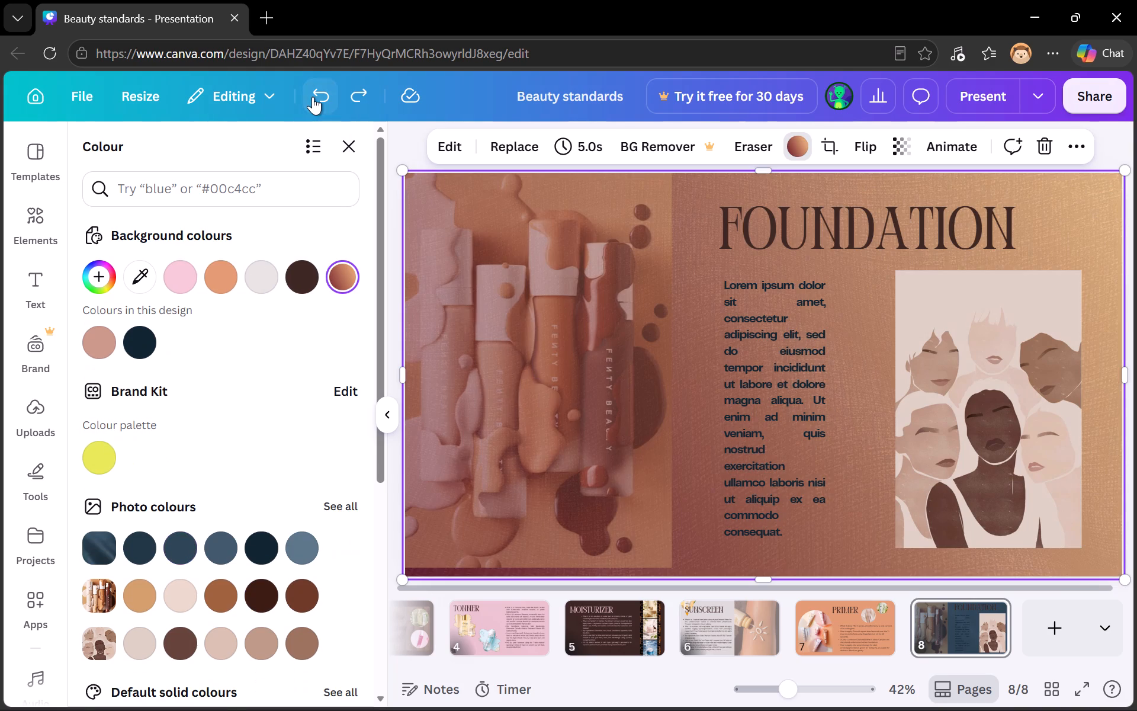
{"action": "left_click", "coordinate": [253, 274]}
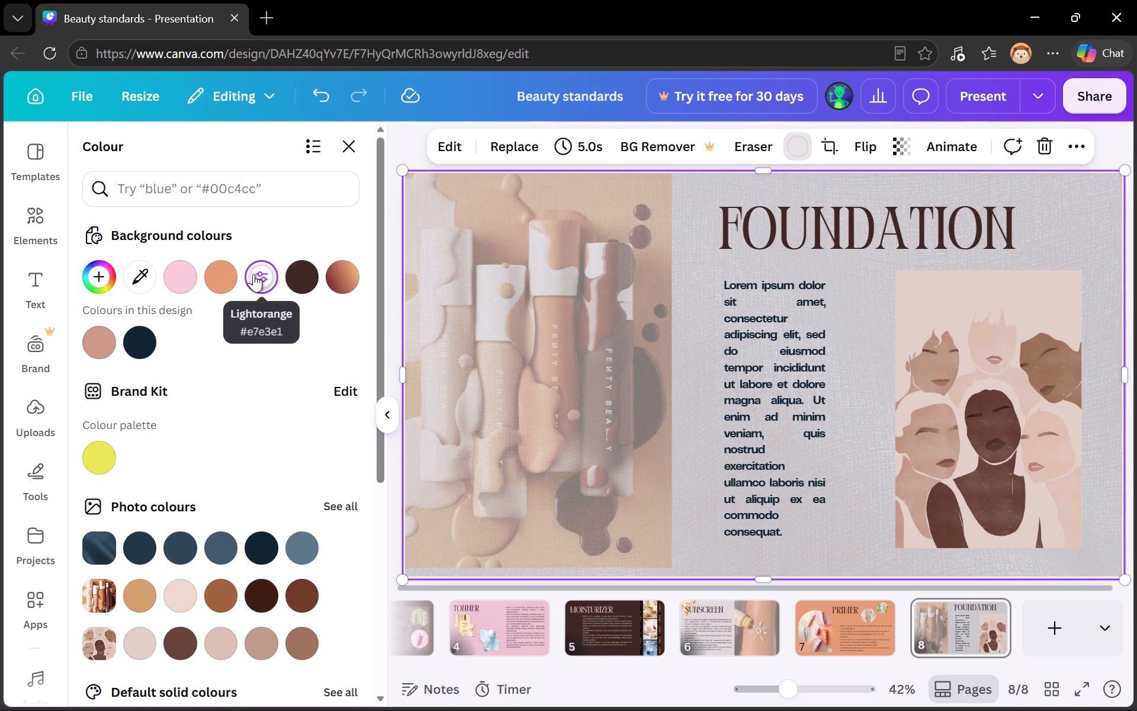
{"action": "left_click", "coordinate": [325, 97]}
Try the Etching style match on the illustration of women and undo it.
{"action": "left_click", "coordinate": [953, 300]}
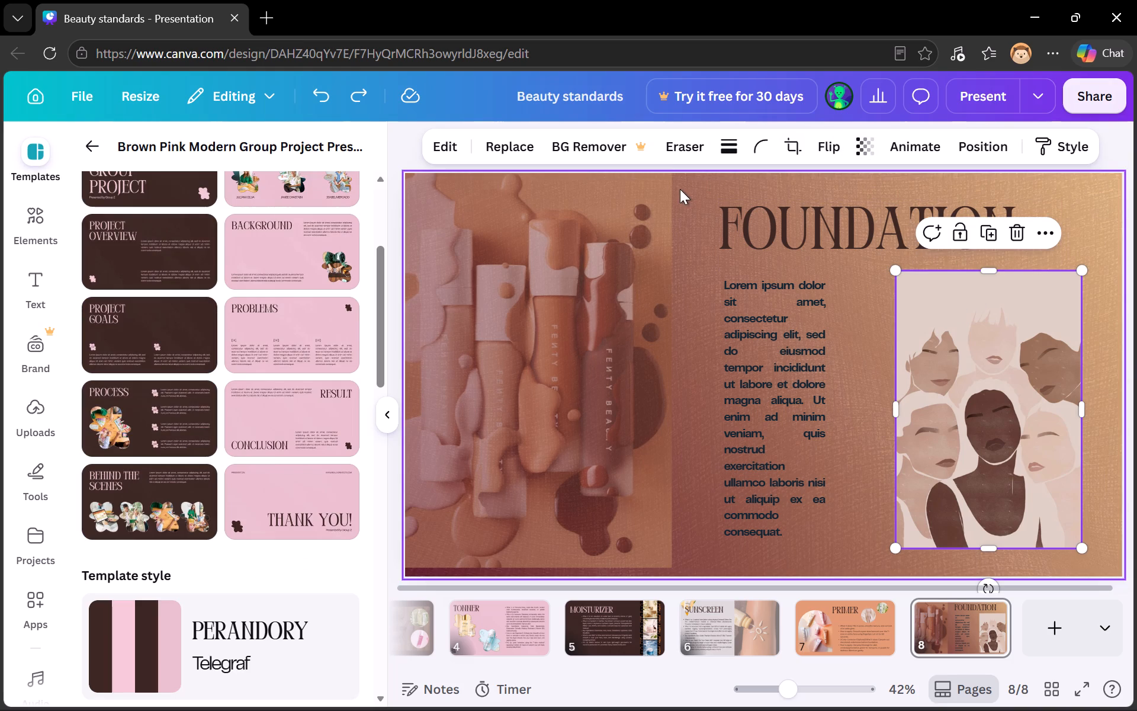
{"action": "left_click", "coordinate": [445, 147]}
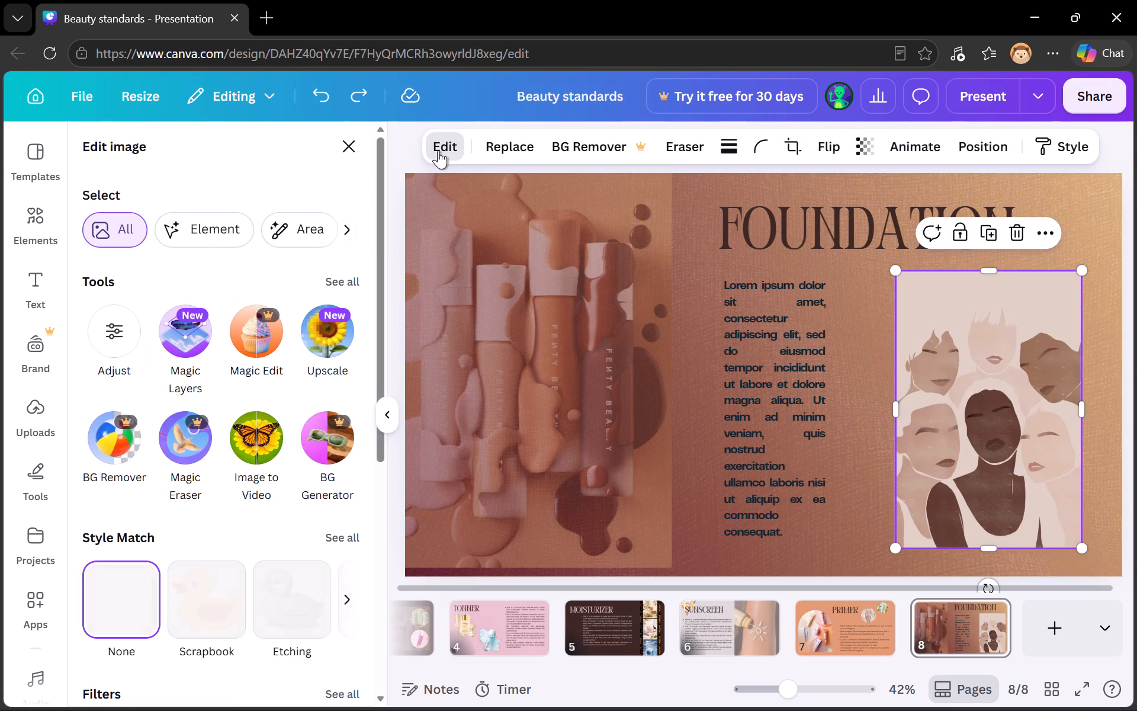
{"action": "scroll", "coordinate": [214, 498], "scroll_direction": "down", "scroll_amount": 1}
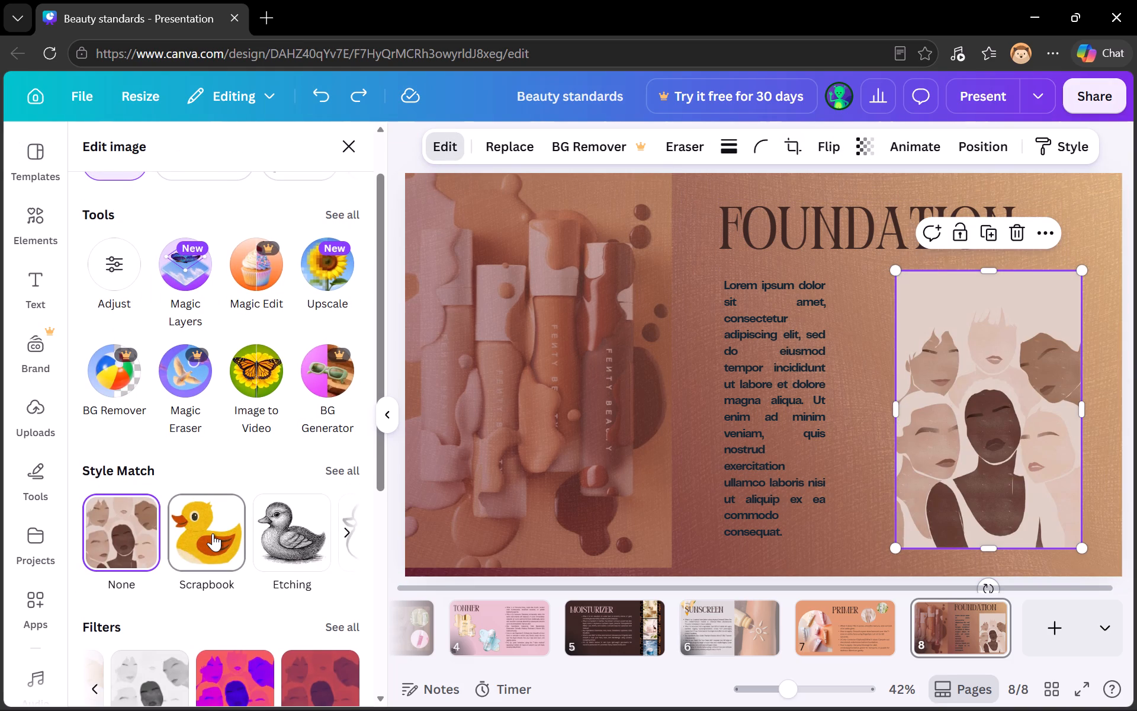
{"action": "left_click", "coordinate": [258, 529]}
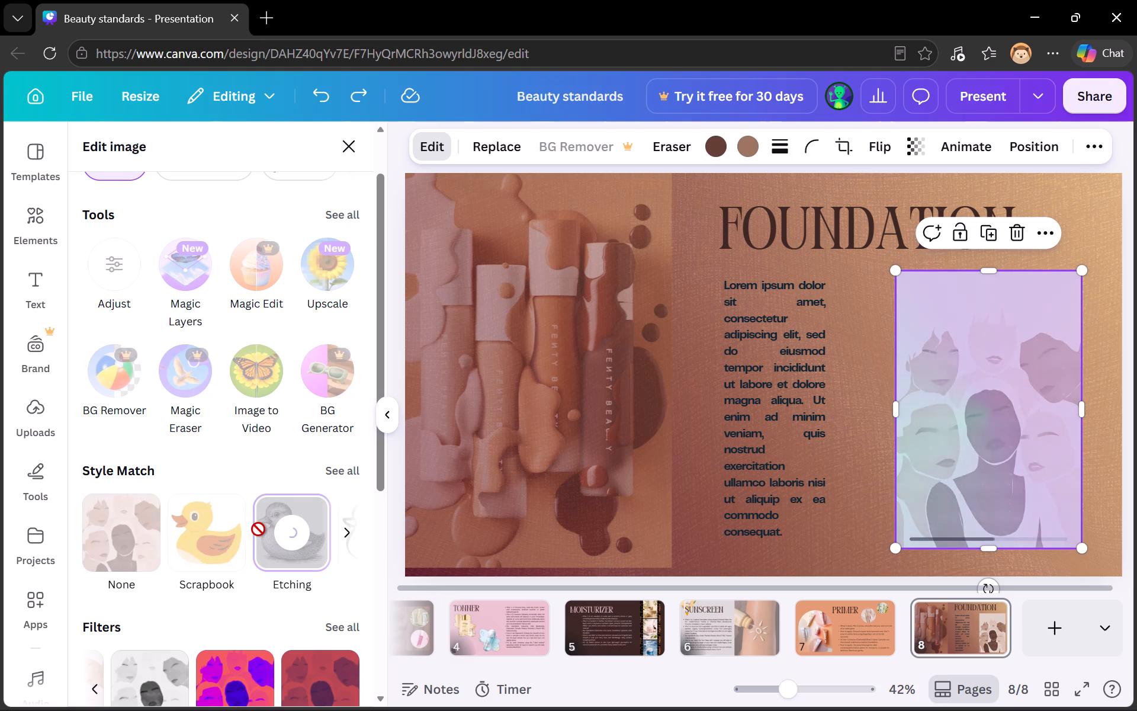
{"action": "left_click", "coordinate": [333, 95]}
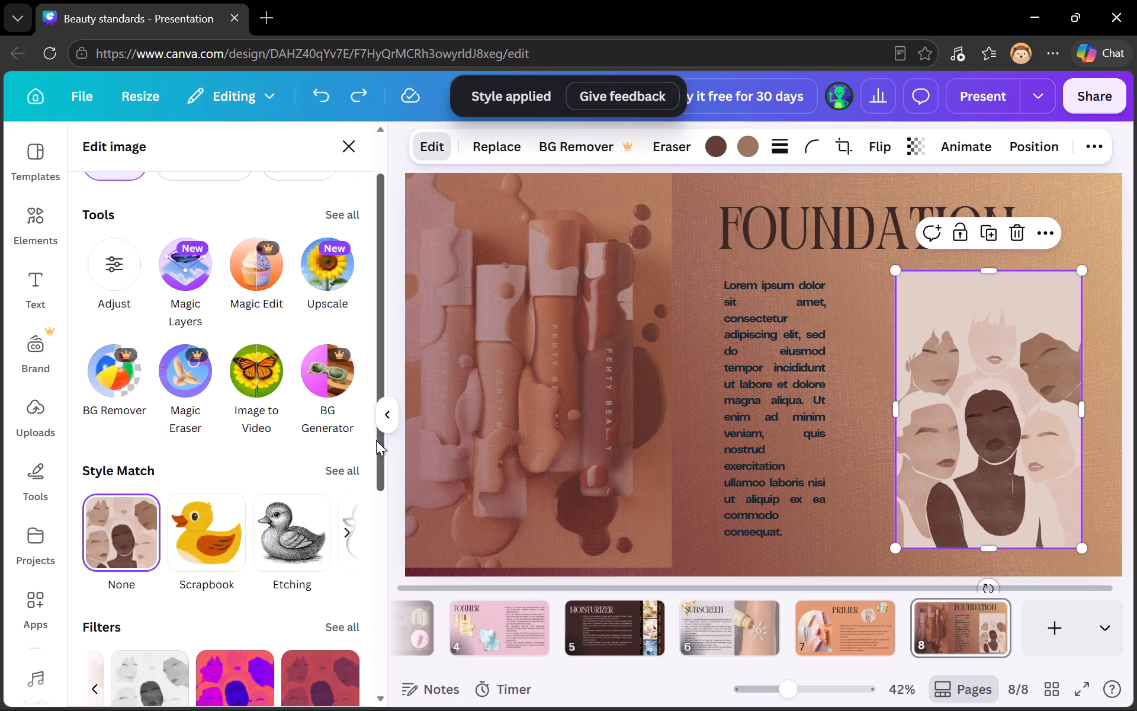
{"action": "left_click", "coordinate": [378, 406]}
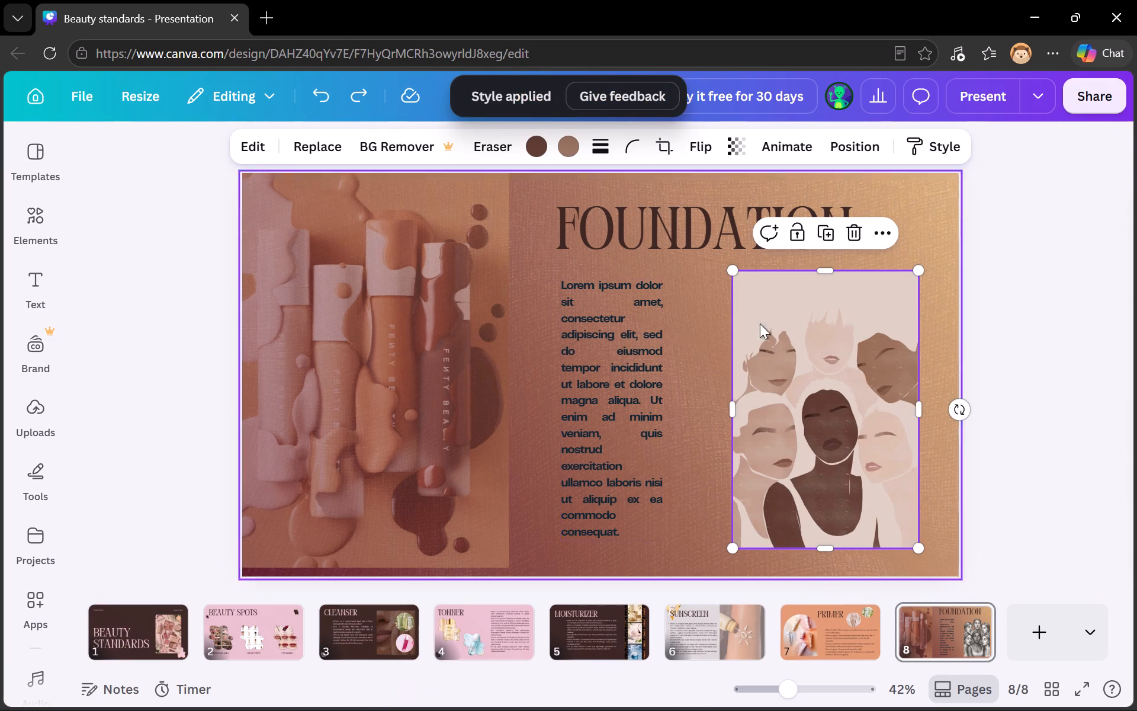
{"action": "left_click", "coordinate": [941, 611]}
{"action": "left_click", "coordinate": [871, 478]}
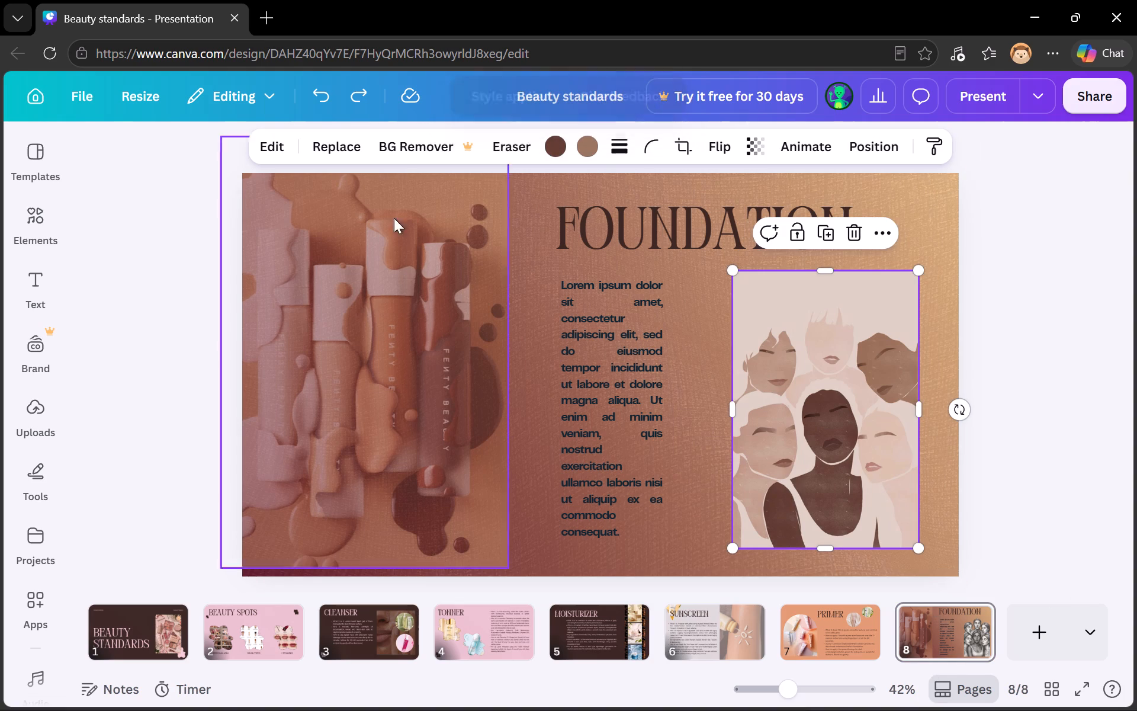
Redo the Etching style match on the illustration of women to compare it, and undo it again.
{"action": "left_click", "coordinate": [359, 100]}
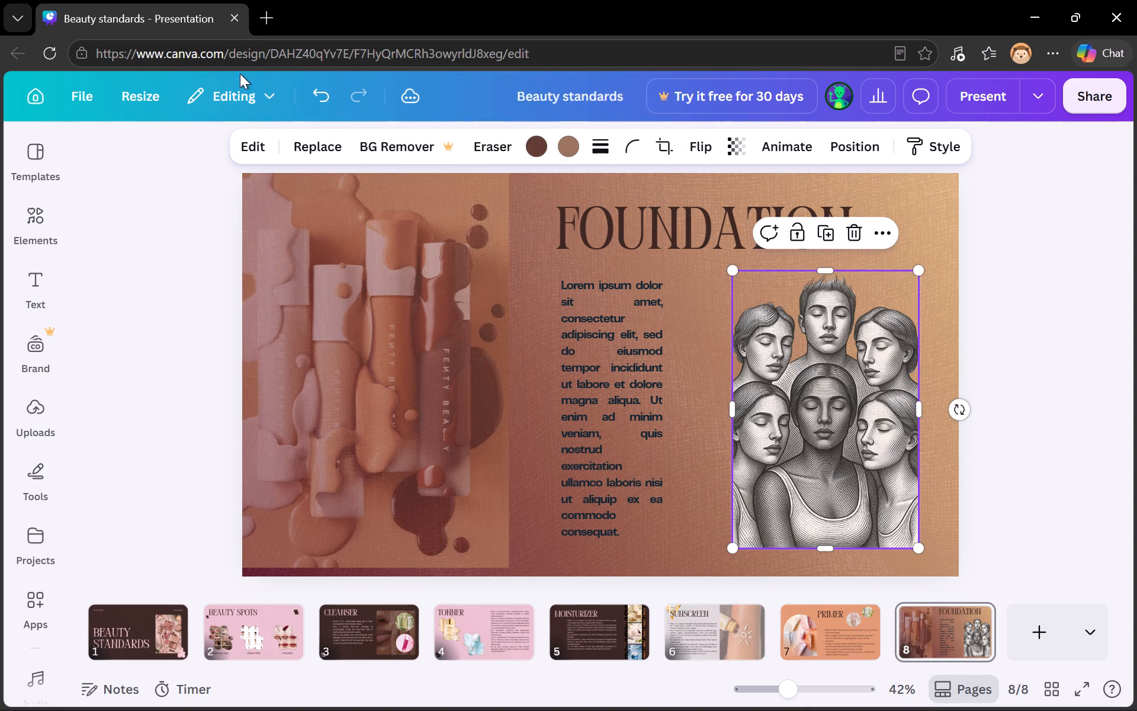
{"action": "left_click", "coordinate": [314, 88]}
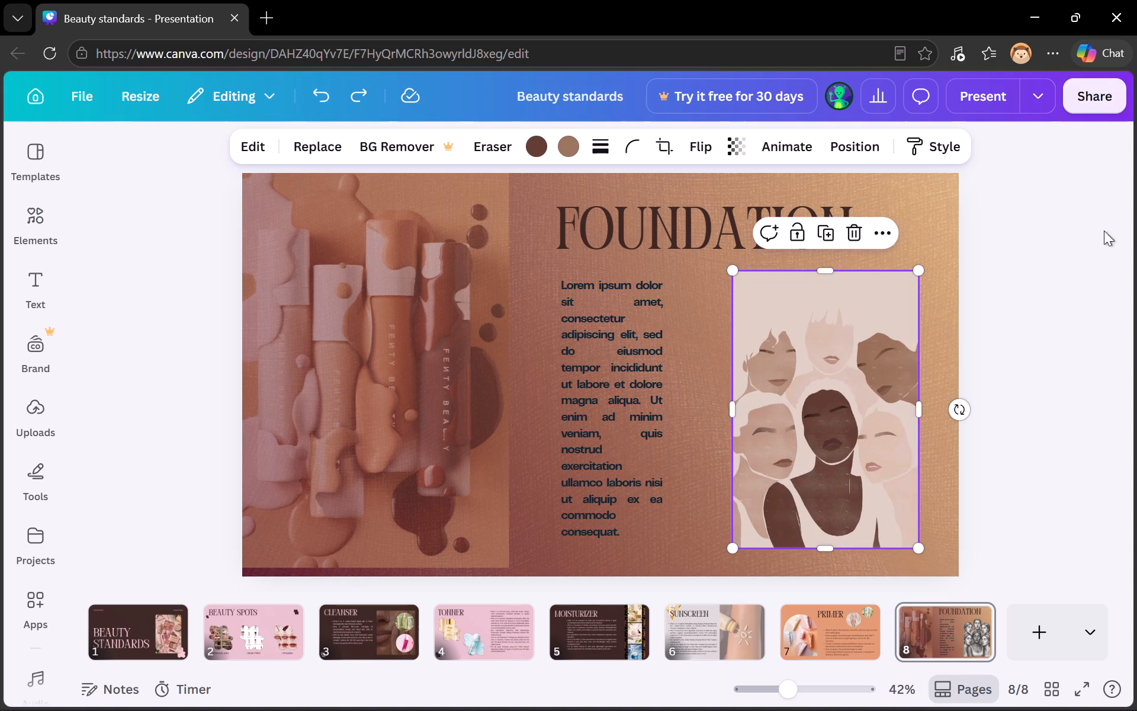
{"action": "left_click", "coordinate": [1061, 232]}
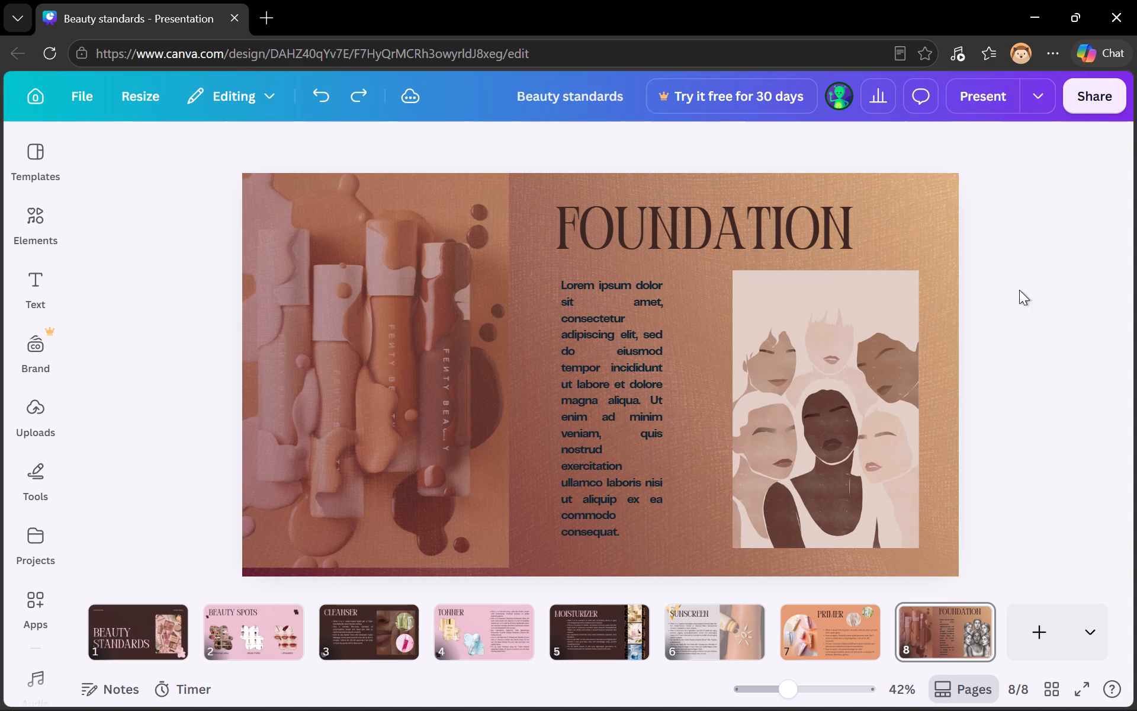
Add a new blank page 9 after the FOUNDATION slide.
{"action": "left_click", "coordinate": [1036, 649]}
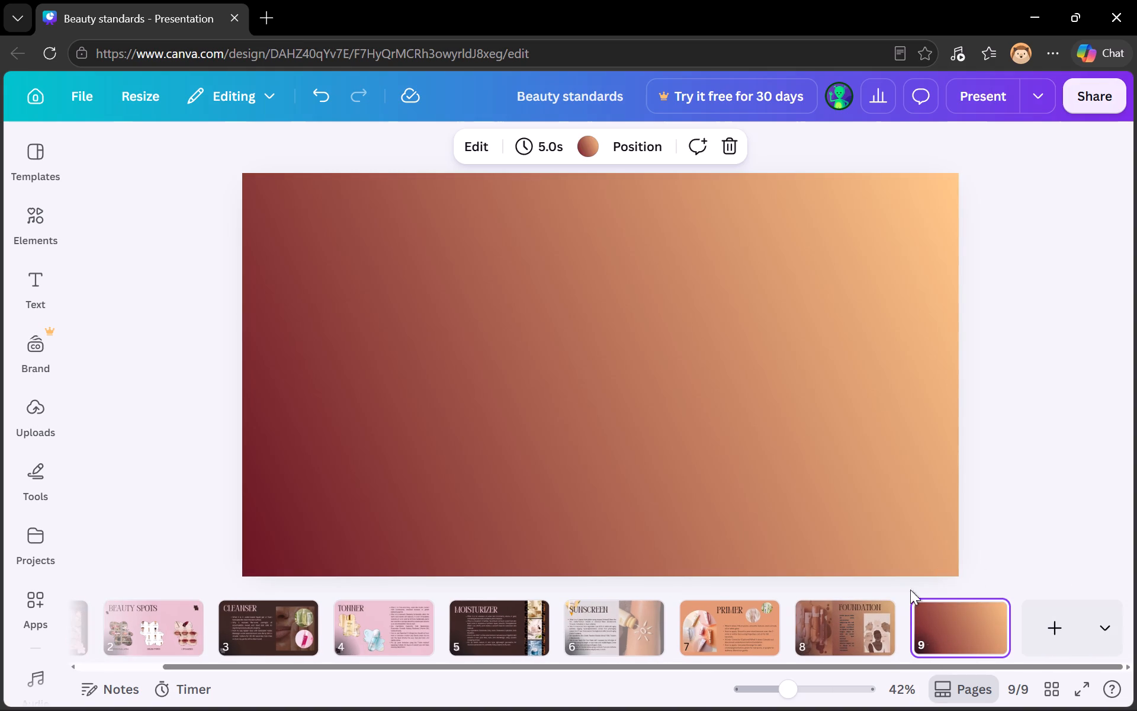